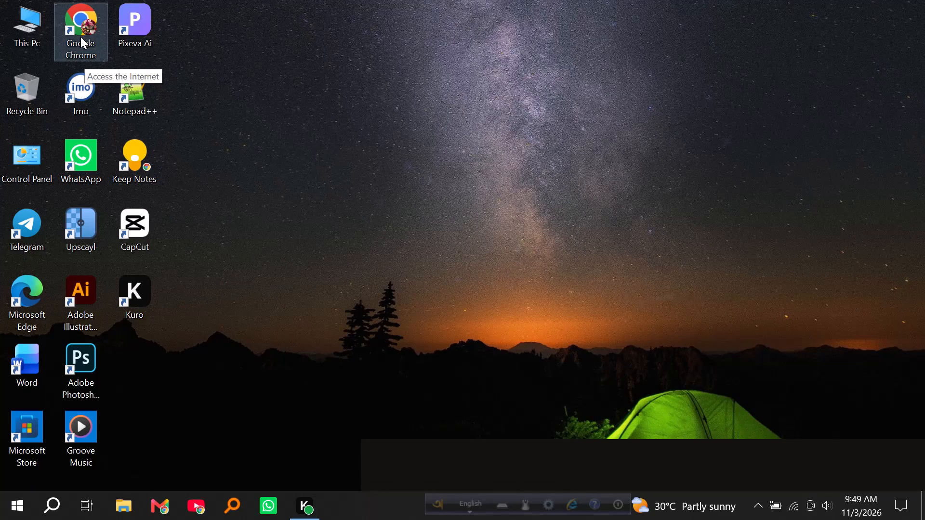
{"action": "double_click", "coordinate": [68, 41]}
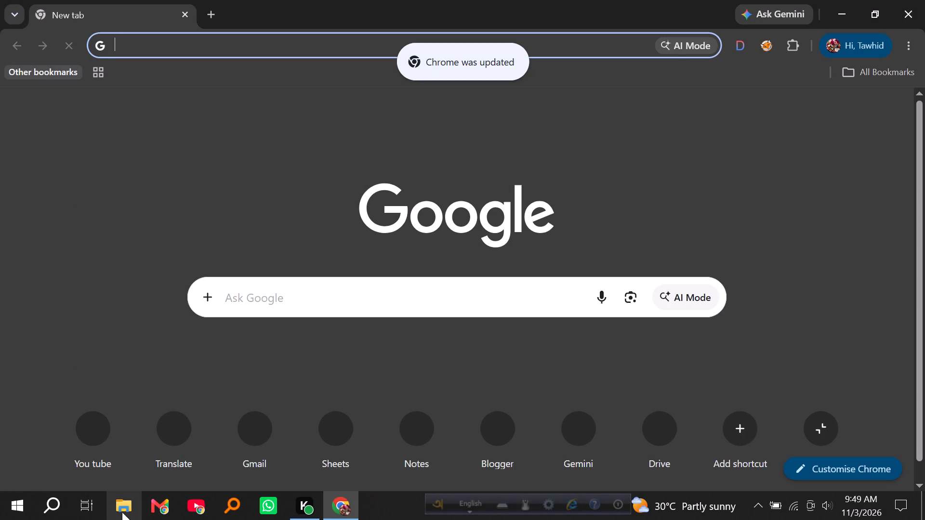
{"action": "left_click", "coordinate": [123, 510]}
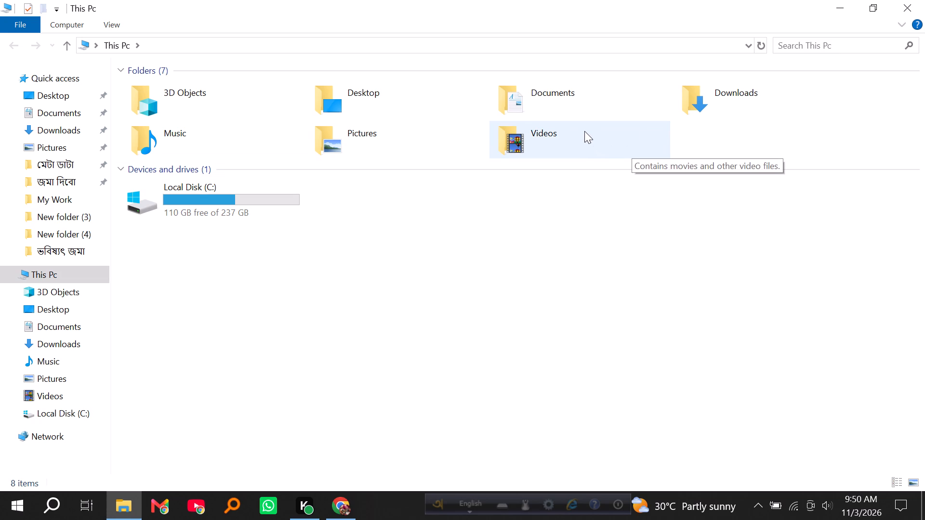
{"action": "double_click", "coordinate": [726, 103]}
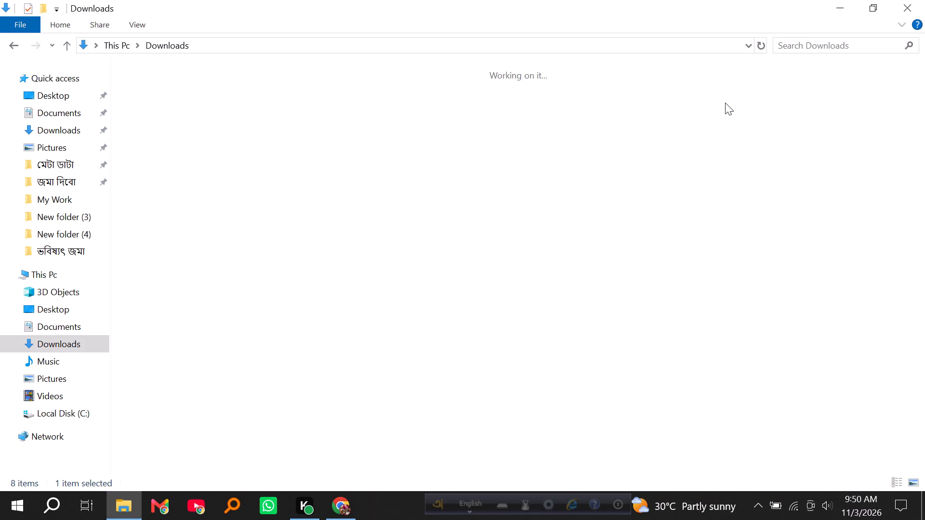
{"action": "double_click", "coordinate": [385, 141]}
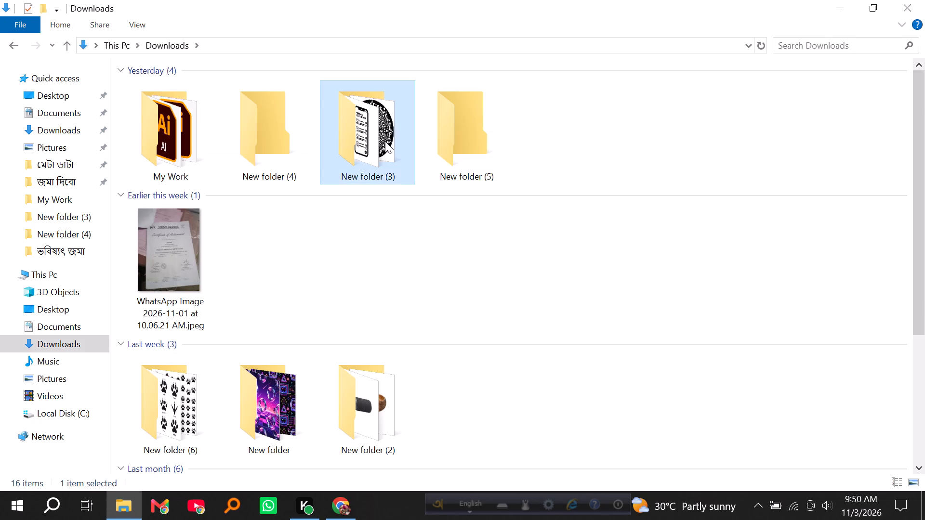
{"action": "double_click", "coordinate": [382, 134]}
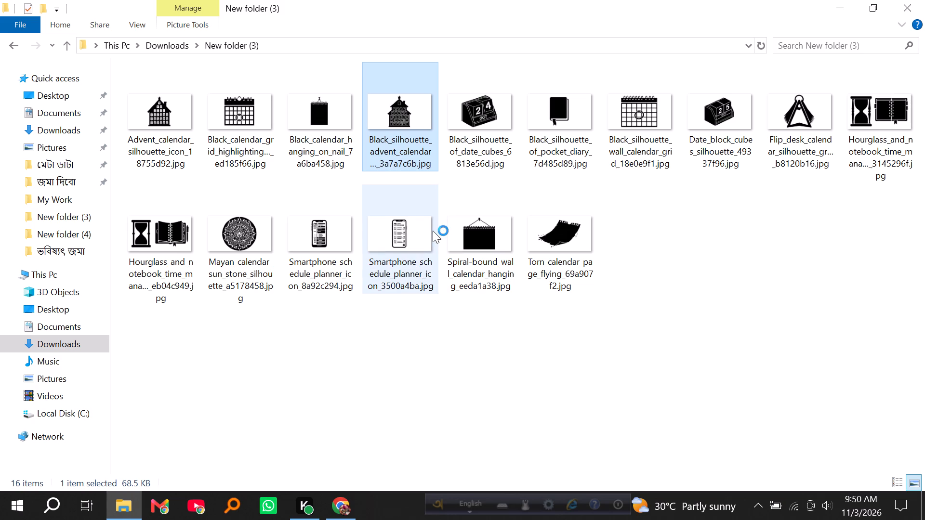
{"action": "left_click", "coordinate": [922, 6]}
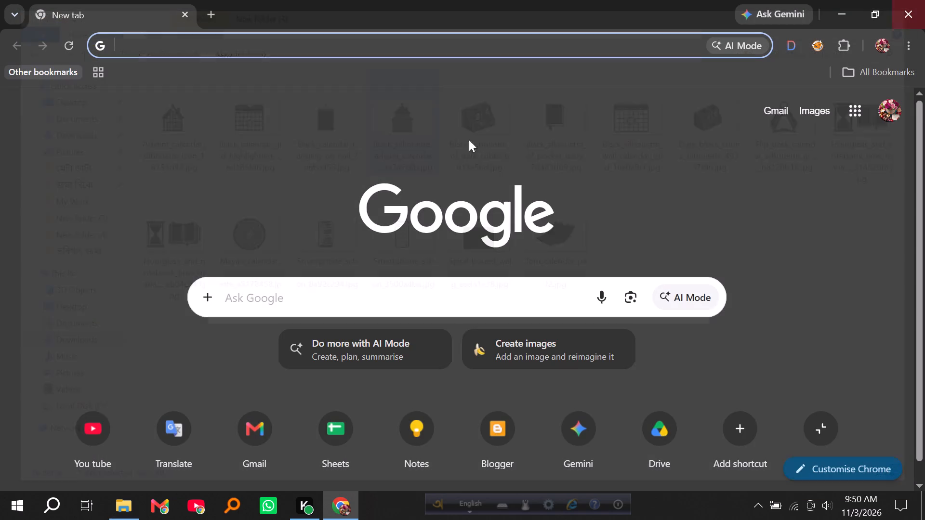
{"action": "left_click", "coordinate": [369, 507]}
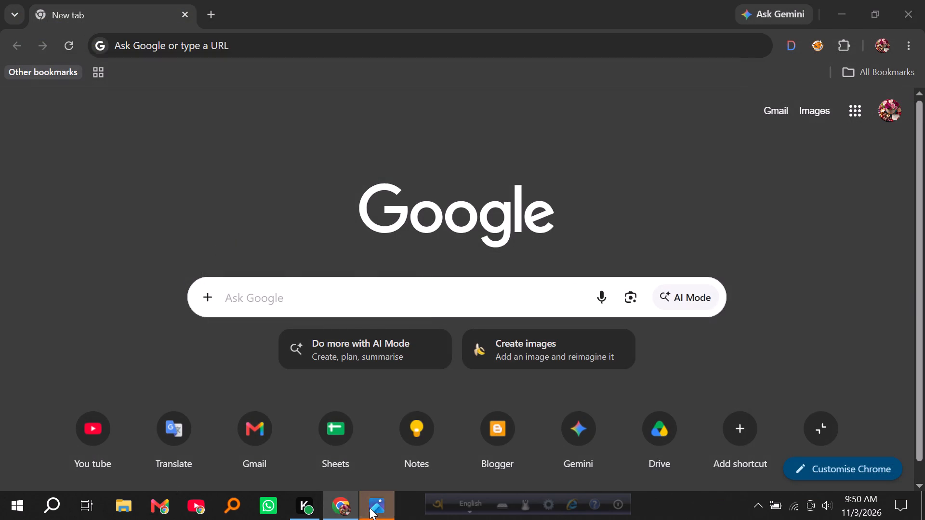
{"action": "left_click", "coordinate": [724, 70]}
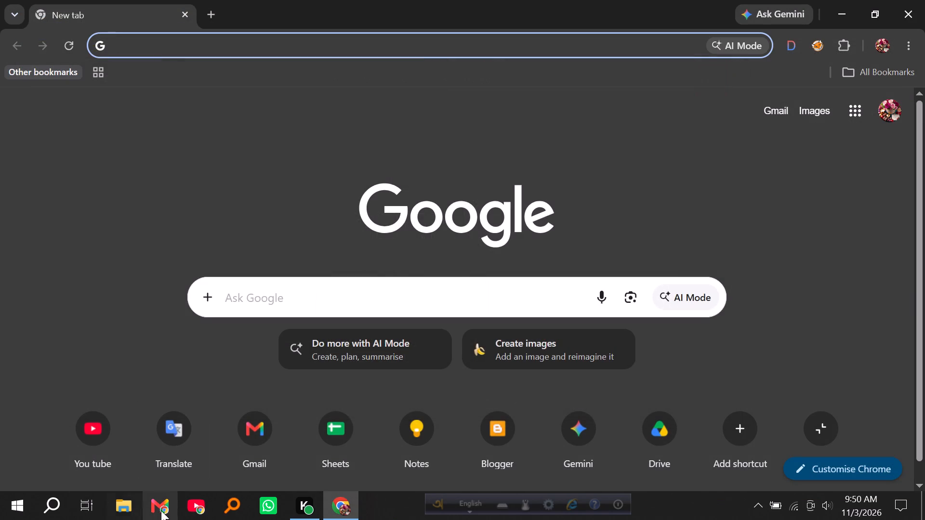
Open My Source File.AI in Adobe Illustrator from the My Work folder in Downloads.
{"action": "left_click", "coordinate": [115, 504]}
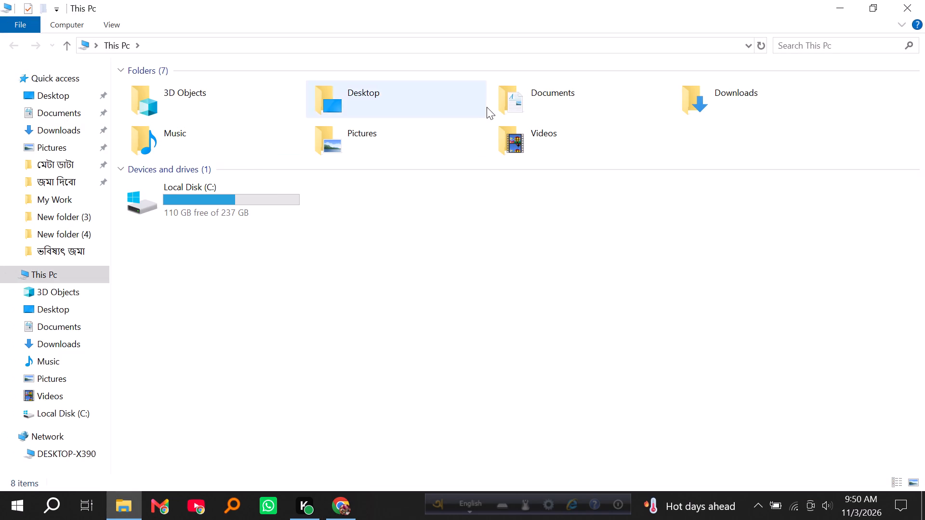
{"action": "double_click", "coordinate": [451, 133]}
{"action": "double_click", "coordinate": [186, 117]}
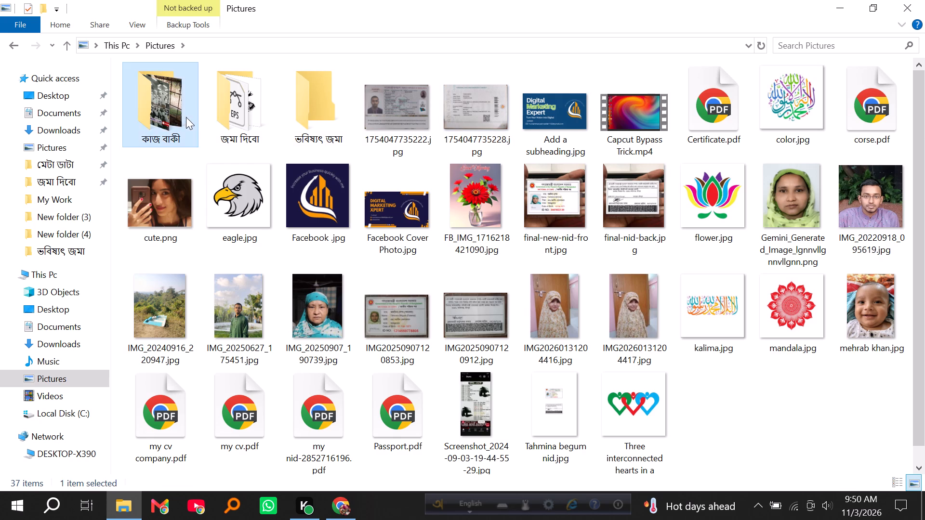
{"action": "left_click", "coordinate": [51, 124]}
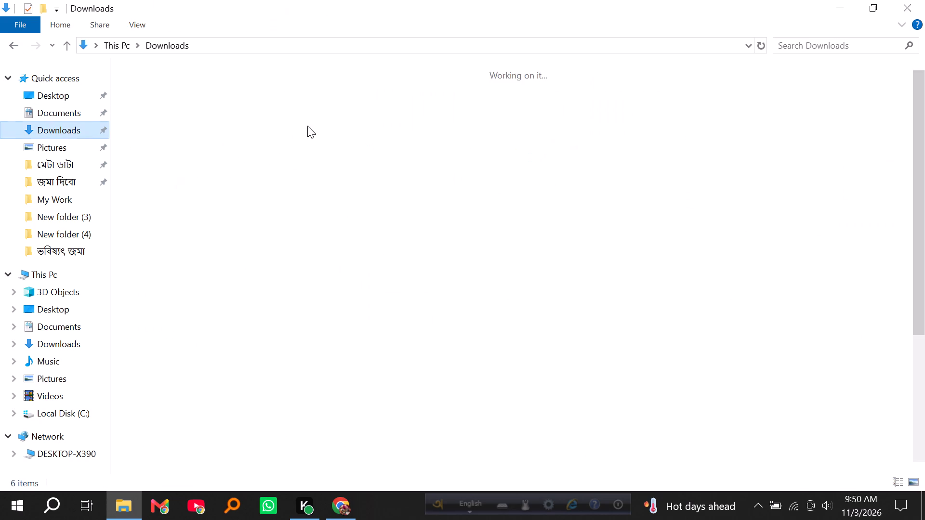
{"action": "scroll", "coordinate": [337, 200], "scroll_direction": "down", "scroll_amount": 4}
{"action": "scroll", "coordinate": [335, 227], "scroll_direction": "up", "scroll_amount": 5}
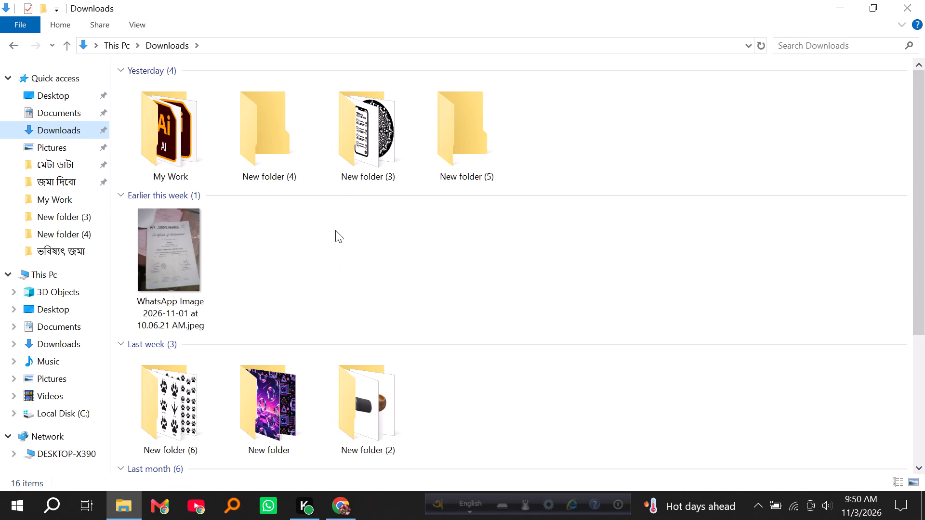
{"action": "scroll", "coordinate": [333, 236], "scroll_direction": "down", "scroll_amount": 1}
{"action": "left_click", "coordinate": [333, 237]}
{"action": "scroll", "coordinate": [332, 239], "scroll_direction": "down", "scroll_amount": 10}
{"action": "scroll", "coordinate": [328, 261], "scroll_direction": "up", "scroll_amount": 4}
{"action": "scroll", "coordinate": [328, 262], "scroll_direction": "down", "scroll_amount": 4}
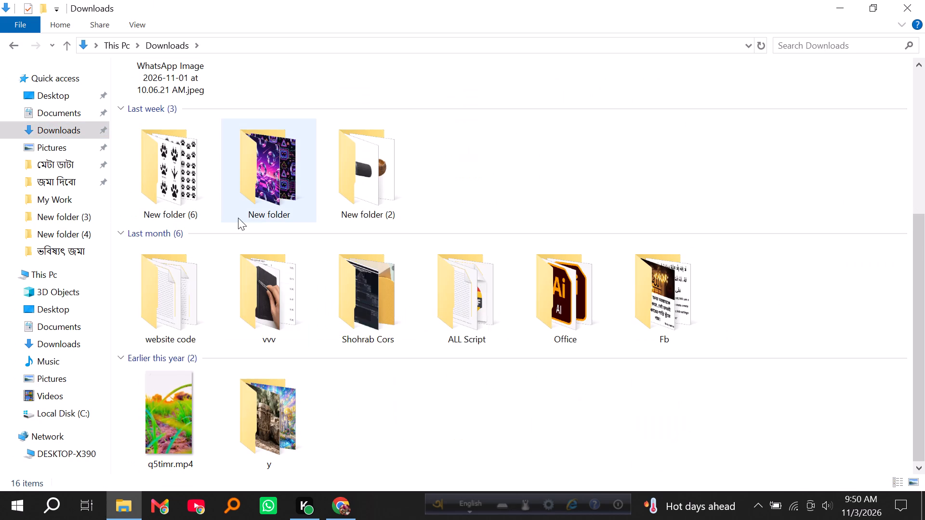
{"action": "scroll", "coordinate": [251, 221], "scroll_direction": "up", "scroll_amount": 5}
{"action": "double_click", "coordinate": [186, 166]}
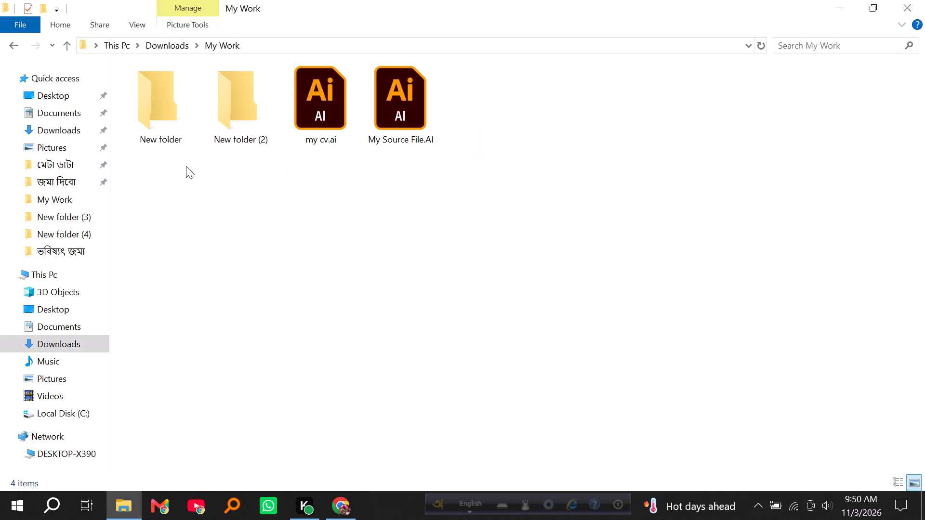
{"action": "double_click", "coordinate": [396, 124]}
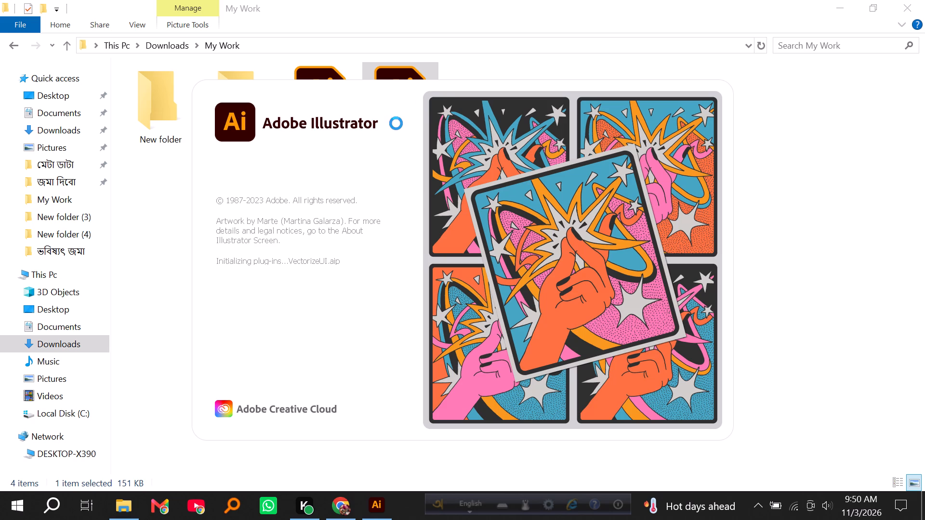
{"action": "left_click", "coordinate": [478, 73]}
Look through New folder (3) and New folder (6) in Downloads, ending in New folder (3) with the calendar silhouette images.
{"action": "left_click", "coordinate": [82, 133]}
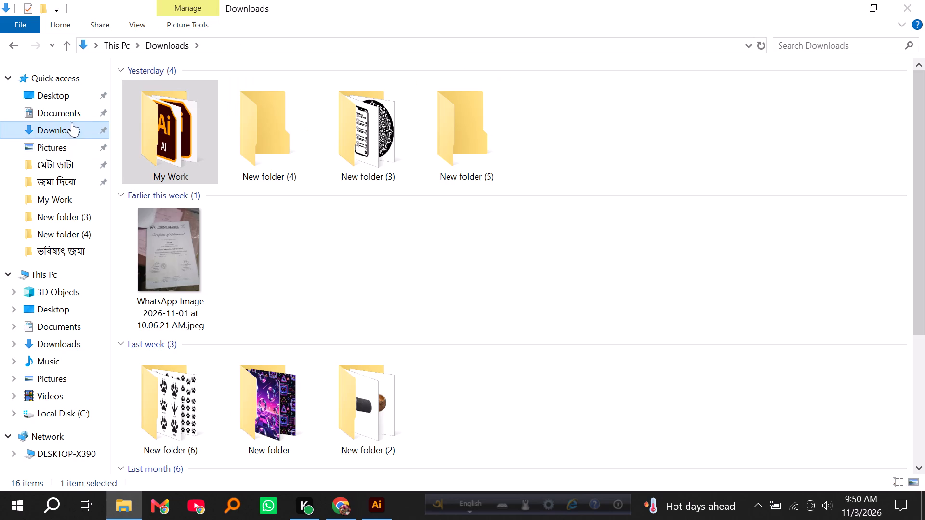
{"action": "double_click", "coordinate": [374, 157]}
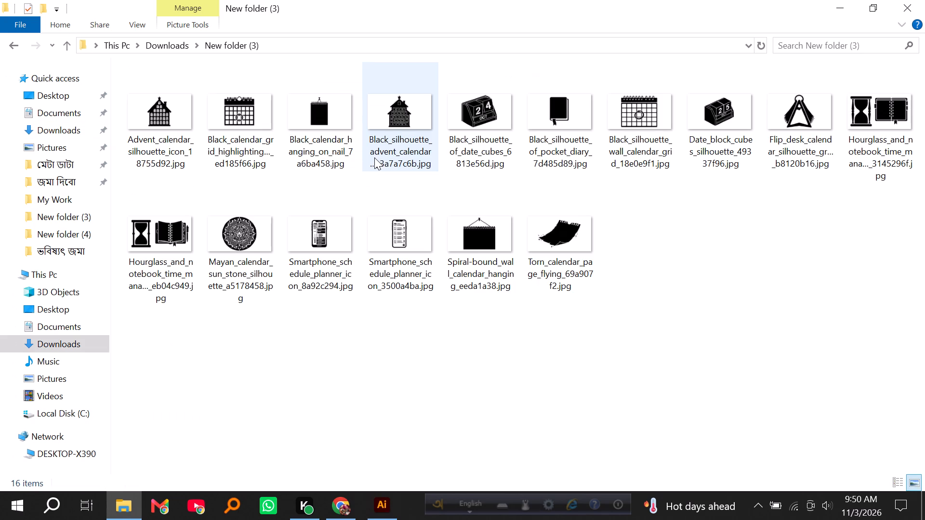
{"action": "left_click", "coordinate": [10, 46]}
{"action": "scroll", "coordinate": [213, 287], "scroll_direction": "down", "scroll_amount": 2}
{"action": "scroll", "coordinate": [216, 304], "scroll_direction": "up", "scroll_amount": 1}
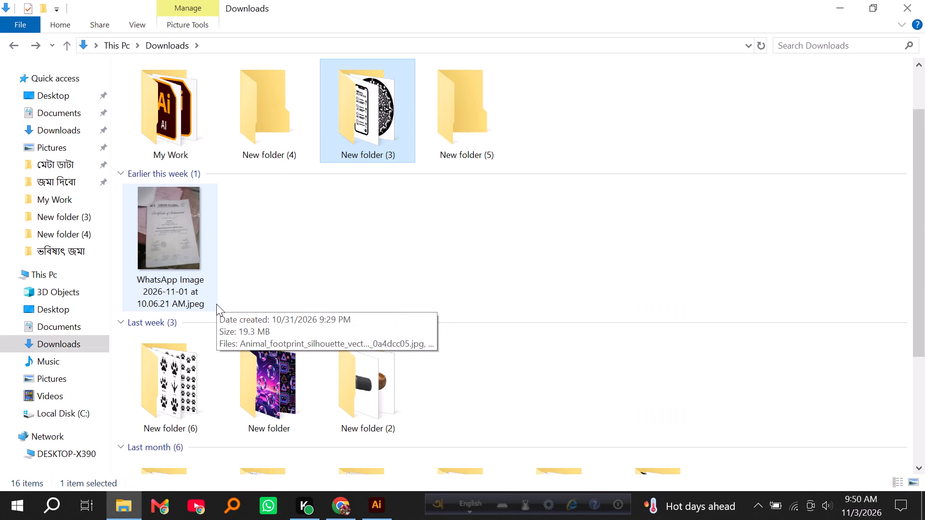
{"action": "scroll", "coordinate": [216, 304], "scroll_direction": "down", "scroll_amount": 1}
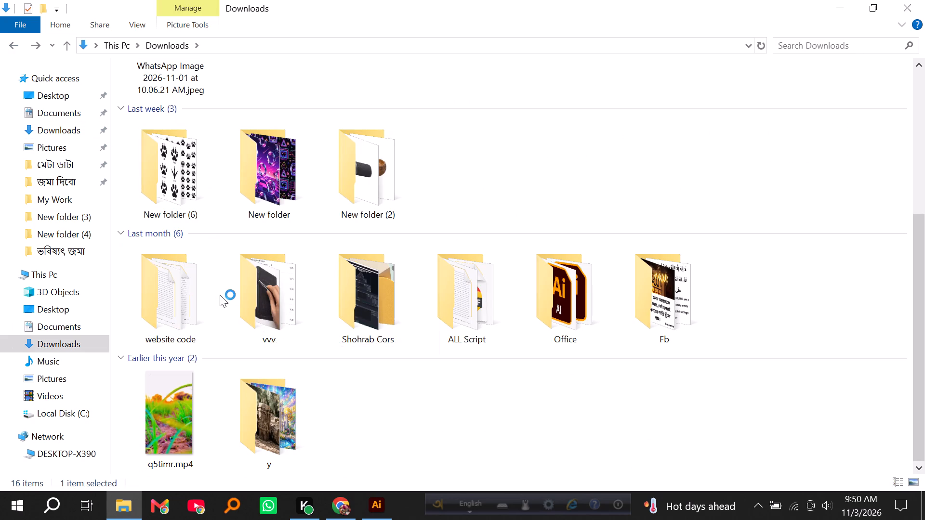
{"action": "double_click", "coordinate": [185, 192]}
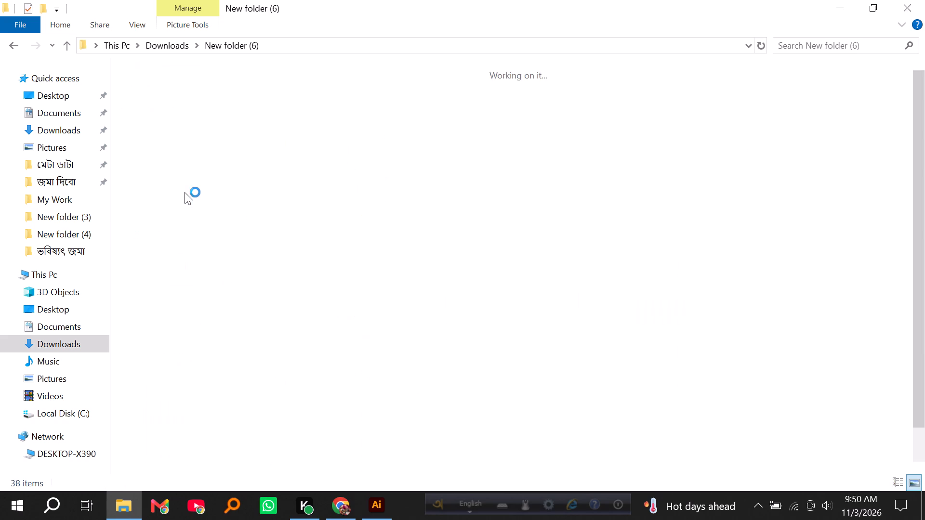
{"action": "scroll", "coordinate": [188, 198], "scroll_direction": "down", "scroll_amount": 5}
{"action": "scroll", "coordinate": [192, 202], "scroll_direction": "up", "scroll_amount": 5}
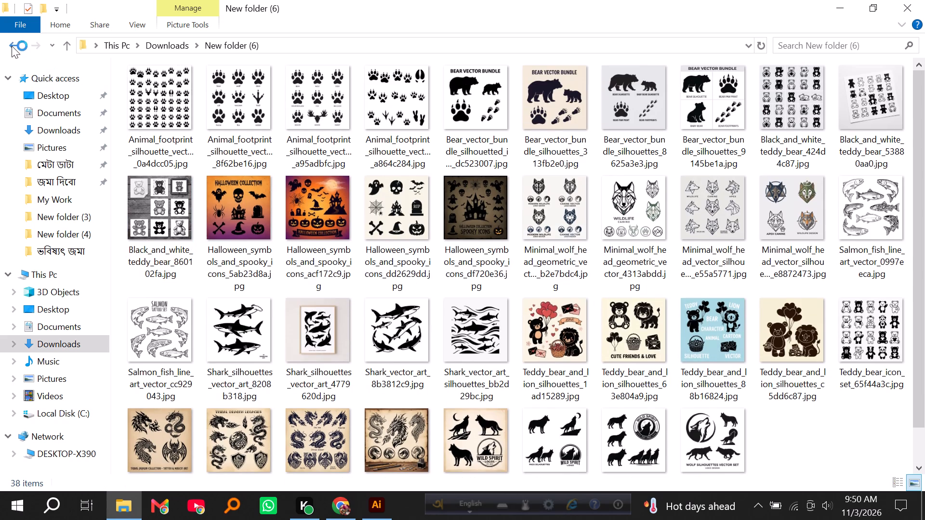
{"action": "left_click", "coordinate": [8, 44]}
{"action": "scroll", "coordinate": [285, 180], "scroll_direction": "up", "scroll_amount": 5}
{"action": "double_click", "coordinate": [355, 148]}
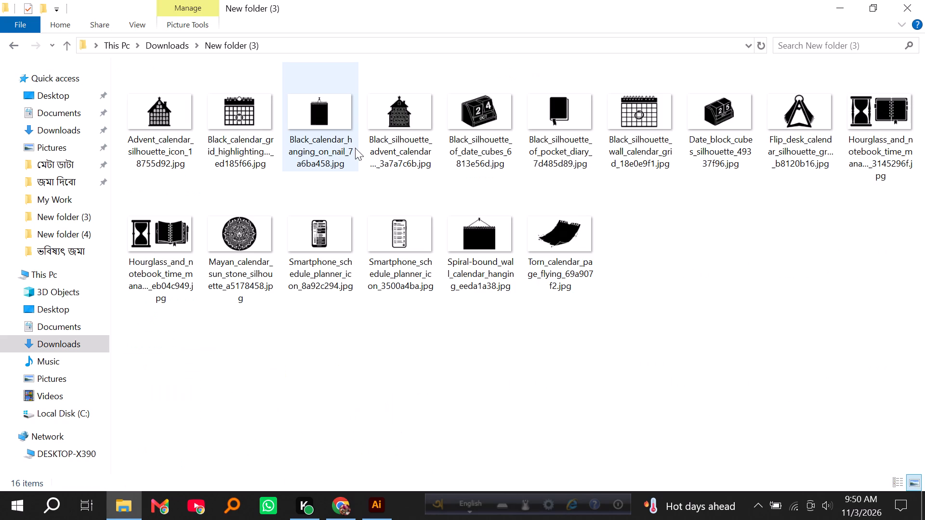
Place the last six images of New folder (3), from the second hourglass to the torn calendar page, into My Source File.AI and embed them.
{"action": "left_click", "coordinate": [380, 506]}
{"action": "scroll", "coordinate": [351, 335], "scroll_direction": "up", "scroll_amount": 2}
{"action": "left_click_drag", "start_coordinate": [318, 225], "coordinate": [450, 370]}
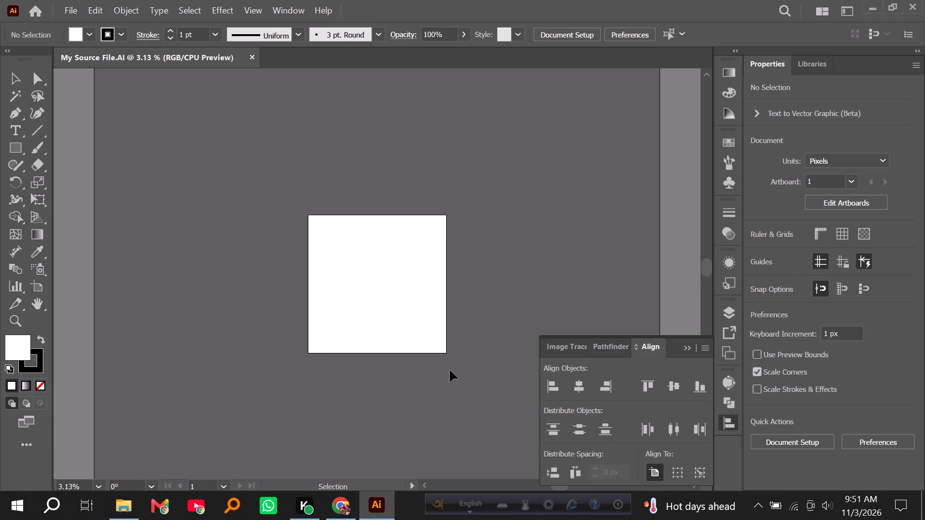
{"action": "scroll", "coordinate": [365, 355], "scroll_direction": "up", "scroll_amount": 2, "text": "alt"}
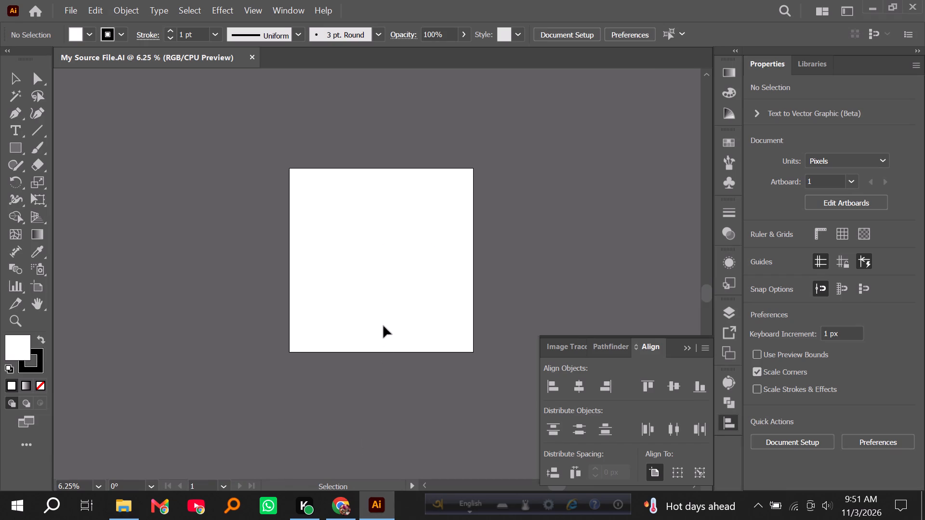
{"action": "scroll", "coordinate": [385, 314], "scroll_direction": "up", "scroll_amount": 7}
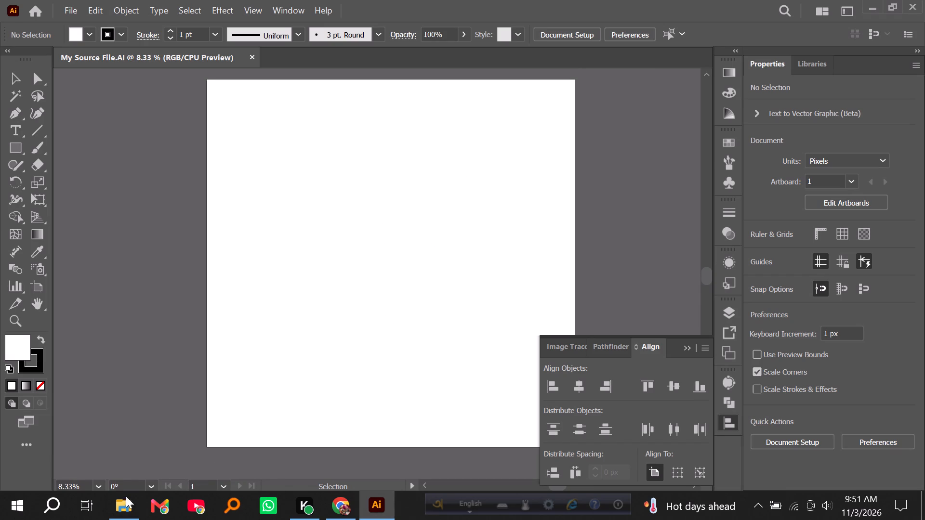
{"action": "left_click", "coordinate": [121, 497]}
{"action": "left_click_drag", "start_coordinate": [779, 260], "coordinate": [149, 247]}
{"action": "left_click_drag", "start_coordinate": [166, 244], "coordinate": [328, 519]}
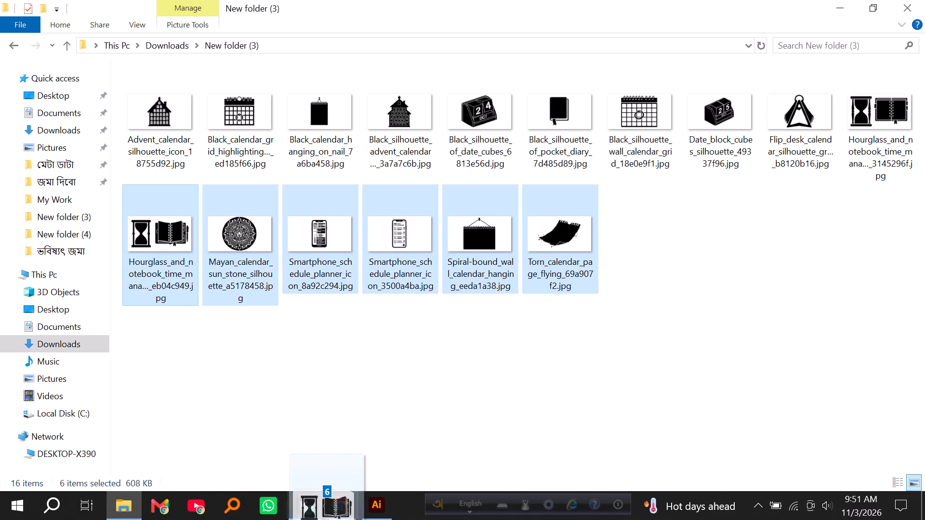
{"action": "left_click_drag", "start_coordinate": [328, 519], "coordinate": [388, 427]}
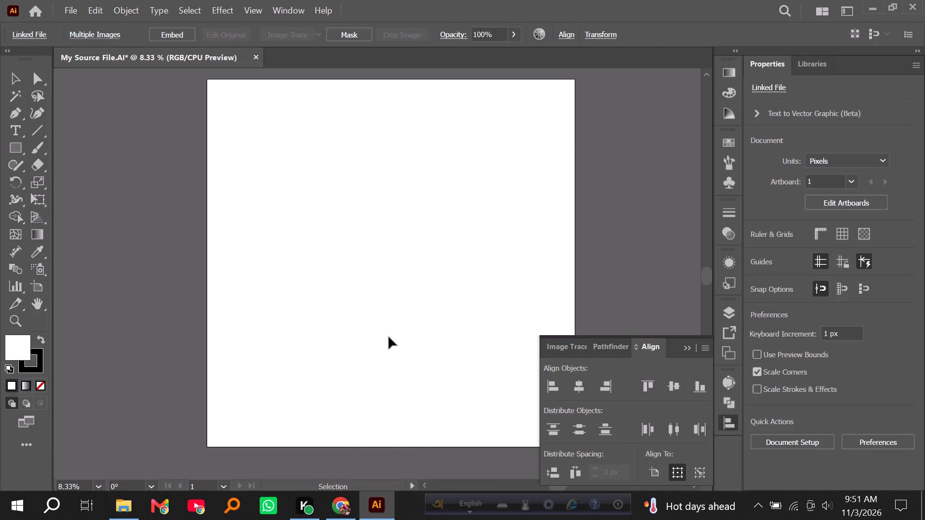
{"action": "left_click", "coordinate": [175, 34]}
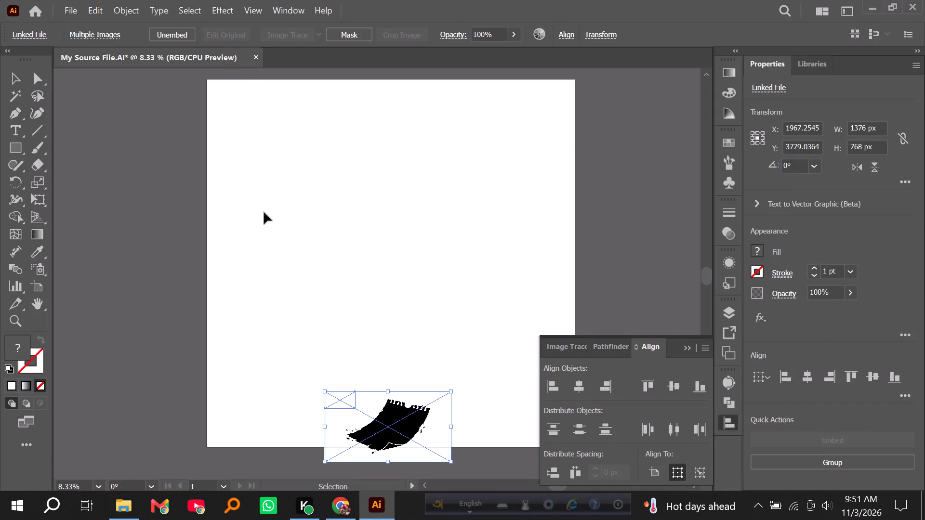
Move the stacked images up the artboard and spread apart the torn page, two smartphones, Mayan sun stone and hourglass with notebook.
{"action": "left_click_drag", "start_coordinate": [391, 432], "coordinate": [371, 294]}
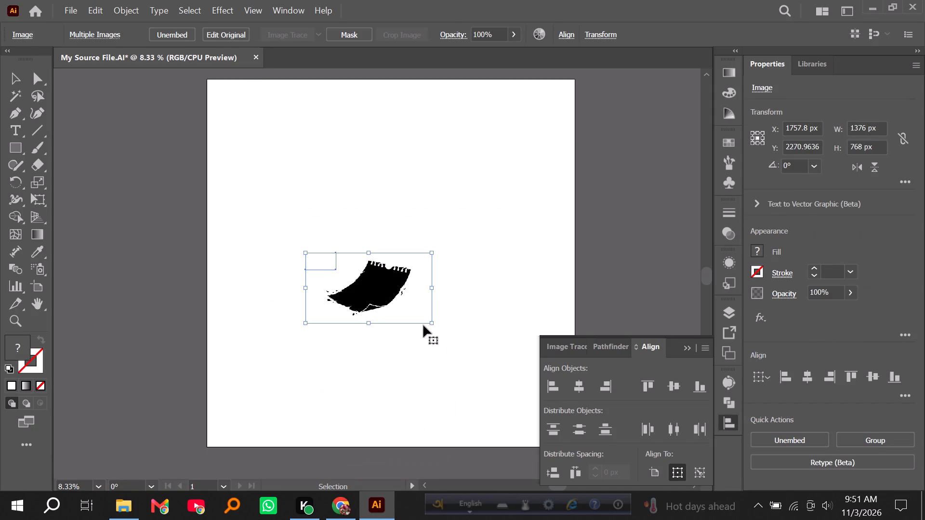
{"action": "left_click_drag", "start_coordinate": [398, 187], "coordinate": [280, 418]}
{"action": "left_click", "coordinate": [433, 341]}
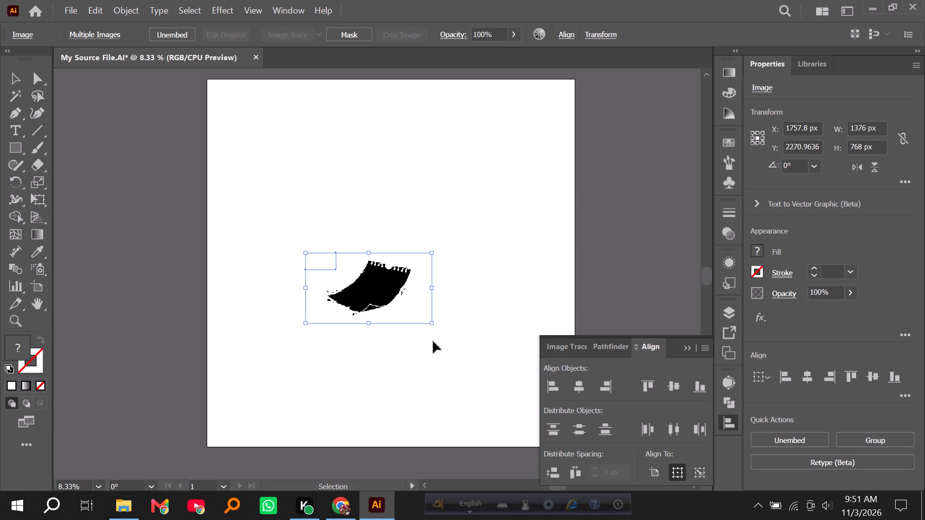
{"action": "left_click_drag", "start_coordinate": [385, 293], "coordinate": [477, 237]}
{"action": "left_click_drag", "start_coordinate": [462, 242], "coordinate": [536, 188]}
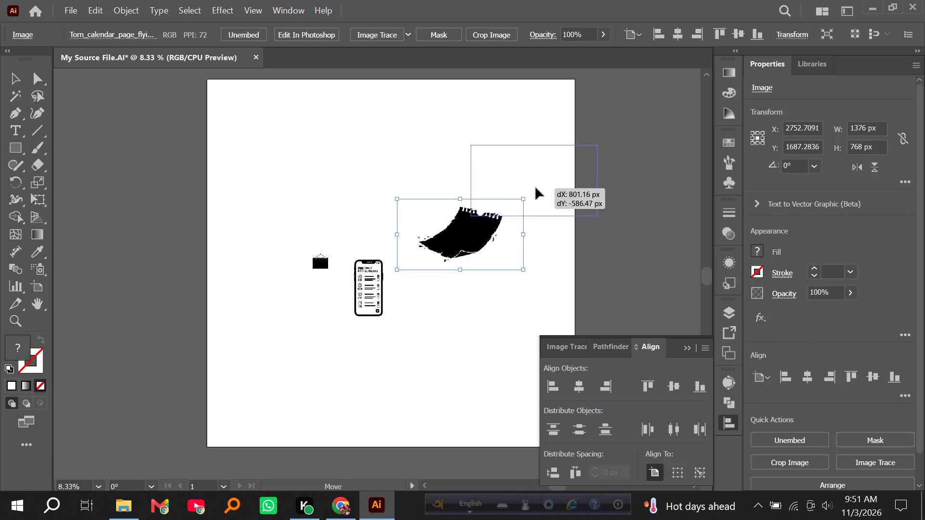
{"action": "left_click_drag", "start_coordinate": [536, 188], "coordinate": [536, 187]}
{"action": "left_click", "coordinate": [470, 284]}
{"action": "left_click_drag", "start_coordinate": [372, 286], "coordinate": [549, 278]}
{"action": "left_click_drag", "start_coordinate": [374, 290], "coordinate": [487, 419]}
{"action": "left_click_drag", "start_coordinate": [376, 299], "coordinate": [147, 422]}
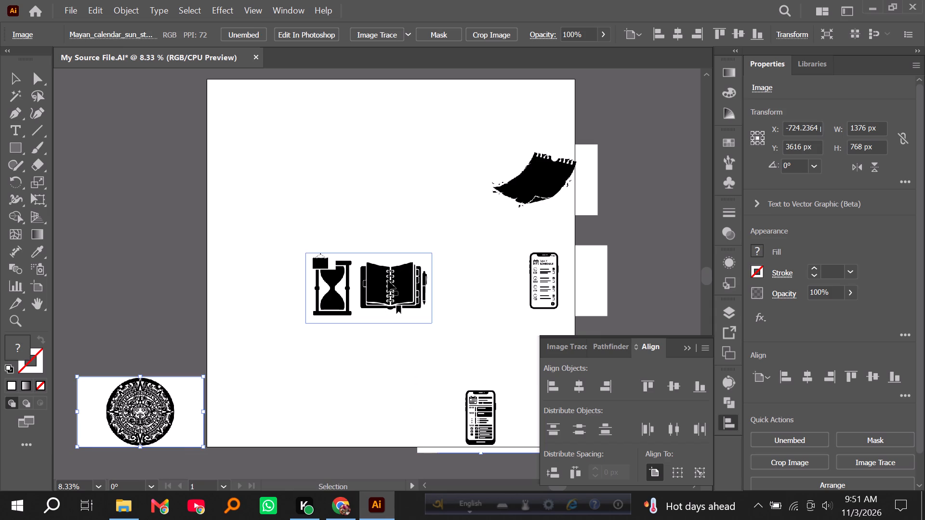
{"action": "left_click_drag", "start_coordinate": [388, 280], "coordinate": [415, 120]}
{"action": "left_click", "coordinate": [368, 268]}
Enlarge the tiny spiral-bound wall calendar image proportionally about its centre to about 1685 by 940 px.
{"action": "left_click_drag", "start_coordinate": [291, 234], "coordinate": [366, 308]}
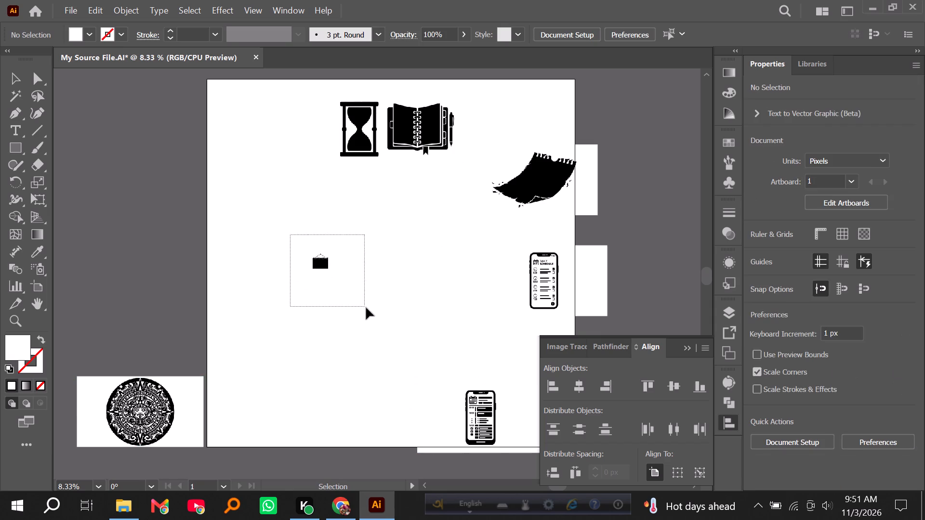
{"action": "left_click_drag", "start_coordinate": [366, 308], "coordinate": [367, 308]}
{"action": "left_click_drag", "start_coordinate": [334, 269], "coordinate": [391, 313], "text": "alt+shift"}
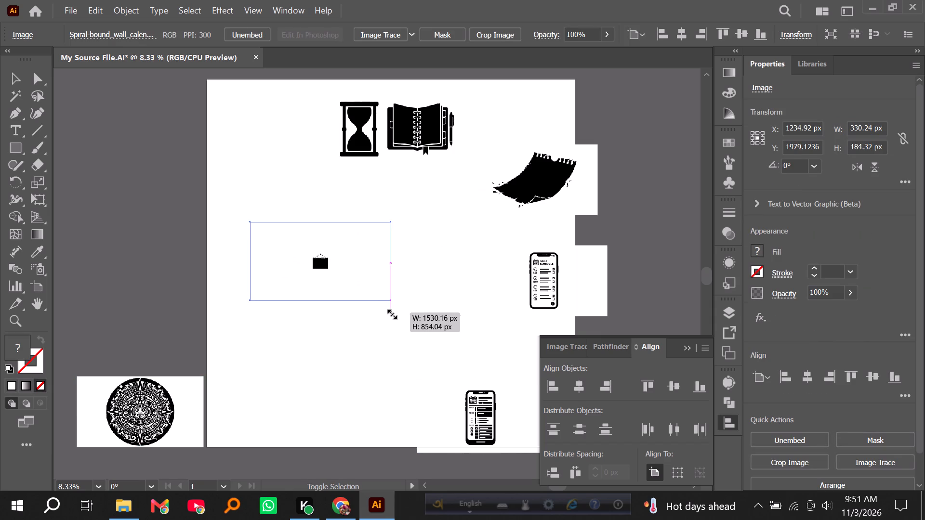
{"action": "left_click_drag", "start_coordinate": [391, 313], "coordinate": [398, 317], "text": "alt+shift"}
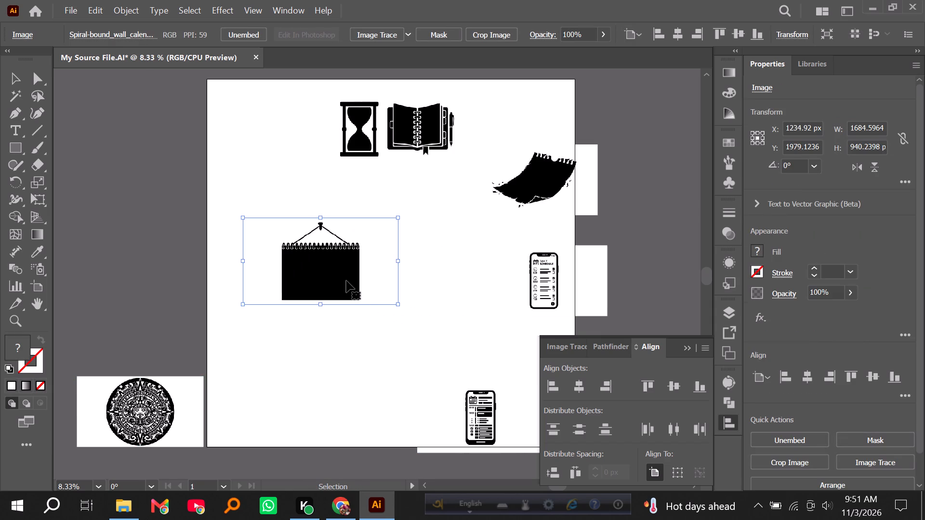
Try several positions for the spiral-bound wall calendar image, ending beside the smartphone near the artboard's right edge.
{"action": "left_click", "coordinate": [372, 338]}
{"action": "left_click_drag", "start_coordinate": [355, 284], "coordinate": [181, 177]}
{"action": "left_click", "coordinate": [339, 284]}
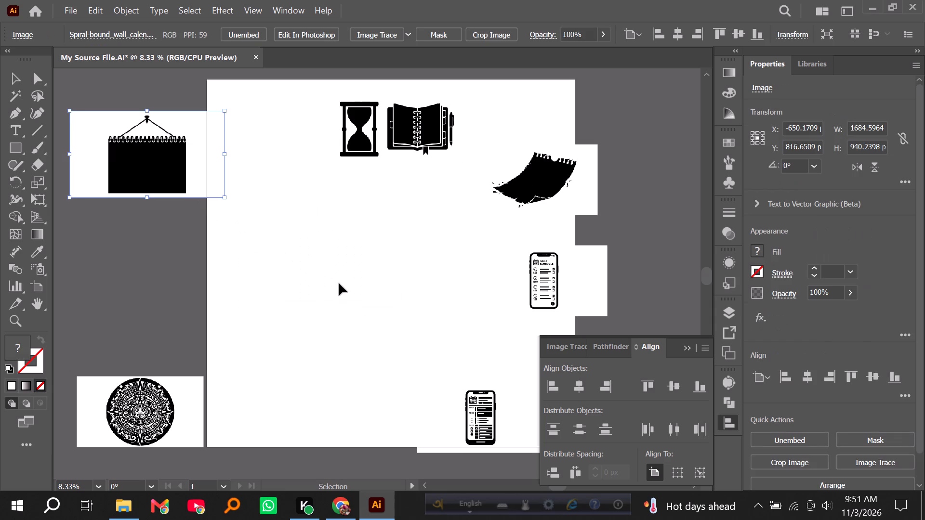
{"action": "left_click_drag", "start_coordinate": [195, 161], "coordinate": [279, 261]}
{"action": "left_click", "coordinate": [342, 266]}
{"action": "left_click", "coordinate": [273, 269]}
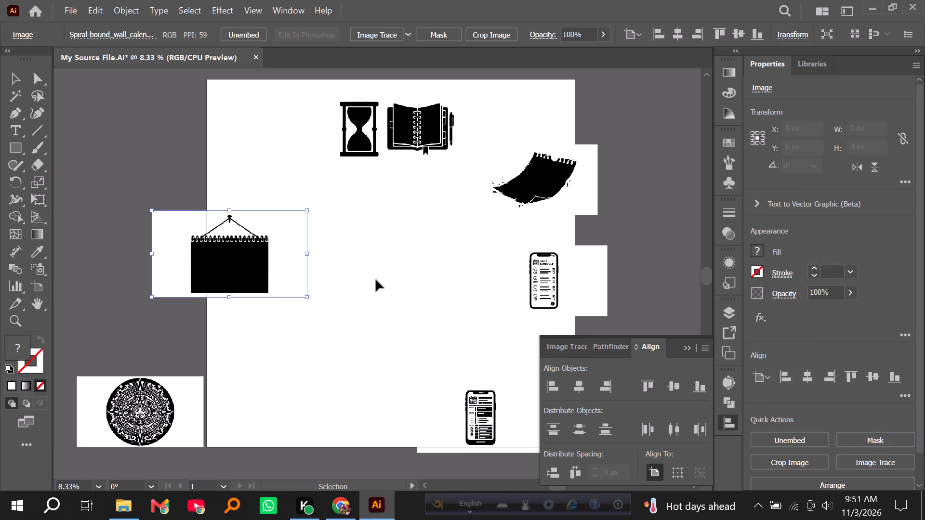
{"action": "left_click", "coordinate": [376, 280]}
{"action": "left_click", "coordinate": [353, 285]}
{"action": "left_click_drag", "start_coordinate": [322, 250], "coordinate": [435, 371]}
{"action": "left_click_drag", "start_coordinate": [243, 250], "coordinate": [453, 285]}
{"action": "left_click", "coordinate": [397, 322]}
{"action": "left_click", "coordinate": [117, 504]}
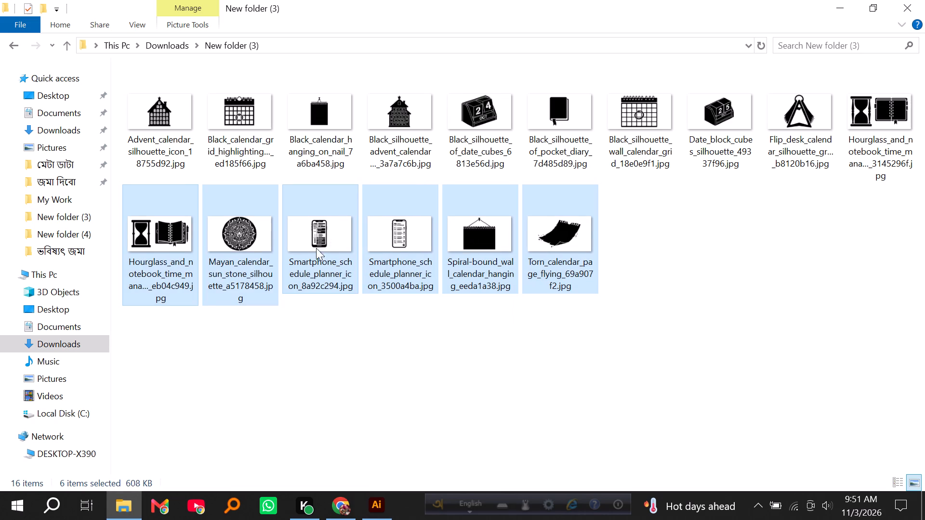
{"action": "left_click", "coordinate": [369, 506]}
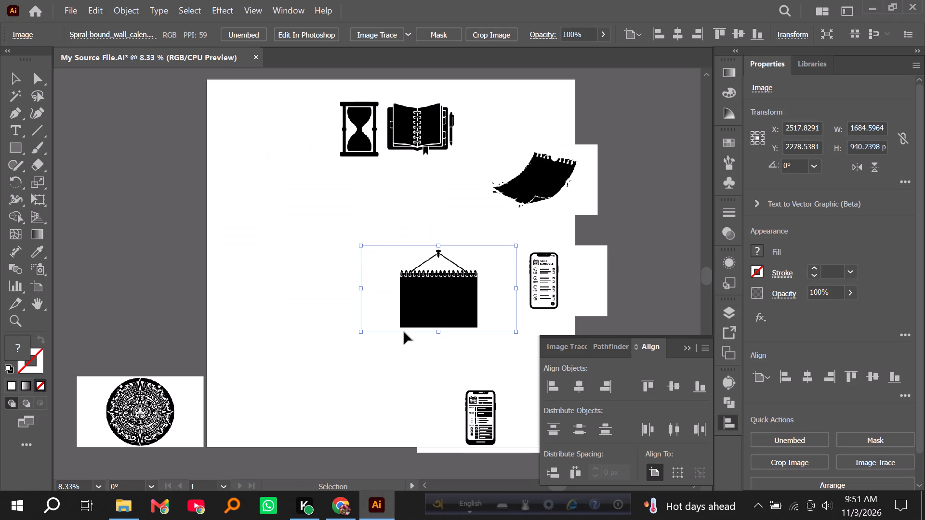
Move the hourglass-and-notebook image to the artboard's upper-left area and the wall calendar image off the artboard's right side.
{"action": "scroll", "coordinate": [356, 260], "scroll_direction": "down", "scroll_amount": 2, "text": "alt"}
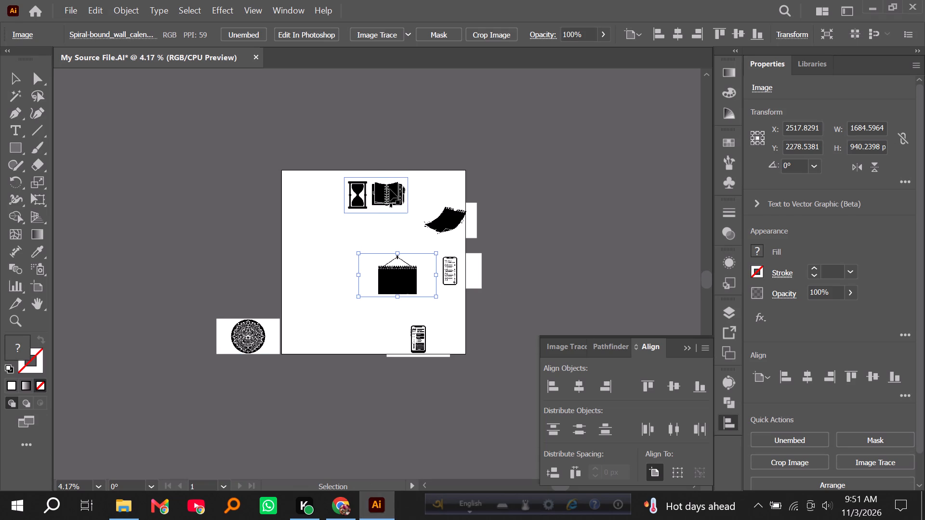
{"action": "left_click_drag", "start_coordinate": [388, 189], "coordinate": [342, 205]}
{"action": "left_click_drag", "start_coordinate": [396, 270], "coordinate": [517, 202]}
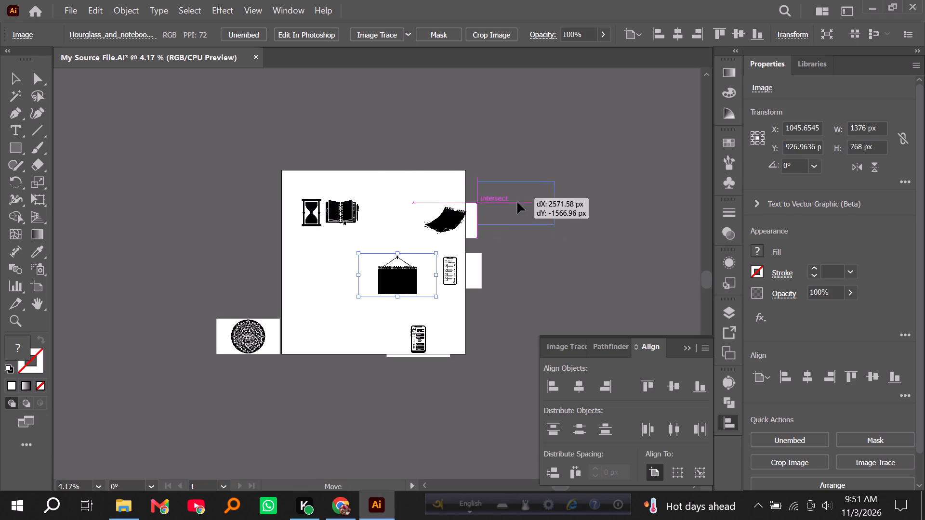
{"action": "left_click_drag", "start_coordinate": [517, 202], "coordinate": [521, 203]}
{"action": "left_click", "coordinate": [406, 159]}
Image Trace the hourglass-and-notebook image with the Sketched Art preset.
{"action": "left_click", "coordinate": [327, 204]}
{"action": "scroll", "coordinate": [307, 208], "scroll_direction": "up", "scroll_amount": 5, "text": "alt"}
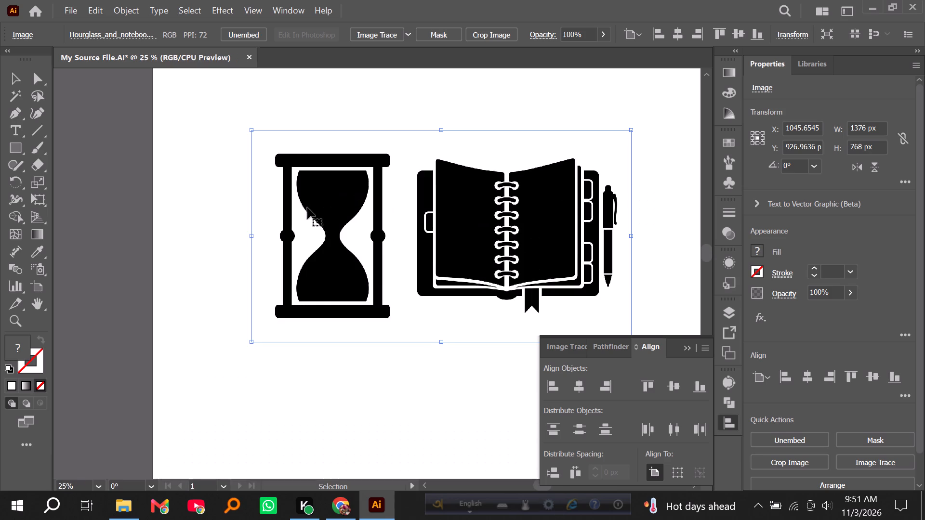
{"action": "scroll", "coordinate": [561, 239], "scroll_direction": "down", "scroll_amount": 1, "text": "alt"}
{"action": "scroll", "coordinate": [582, 245], "scroll_direction": "up", "scroll_amount": 1, "text": "alt"}
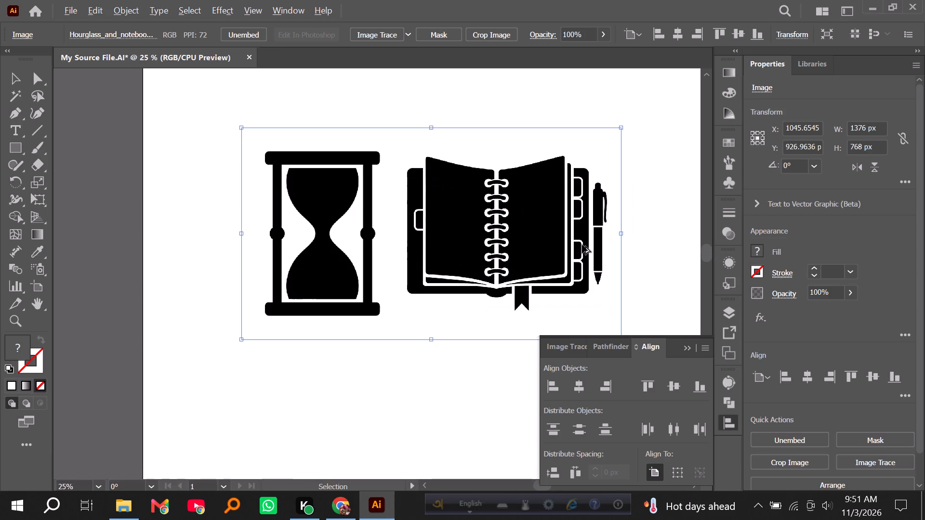
{"action": "scroll", "coordinate": [582, 245], "scroll_direction": "up", "scroll_amount": 1, "text": "alt"}
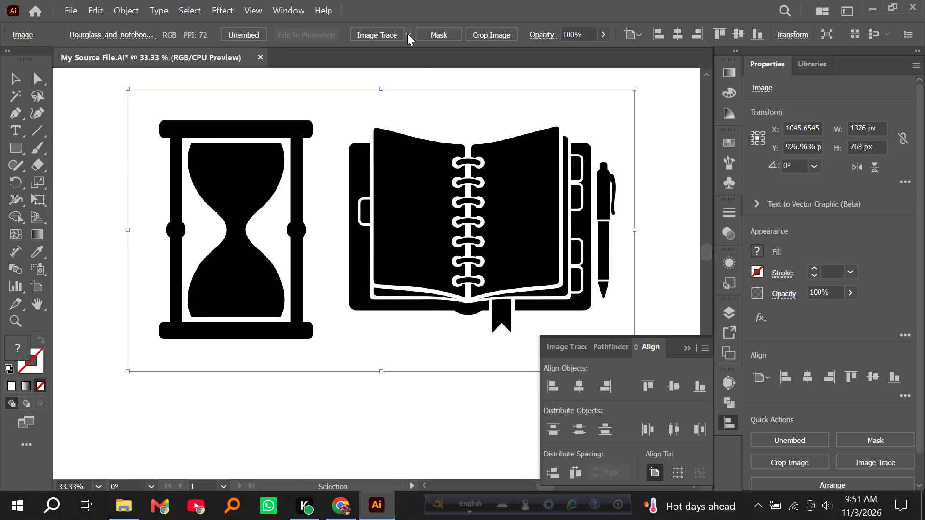
{"action": "left_click", "coordinate": [407, 33]}
{"action": "left_click", "coordinate": [462, 194]}
Examine the traced hourglass and notebook up close, checking the spiral rings, page edges, tabs, pen and hourglass outline.
{"action": "scroll", "coordinate": [577, 203], "scroll_direction": "up", "scroll_amount": 3, "text": "alt"}
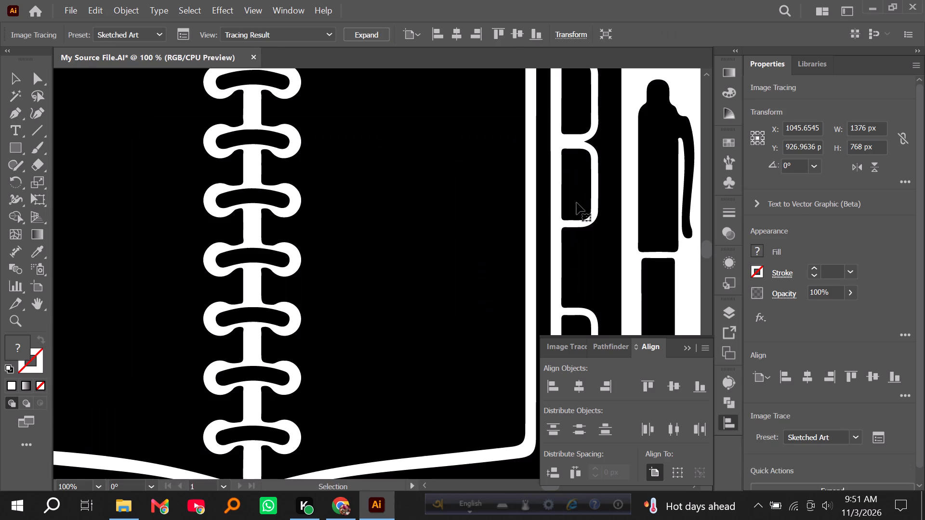
{"action": "scroll", "coordinate": [532, 212], "scroll_direction": "down", "scroll_amount": 1, "text": "alt"}
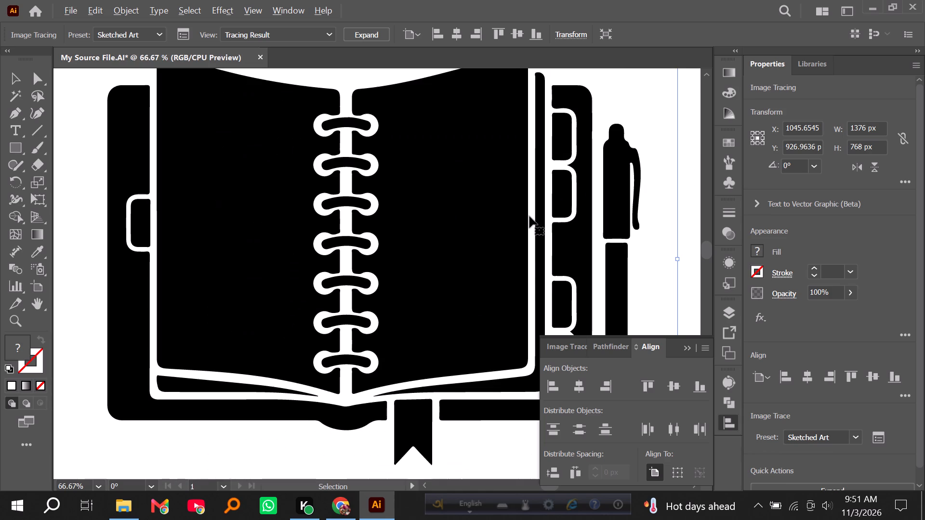
{"action": "scroll", "coordinate": [529, 216], "scroll_direction": "down", "scroll_amount": 1, "text": "alt"}
{"action": "scroll", "coordinate": [527, 219], "scroll_direction": "down", "scroll_amount": 2}
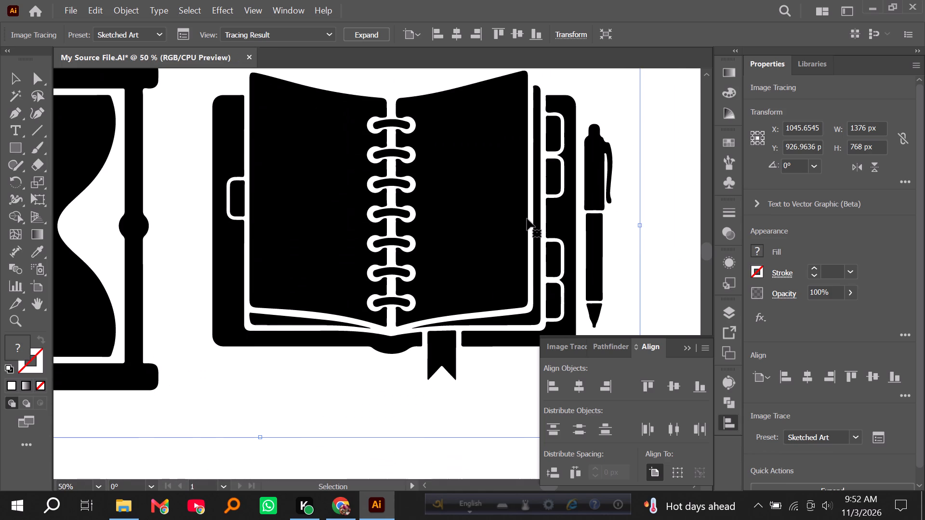
{"action": "scroll", "coordinate": [527, 220], "scroll_direction": "down", "scroll_amount": 1, "text": "alt"}
{"action": "scroll", "coordinate": [579, 290], "scroll_direction": "up", "scroll_amount": 5, "text": "alt"}
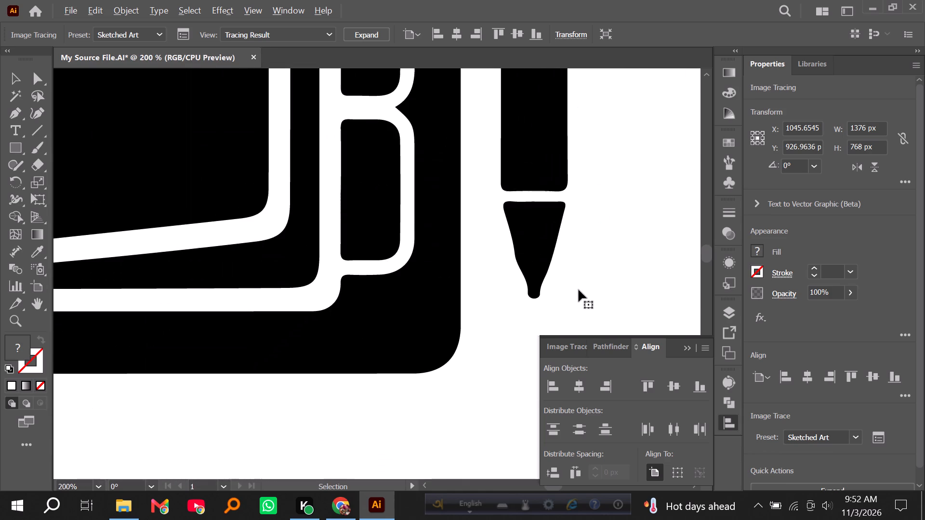
{"action": "scroll", "coordinate": [602, 245], "scroll_direction": "down", "scroll_amount": 5, "text": "alt"}
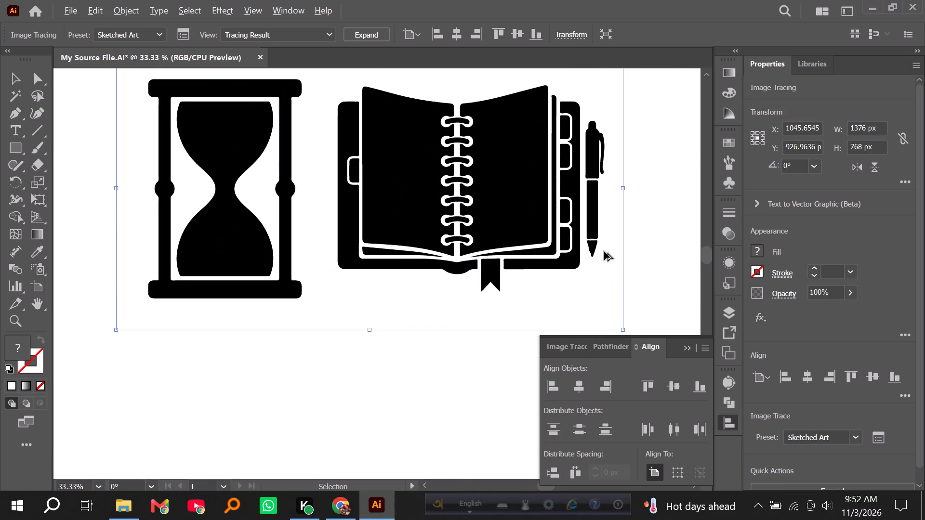
{"action": "scroll", "coordinate": [604, 251], "scroll_direction": "up", "scroll_amount": 4}
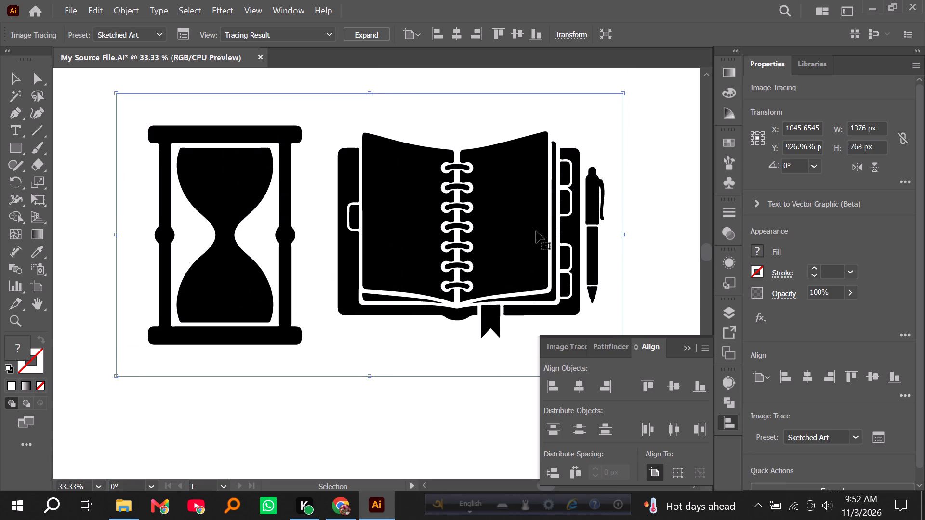
{"action": "scroll", "coordinate": [507, 203], "scroll_direction": "up", "scroll_amount": 6}
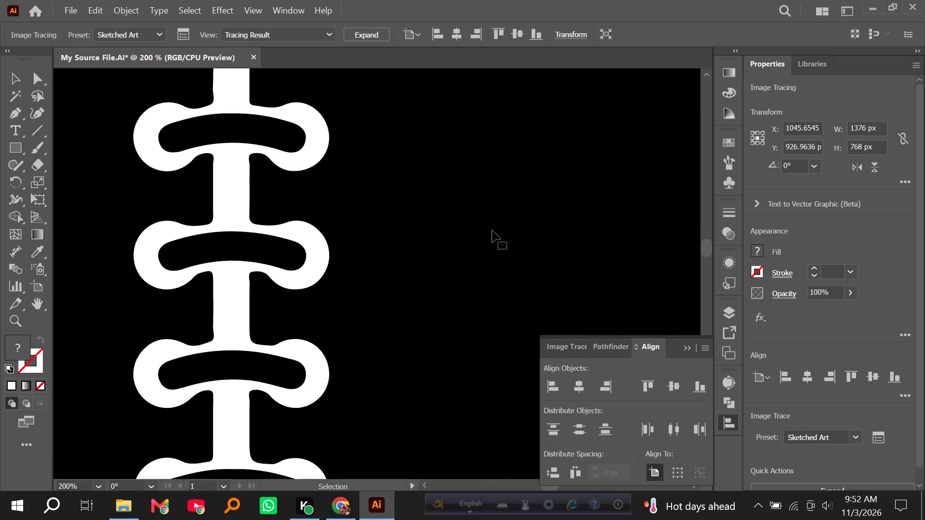
{"action": "scroll", "coordinate": [334, 326], "scroll_direction": "up", "scroll_amount": 4}
{"action": "scroll", "coordinate": [331, 323], "scroll_direction": "down", "scroll_amount": 2, "text": "alt"}
{"action": "scroll", "coordinate": [301, 325], "scroll_direction": "up", "scroll_amount": 4}
{"action": "scroll", "coordinate": [263, 294], "scroll_direction": "up", "scroll_amount": 3, "text": "alt"}
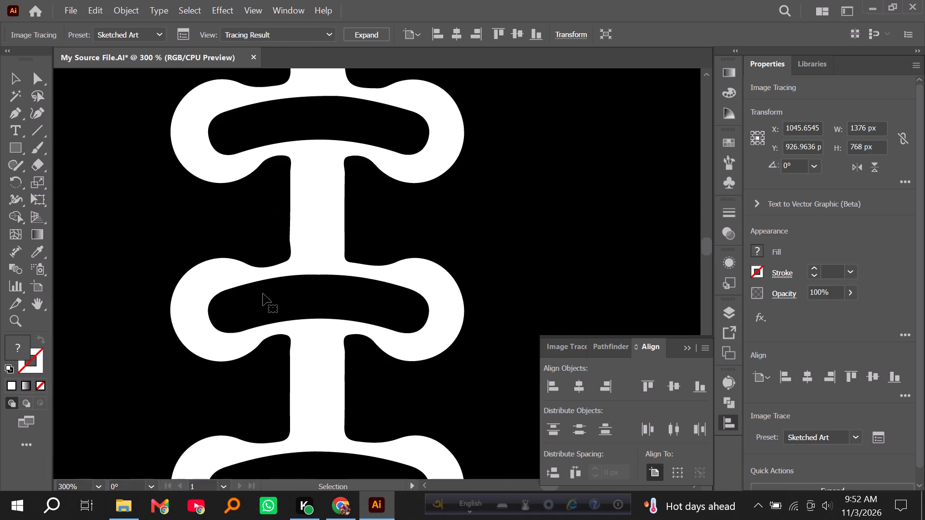
{"action": "scroll", "coordinate": [264, 293], "scroll_direction": "up", "scroll_amount": 3}
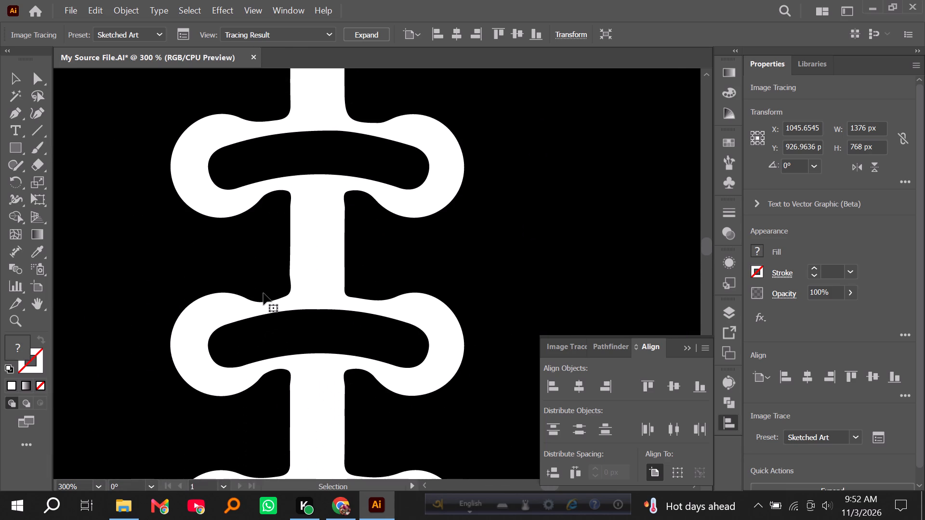
{"action": "scroll", "coordinate": [264, 293], "scroll_direction": "down", "scroll_amount": 2, "text": "alt"}
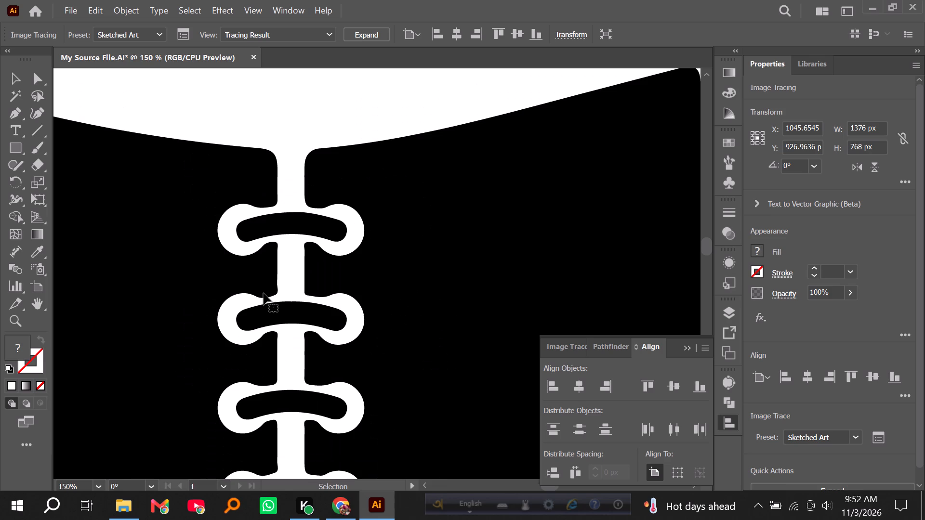
{"action": "scroll", "coordinate": [297, 294], "scroll_direction": "down", "scroll_amount": 3}
{"action": "scroll", "coordinate": [299, 300], "scroll_direction": "down", "scroll_amount": 2, "text": "alt"}
{"action": "scroll", "coordinate": [299, 300], "scroll_direction": "down", "scroll_amount": 3}
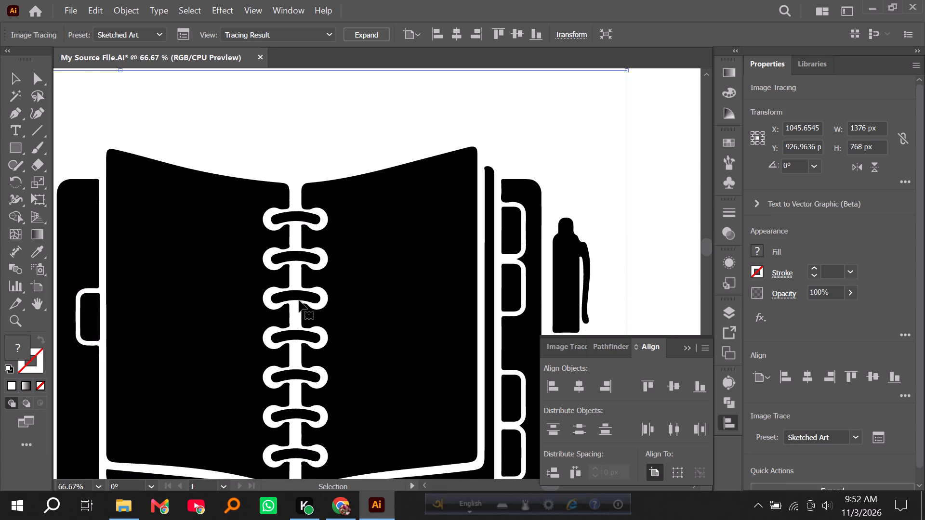
{"action": "scroll", "coordinate": [299, 300], "scroll_direction": "down", "scroll_amount": 1, "text": "alt"}
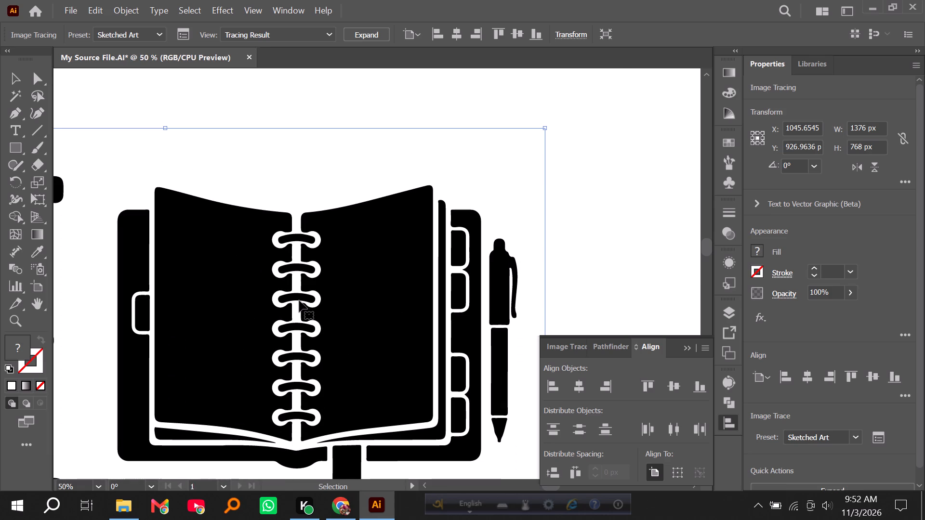
{"action": "scroll", "coordinate": [406, 297], "scroll_direction": "down", "scroll_amount": 4, "text": "alt"}
{"action": "scroll", "coordinate": [126, 328], "scroll_direction": "up", "scroll_amount": 4, "text": "alt"}
{"action": "scroll", "coordinate": [126, 328], "scroll_direction": "up", "scroll_amount": 3}
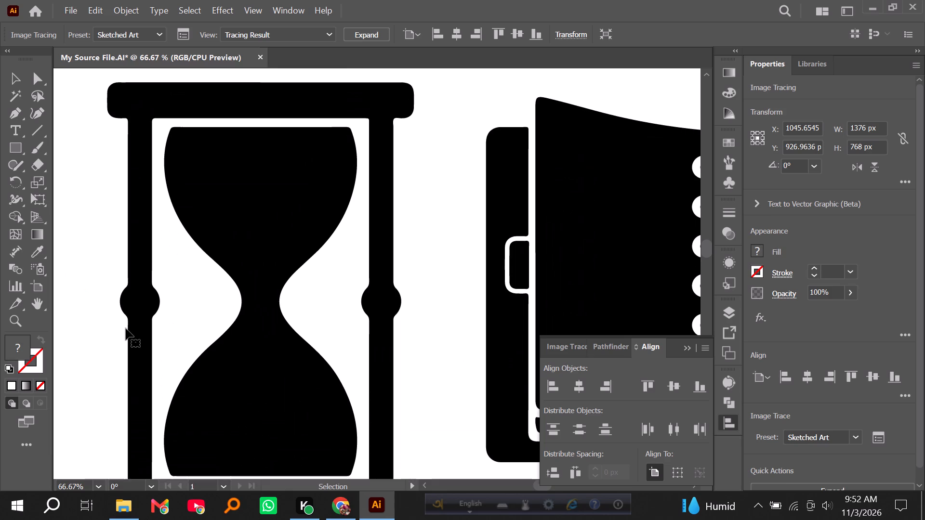
{"action": "scroll", "coordinate": [126, 328], "scroll_direction": "down", "scroll_amount": 5}
{"action": "scroll", "coordinate": [126, 328], "scroll_direction": "down", "scroll_amount": 4, "text": "alt"}
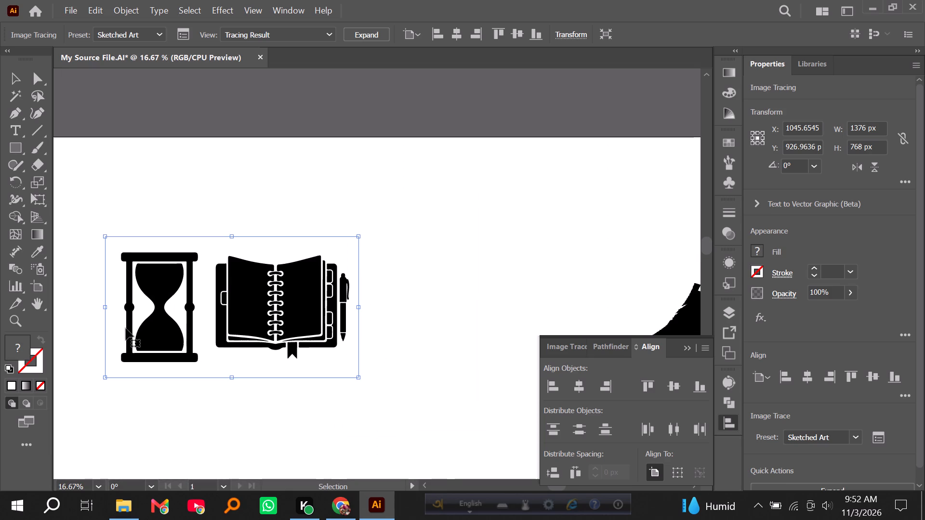
Expand the hourglass-and-notebook tracing and ungroup the resulting shapes.
{"action": "left_click", "coordinate": [365, 32]}
{"action": "right_click", "coordinate": [304, 122]}
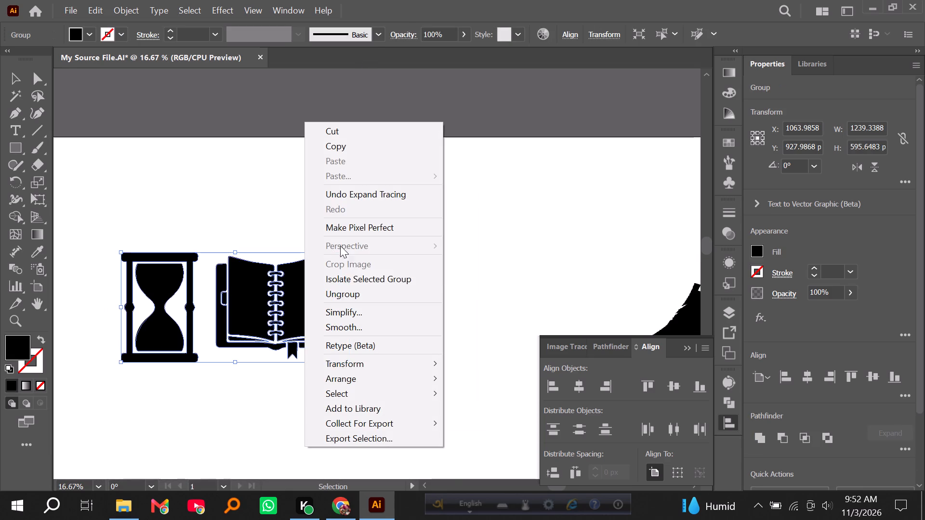
{"action": "left_click", "coordinate": [336, 294]}
{"action": "left_click", "coordinate": [279, 211]}
Examine the ungrouped notebook shapes, checking the pages, spiral binding, cover and bookmark.
{"action": "scroll", "coordinate": [79, 310], "scroll_direction": "up", "scroll_amount": 2, "text": "alt"}
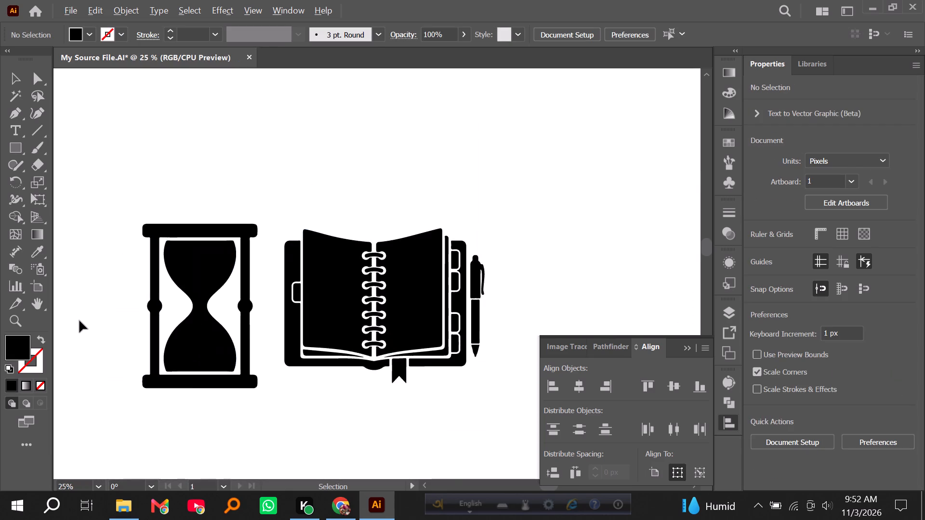
{"action": "left_click_drag", "start_coordinate": [140, 133], "coordinate": [148, 187]}
{"action": "scroll", "coordinate": [624, 310], "scroll_direction": "up", "scroll_amount": 2, "text": "alt"}
{"action": "scroll", "coordinate": [534, 315], "scroll_direction": "down", "scroll_amount": 1, "text": "alt"}
{"action": "scroll", "coordinate": [428, 374], "scroll_direction": "up", "scroll_amount": 1}
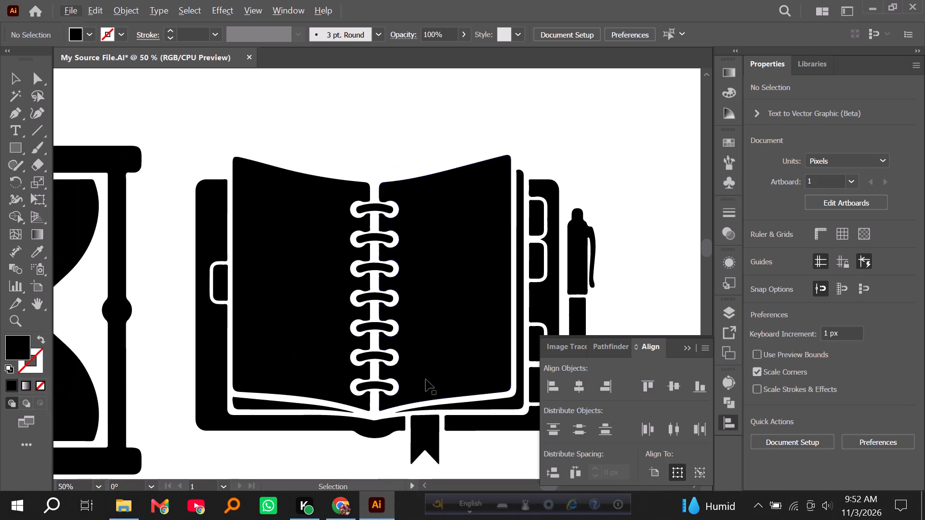
{"action": "scroll", "coordinate": [426, 379], "scroll_direction": "up", "scroll_amount": 1}
{"action": "scroll", "coordinate": [425, 380], "scroll_direction": "down", "scroll_amount": 7}
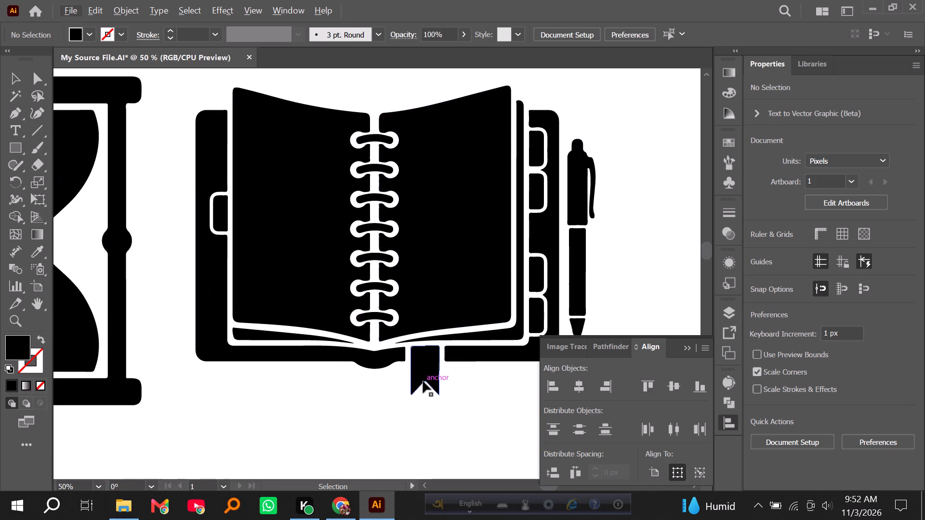
{"action": "scroll", "coordinate": [421, 386], "scroll_direction": "up", "scroll_amount": 1}
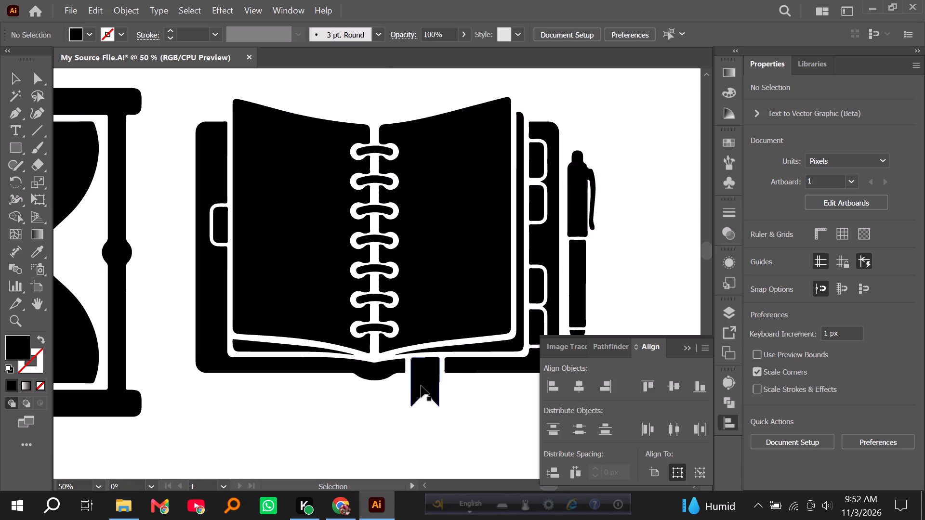
{"action": "scroll", "coordinate": [419, 383], "scroll_direction": "up", "scroll_amount": 1, "text": "alt"}
{"action": "scroll", "coordinate": [348, 404], "scroll_direction": "up", "scroll_amount": 2}
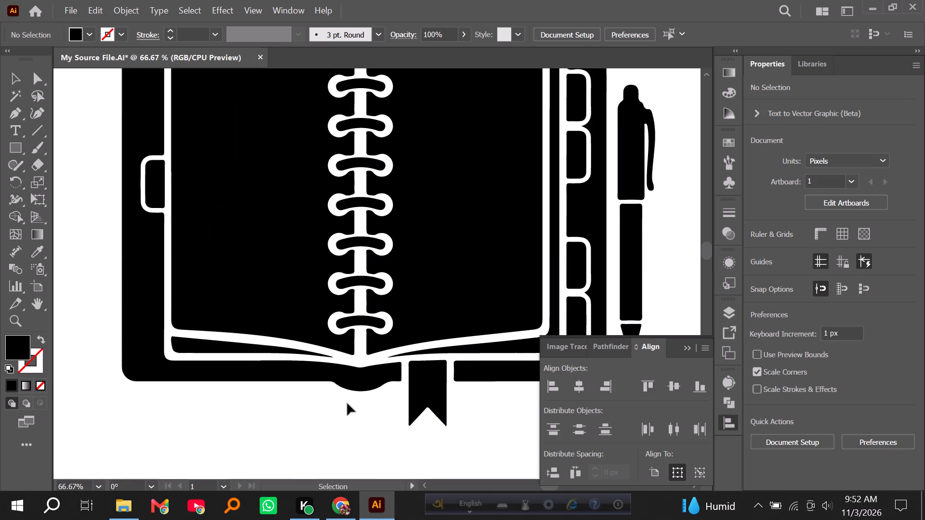
{"action": "scroll", "coordinate": [347, 403], "scroll_direction": "up", "scroll_amount": 4}
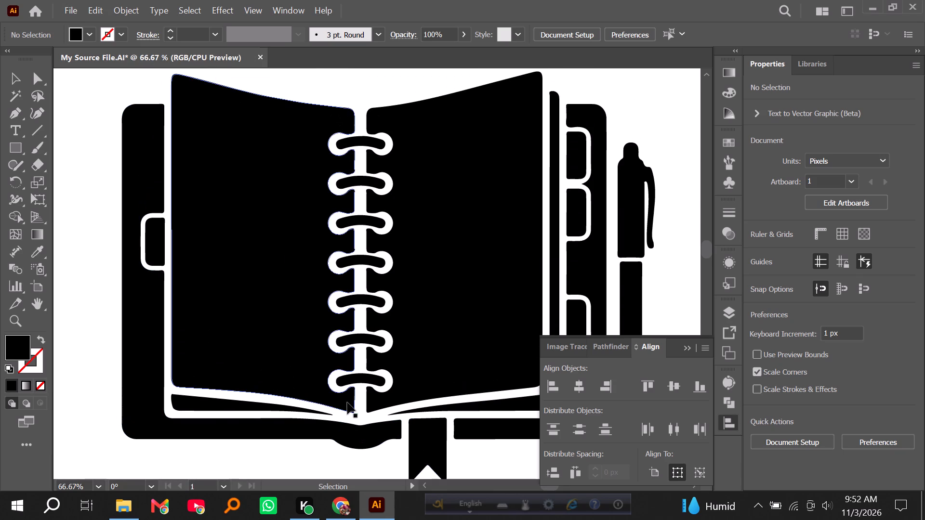
Draw a straight vertical path about 503 px long with the Pen tool, from above to below the notebook along its spine.
{"action": "left_click", "coordinate": [18, 110]}
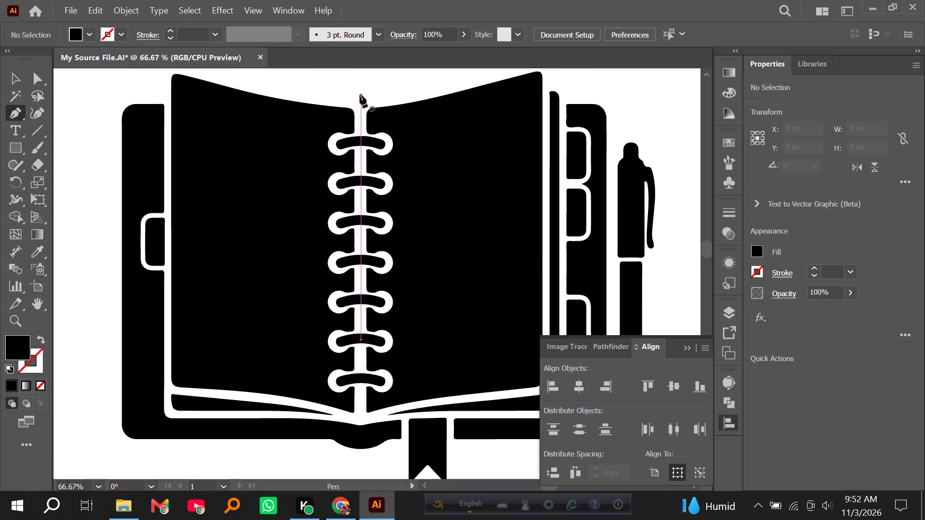
{"action": "left_click", "coordinate": [360, 95]}
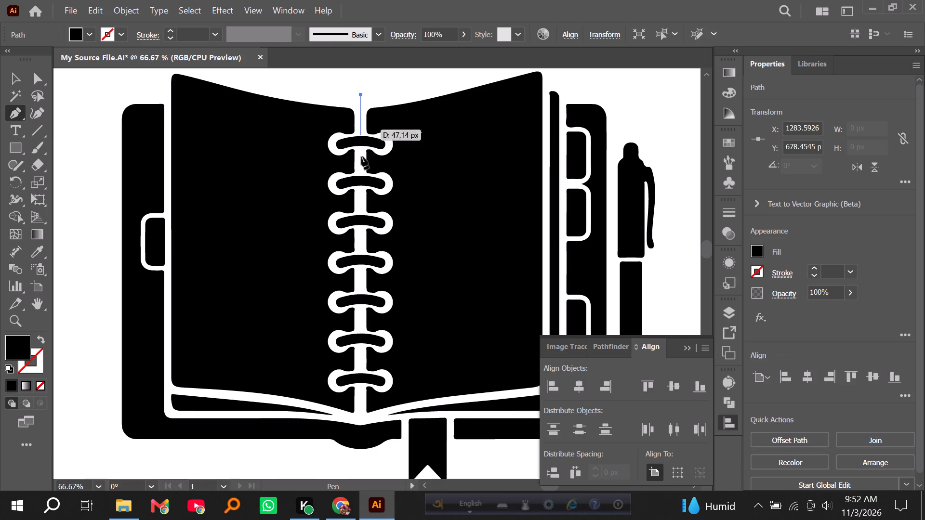
{"action": "left_click", "coordinate": [362, 465], "text": "shift"}
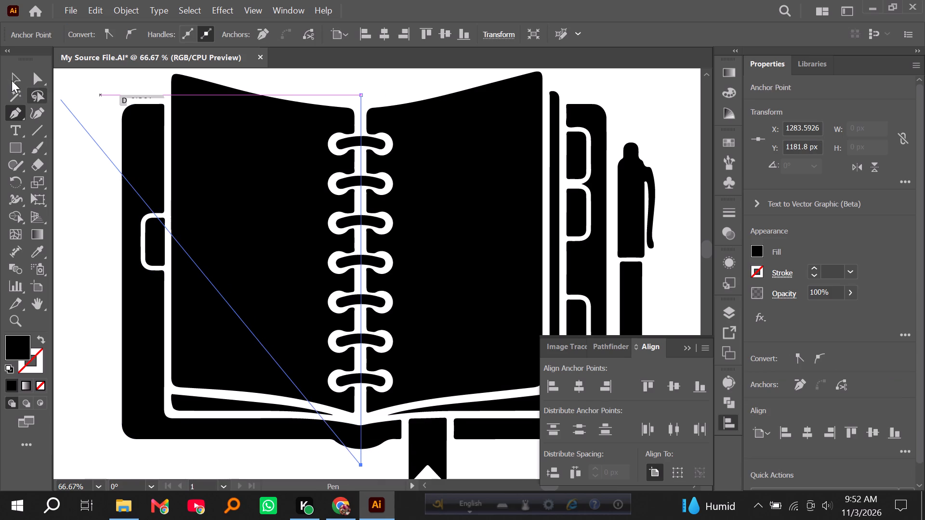
{"action": "left_click", "coordinate": [12, 80]}
{"action": "left_click", "coordinate": [82, 169]}
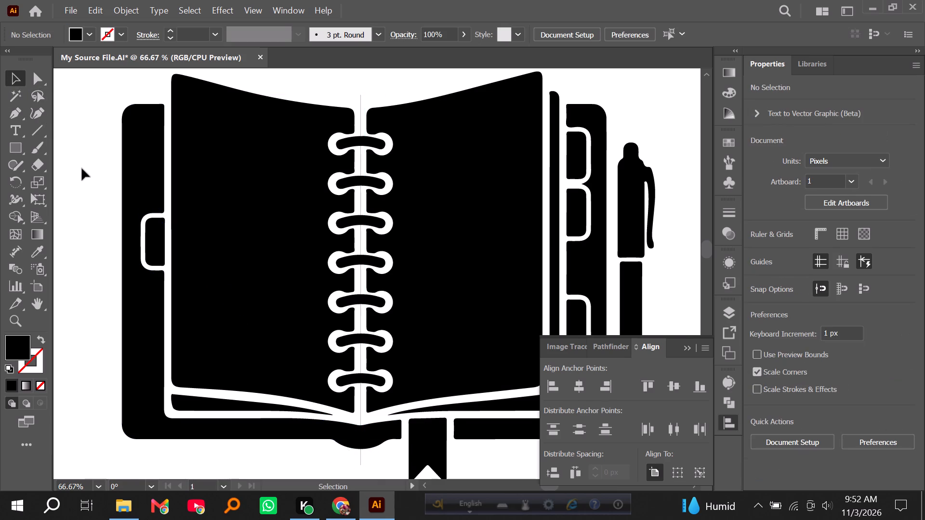
Create a mirrored copy of the notebook's left page by reflecting it across the vertical axis.
{"action": "scroll", "coordinate": [256, 270], "scroll_direction": "up", "scroll_amount": 1, "text": "alt"}
{"action": "left_click", "coordinate": [271, 269]}
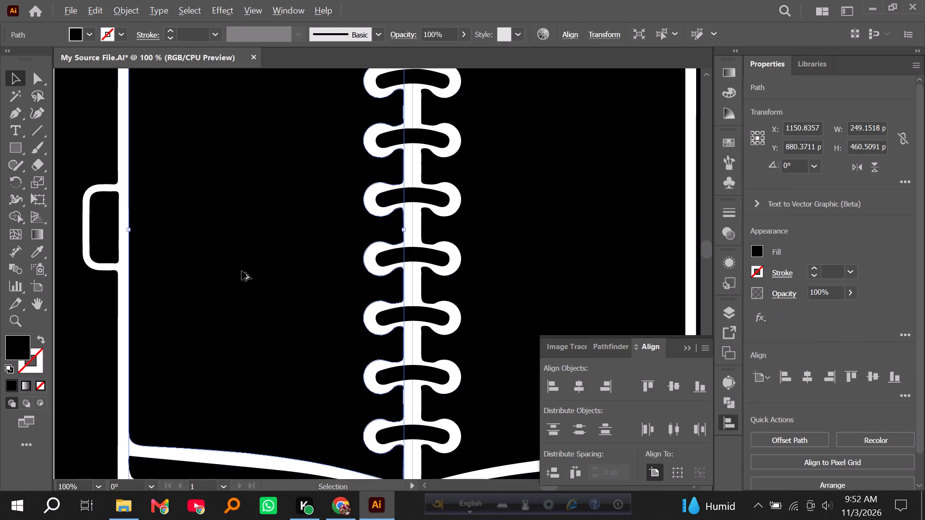
{"action": "scroll", "coordinate": [242, 271], "scroll_direction": "down", "scroll_amount": 1, "text": "alt"}
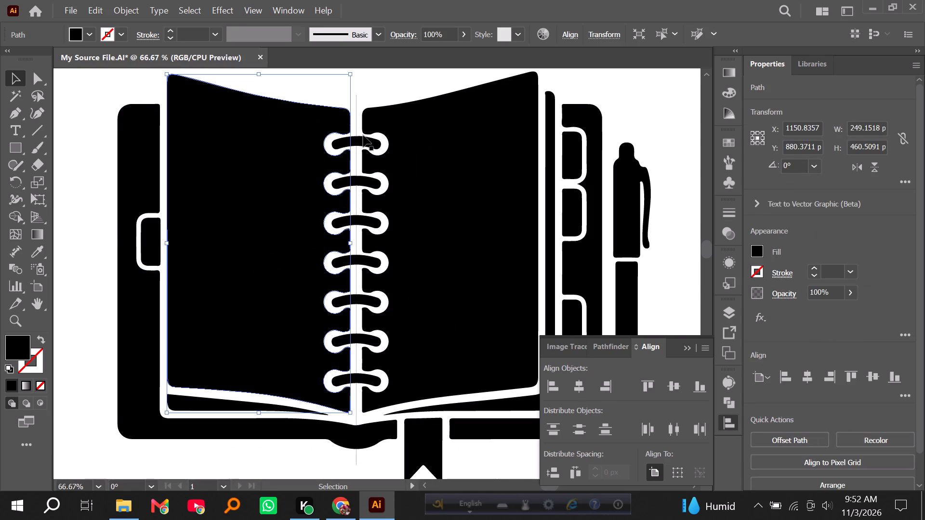
{"action": "left_click", "coordinate": [362, 81]}
{"action": "left_click", "coordinate": [292, 143]}
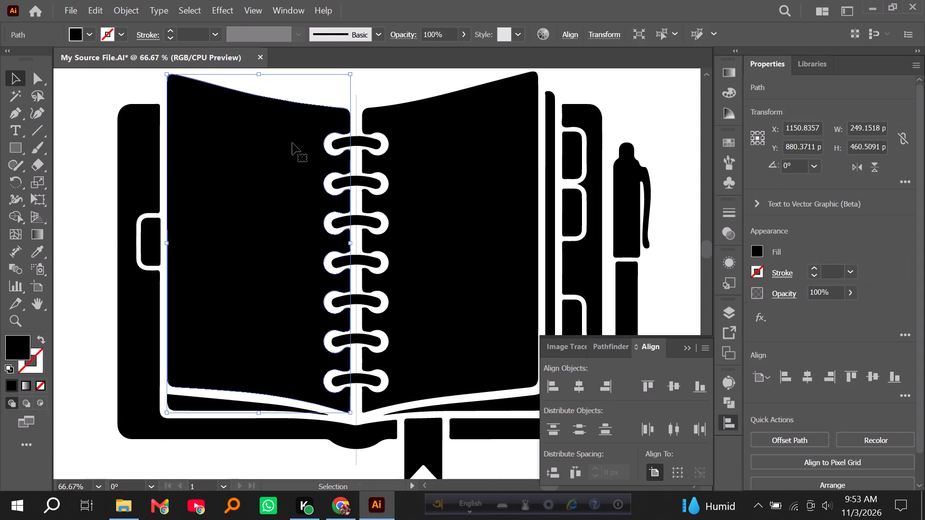
{"action": "right_click", "coordinate": [292, 143]}
{"action": "left_click", "coordinate": [330, 408]}
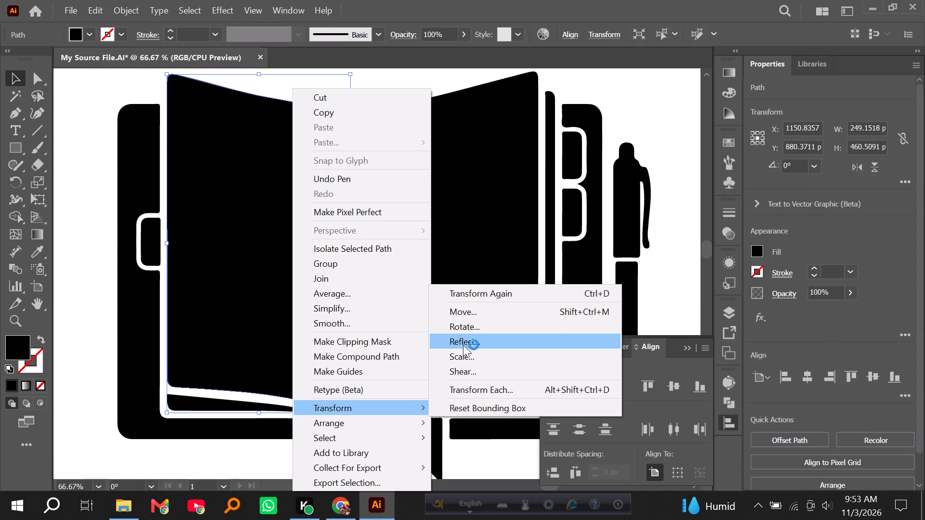
{"action": "left_click", "coordinate": [464, 340]}
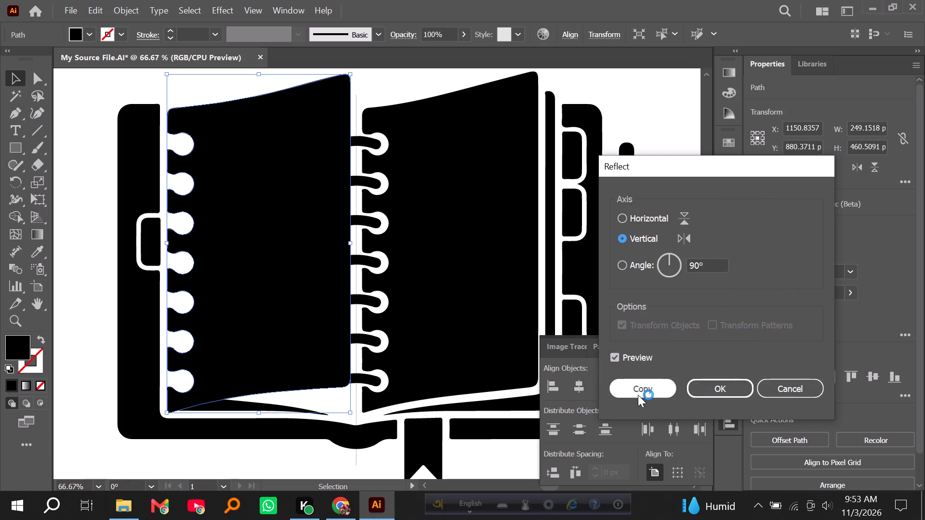
{"action": "left_click", "coordinate": [634, 390]}
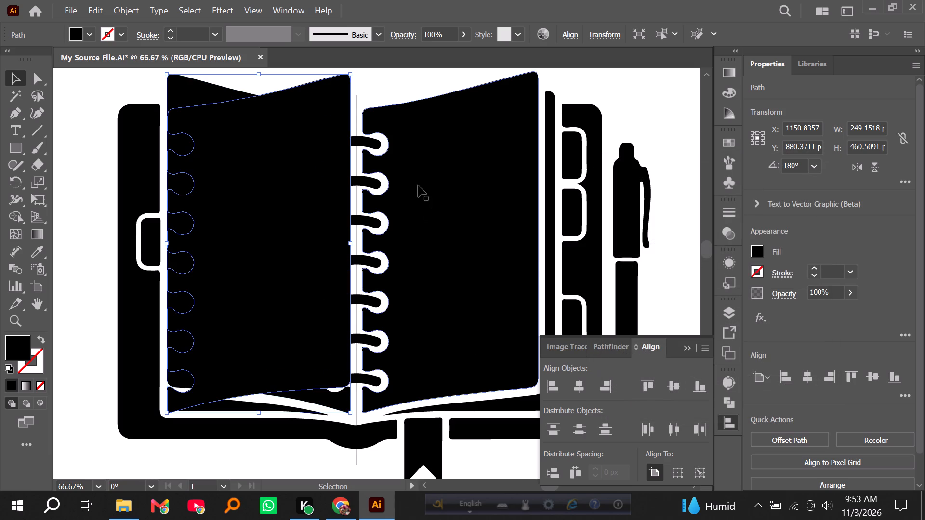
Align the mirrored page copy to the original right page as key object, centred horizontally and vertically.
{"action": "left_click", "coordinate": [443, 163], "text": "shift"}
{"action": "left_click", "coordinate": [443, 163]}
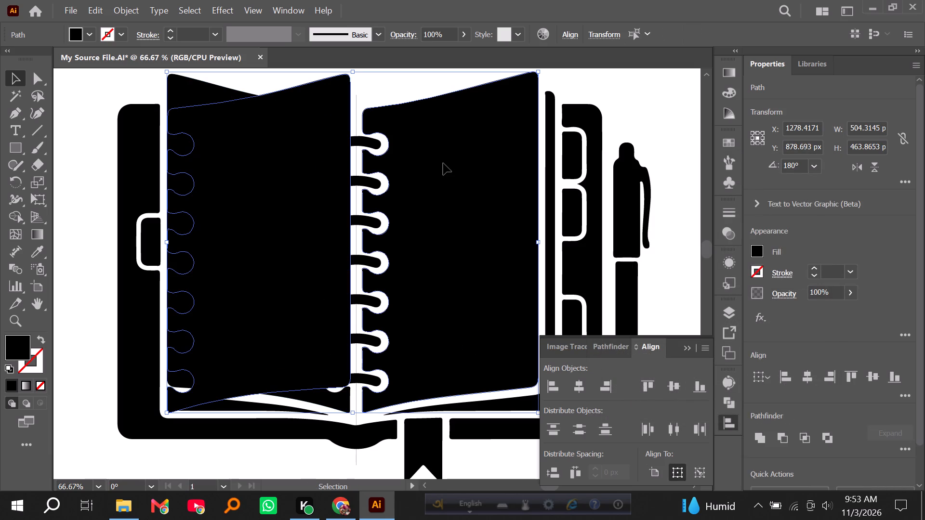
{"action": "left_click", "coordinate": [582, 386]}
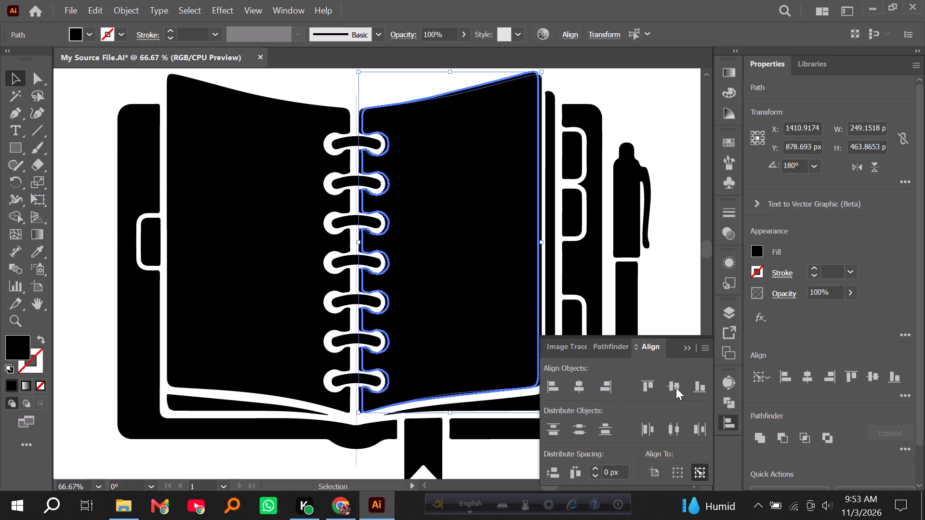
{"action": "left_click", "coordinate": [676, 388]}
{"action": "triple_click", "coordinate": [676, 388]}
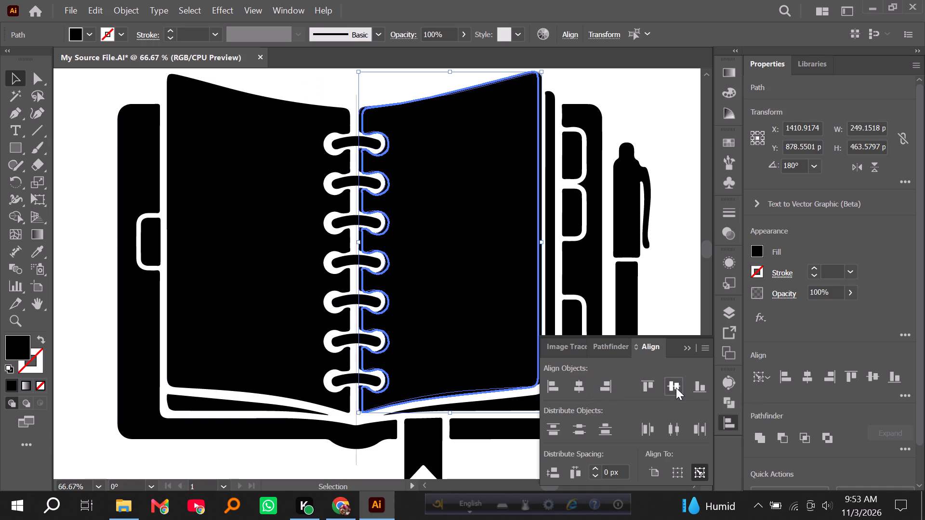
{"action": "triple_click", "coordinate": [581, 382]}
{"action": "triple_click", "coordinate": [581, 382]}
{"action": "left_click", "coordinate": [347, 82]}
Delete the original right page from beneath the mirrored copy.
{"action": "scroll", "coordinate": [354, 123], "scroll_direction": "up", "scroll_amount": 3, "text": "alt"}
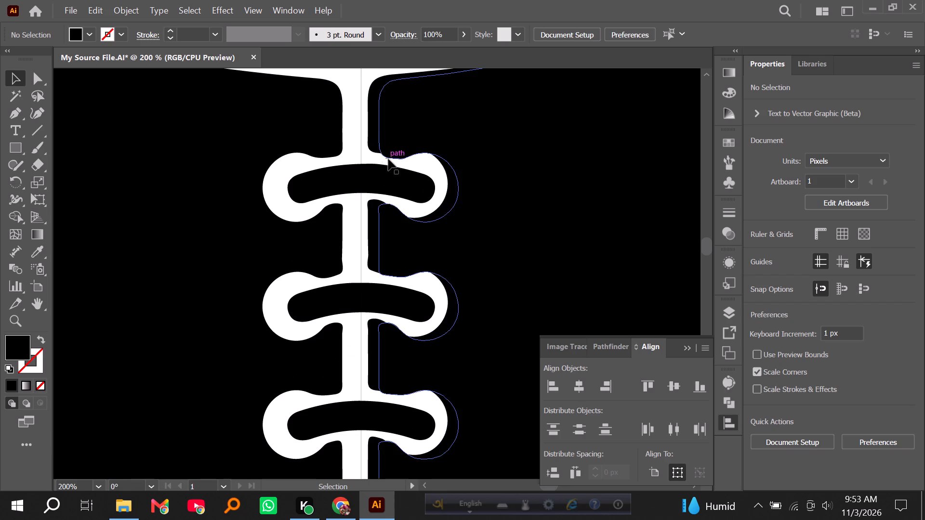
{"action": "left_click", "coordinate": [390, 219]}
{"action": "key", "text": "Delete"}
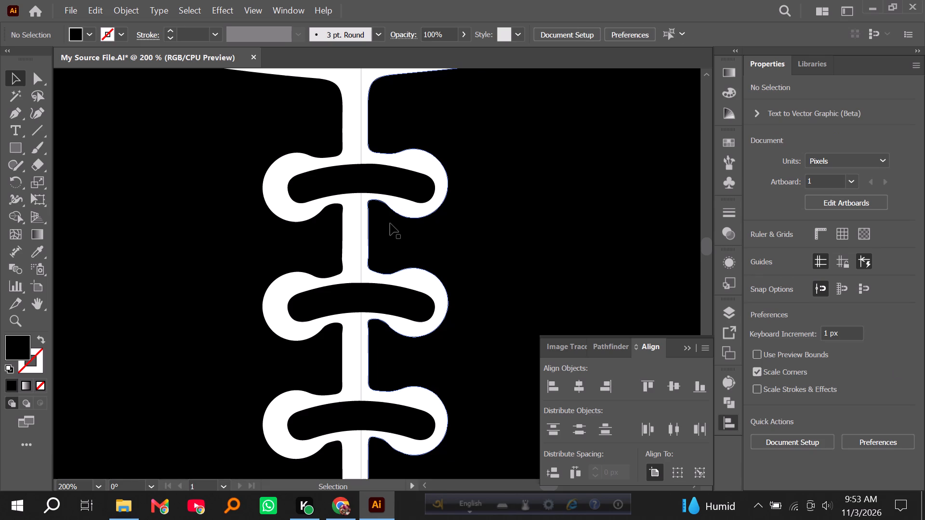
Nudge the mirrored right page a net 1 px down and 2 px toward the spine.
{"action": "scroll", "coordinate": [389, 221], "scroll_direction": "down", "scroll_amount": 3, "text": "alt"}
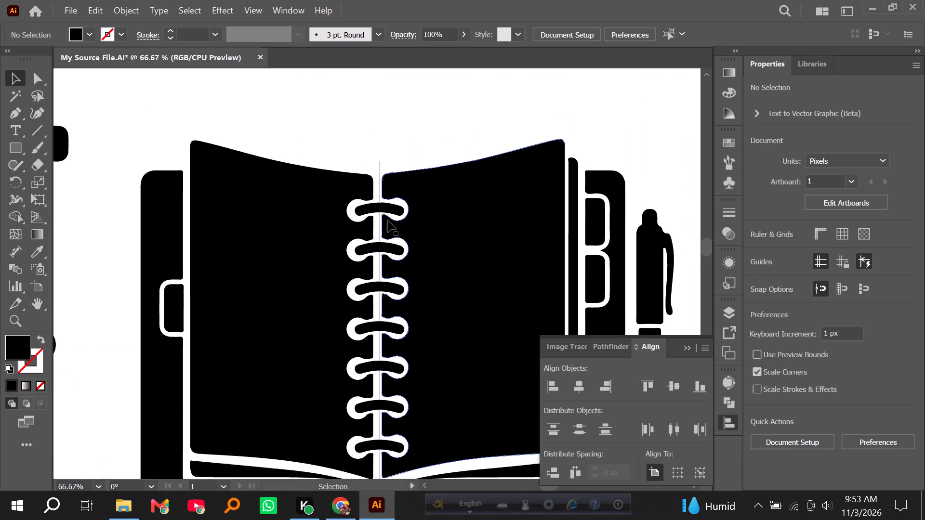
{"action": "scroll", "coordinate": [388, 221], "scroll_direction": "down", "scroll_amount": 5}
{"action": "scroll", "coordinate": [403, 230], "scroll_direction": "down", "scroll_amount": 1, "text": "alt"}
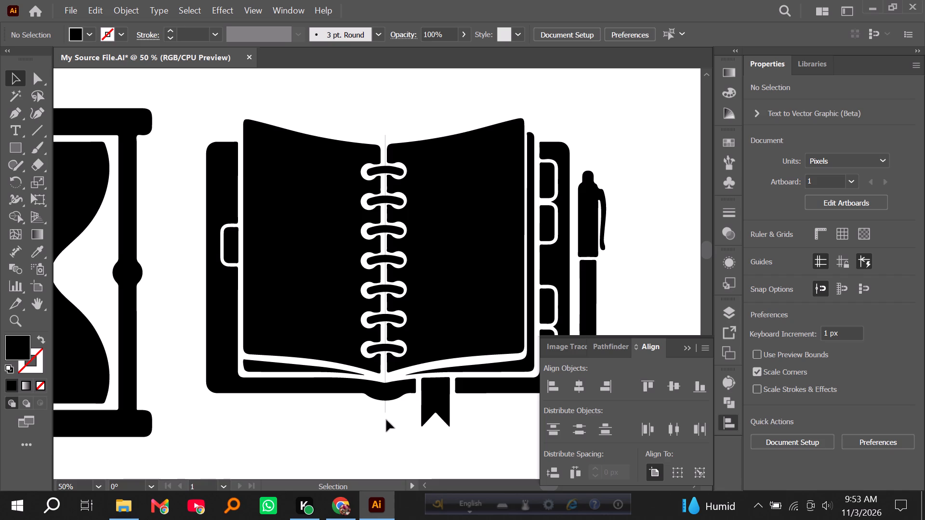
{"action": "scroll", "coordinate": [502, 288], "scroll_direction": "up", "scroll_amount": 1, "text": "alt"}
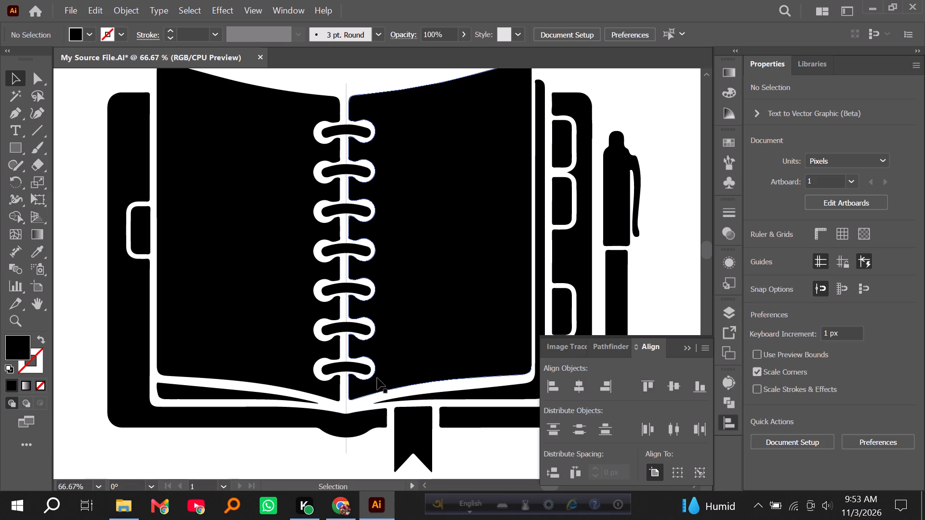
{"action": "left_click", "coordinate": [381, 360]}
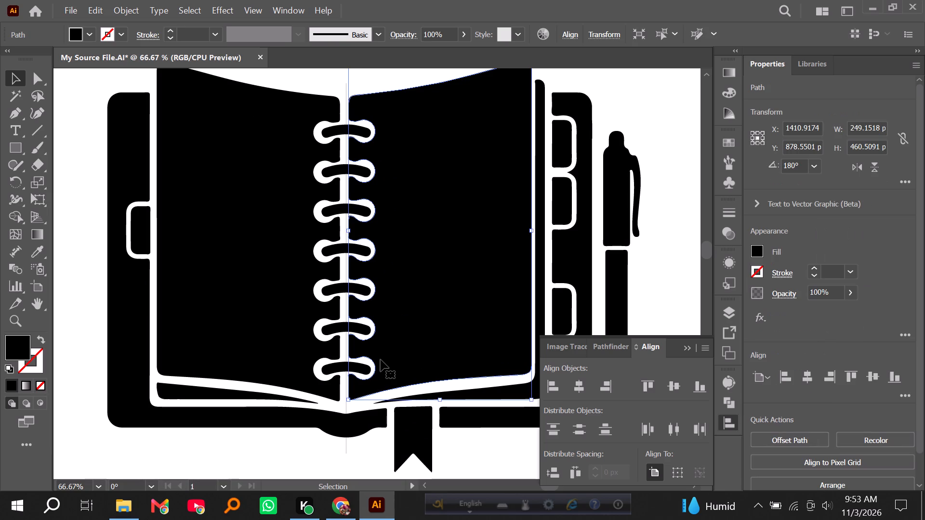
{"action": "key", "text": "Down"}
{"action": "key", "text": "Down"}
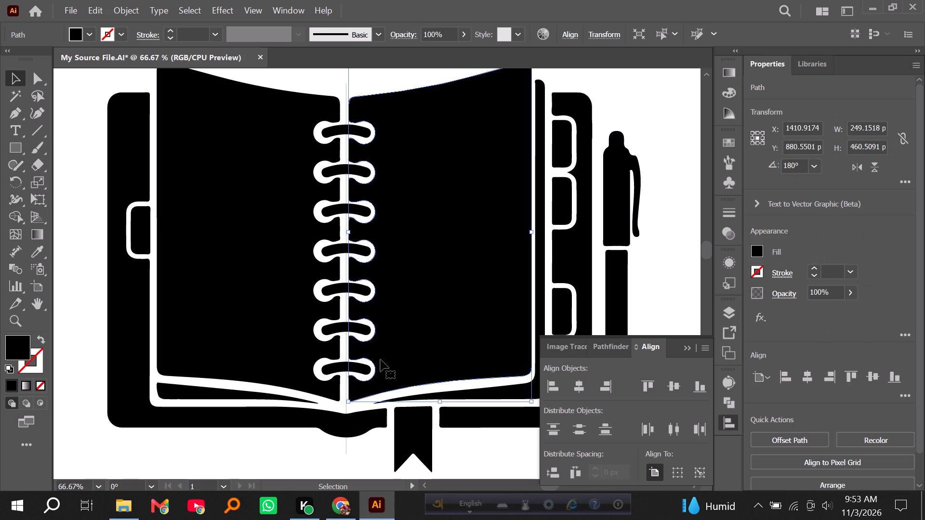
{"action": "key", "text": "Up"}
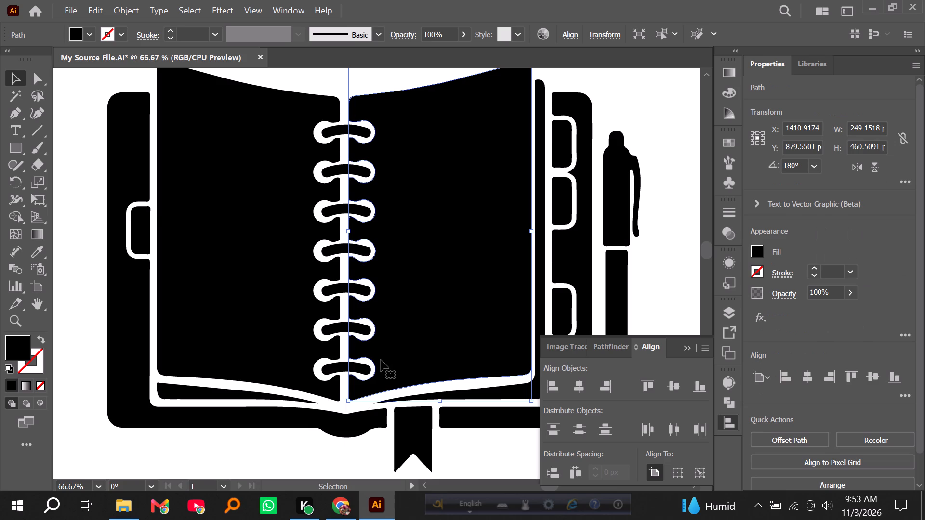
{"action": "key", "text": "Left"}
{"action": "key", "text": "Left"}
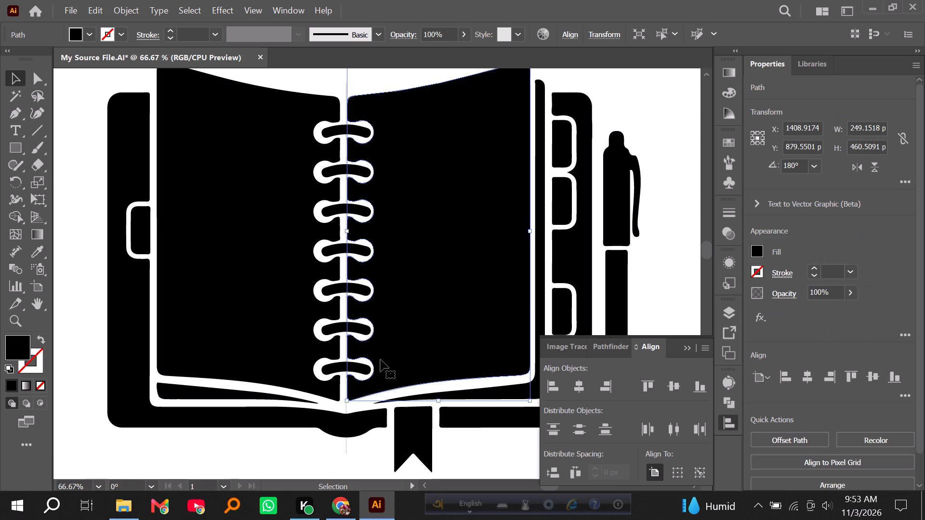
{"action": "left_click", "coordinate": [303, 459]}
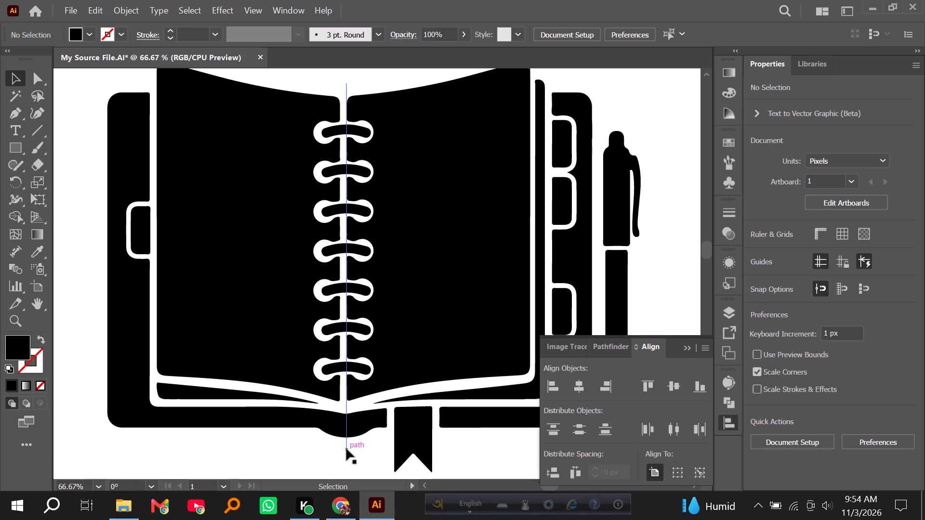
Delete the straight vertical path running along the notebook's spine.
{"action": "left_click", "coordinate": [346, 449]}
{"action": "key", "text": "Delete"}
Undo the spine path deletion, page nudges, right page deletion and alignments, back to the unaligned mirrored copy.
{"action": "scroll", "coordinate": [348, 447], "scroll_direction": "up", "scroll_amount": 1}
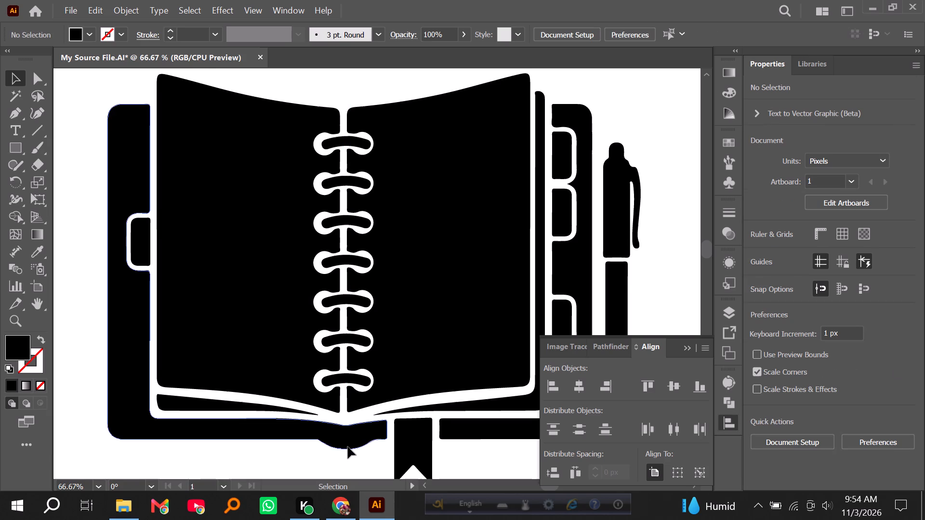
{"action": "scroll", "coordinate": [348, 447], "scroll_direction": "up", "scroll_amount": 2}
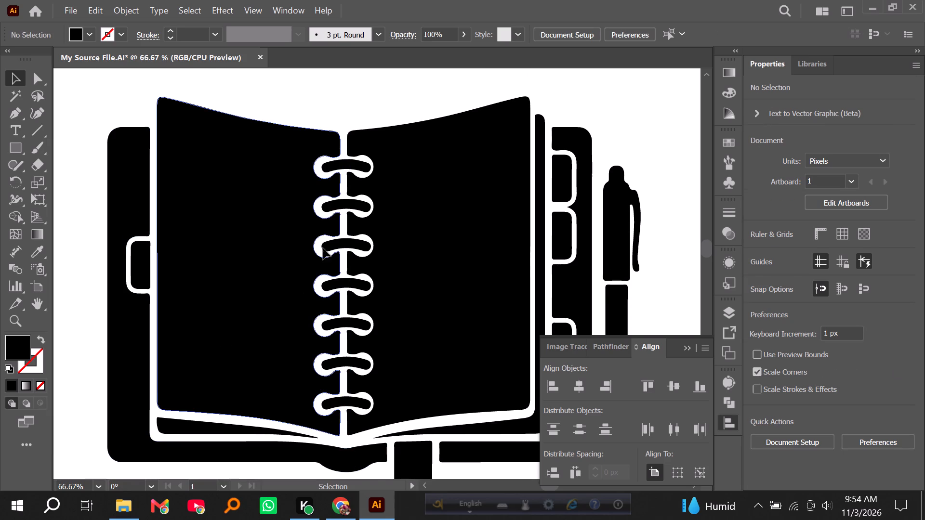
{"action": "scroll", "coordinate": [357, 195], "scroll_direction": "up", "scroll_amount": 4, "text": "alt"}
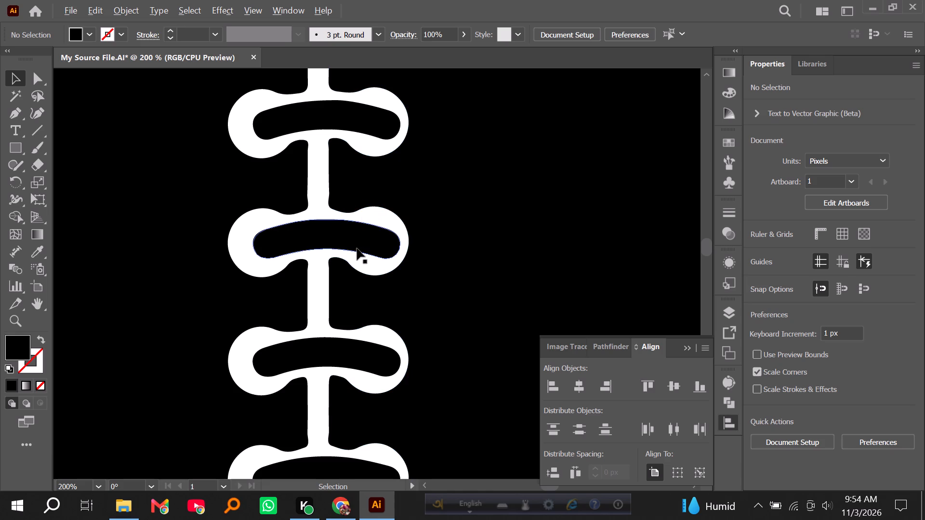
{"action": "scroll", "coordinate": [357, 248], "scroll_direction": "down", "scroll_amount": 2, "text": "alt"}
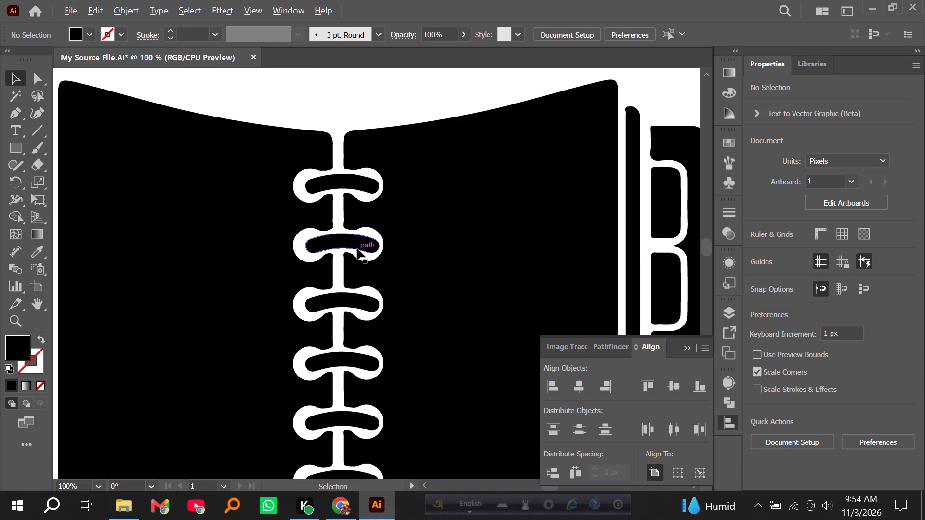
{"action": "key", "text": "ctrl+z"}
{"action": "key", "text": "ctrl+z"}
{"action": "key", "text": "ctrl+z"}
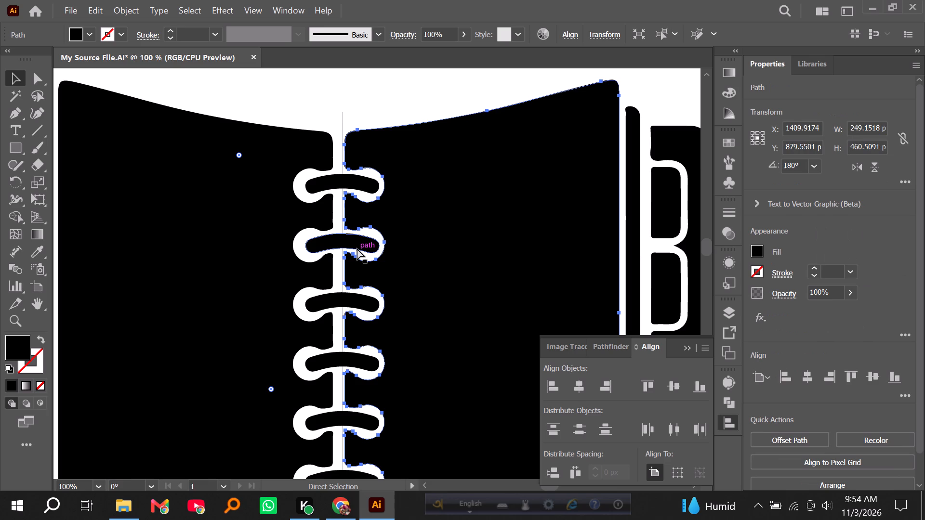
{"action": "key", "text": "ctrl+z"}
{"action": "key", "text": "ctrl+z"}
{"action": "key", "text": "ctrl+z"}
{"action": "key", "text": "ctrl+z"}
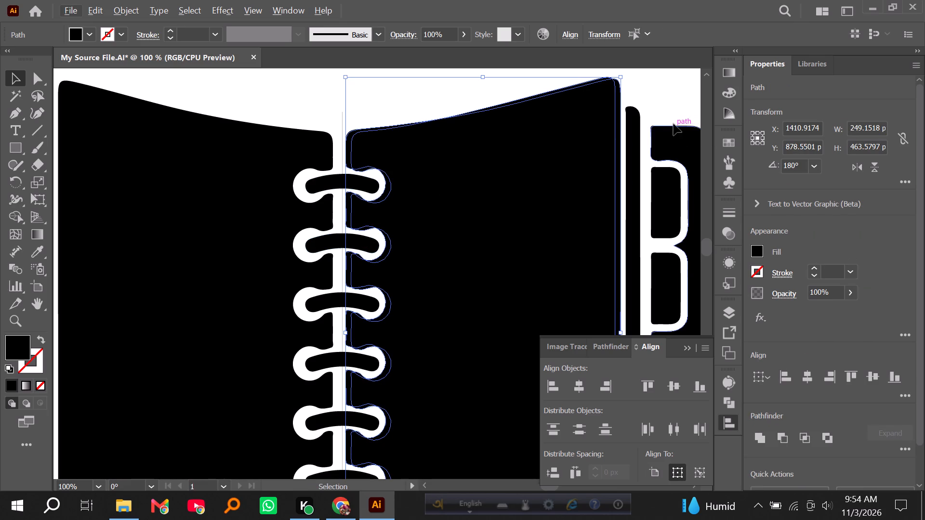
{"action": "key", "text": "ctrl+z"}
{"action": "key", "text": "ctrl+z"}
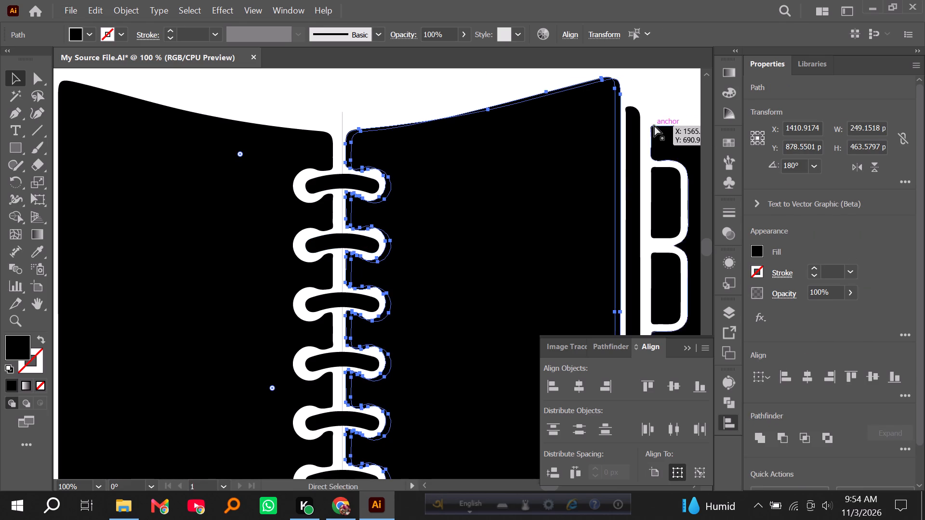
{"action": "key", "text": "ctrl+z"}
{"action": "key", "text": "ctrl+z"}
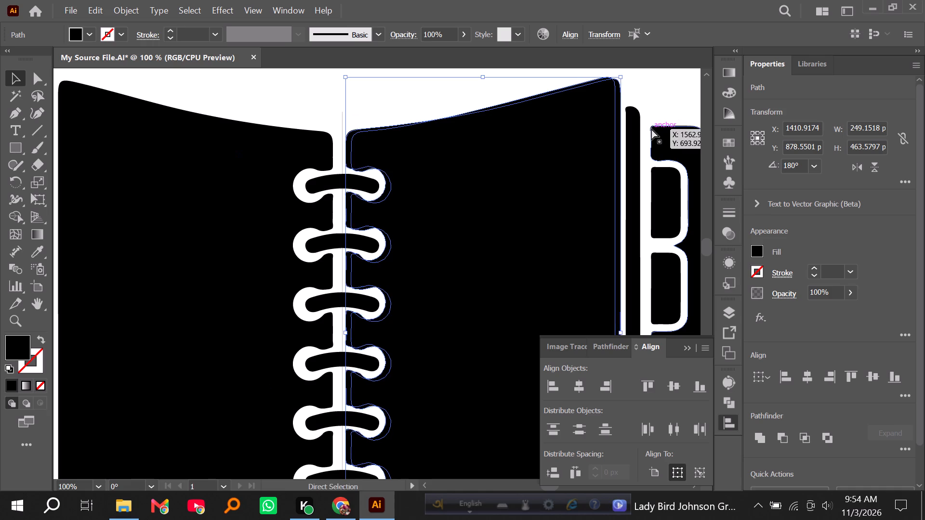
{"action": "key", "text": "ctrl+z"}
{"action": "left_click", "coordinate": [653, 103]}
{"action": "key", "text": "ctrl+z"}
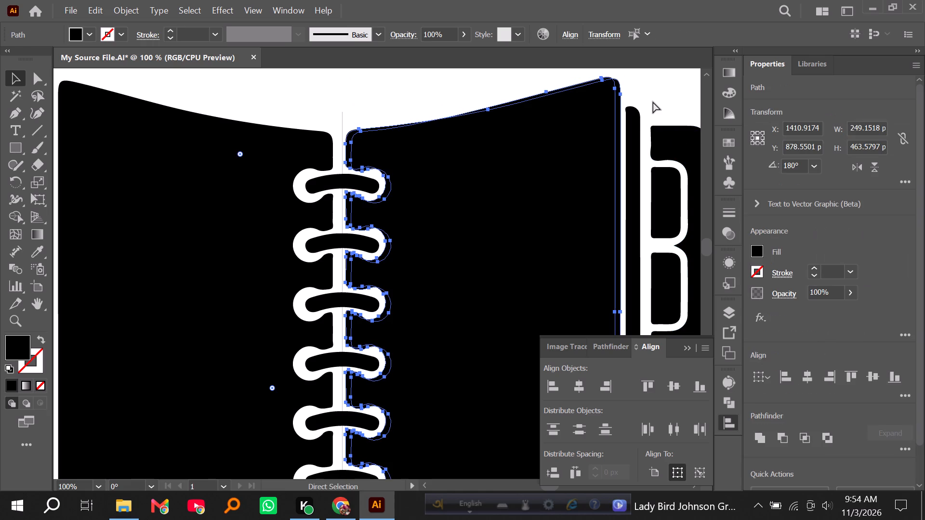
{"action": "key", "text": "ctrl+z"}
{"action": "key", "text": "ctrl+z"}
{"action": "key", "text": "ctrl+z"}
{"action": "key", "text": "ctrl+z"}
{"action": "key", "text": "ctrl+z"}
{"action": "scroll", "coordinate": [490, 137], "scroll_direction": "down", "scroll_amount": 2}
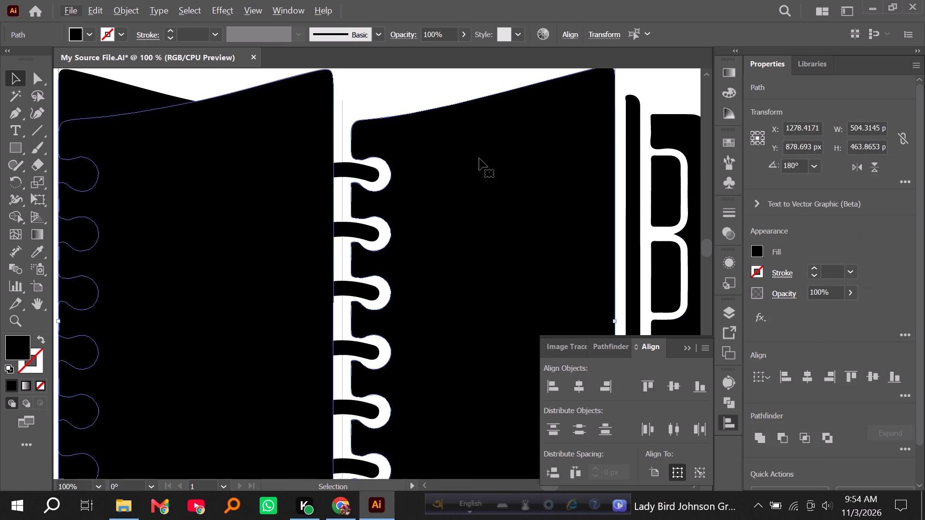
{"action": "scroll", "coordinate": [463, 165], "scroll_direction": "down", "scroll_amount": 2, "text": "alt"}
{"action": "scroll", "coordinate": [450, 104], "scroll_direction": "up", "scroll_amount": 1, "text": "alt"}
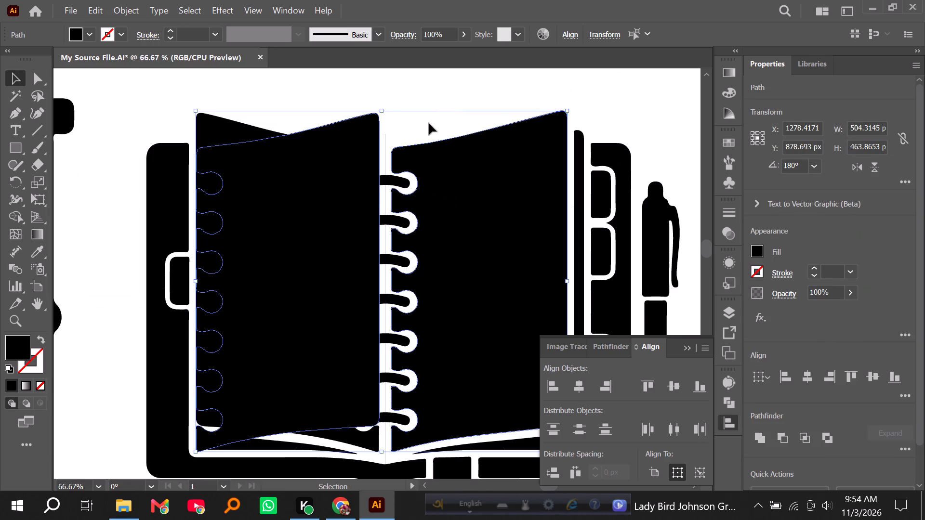
Align the mirrored page copy to the original right page as key object, centred both horizontally and vertically.
{"action": "left_click", "coordinate": [428, 123]}
{"action": "left_click", "coordinate": [354, 128]}
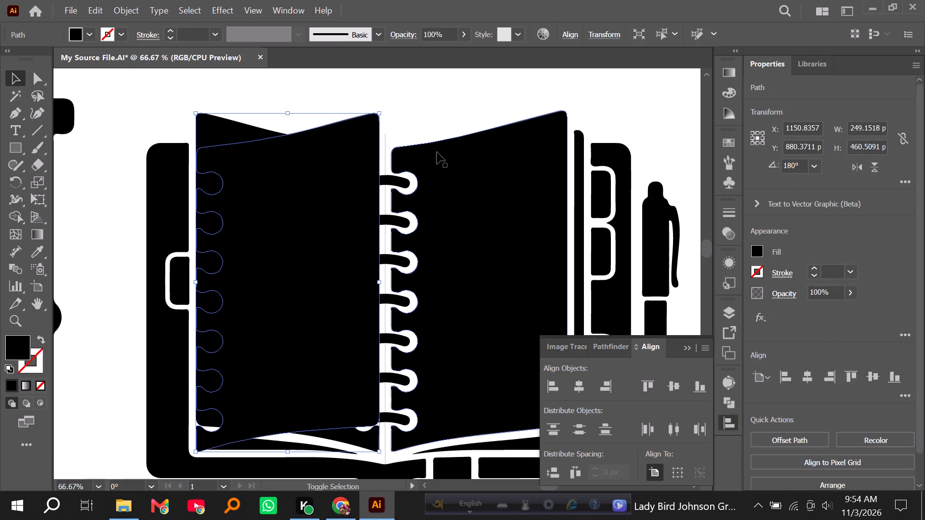
{"action": "left_click", "coordinate": [453, 165], "text": "shift"}
{"action": "left_click", "coordinate": [453, 163]}
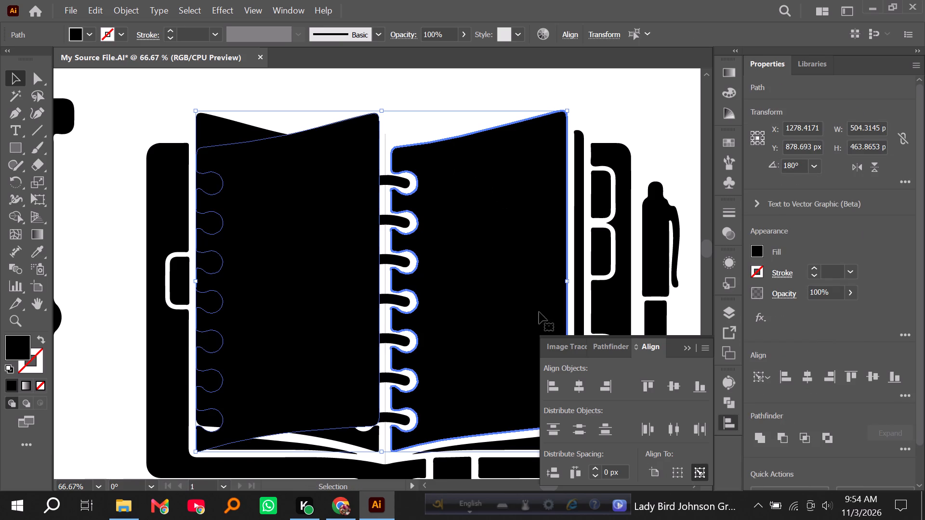
{"action": "left_click", "coordinate": [576, 388]}
{"action": "left_click", "coordinate": [576, 387]}
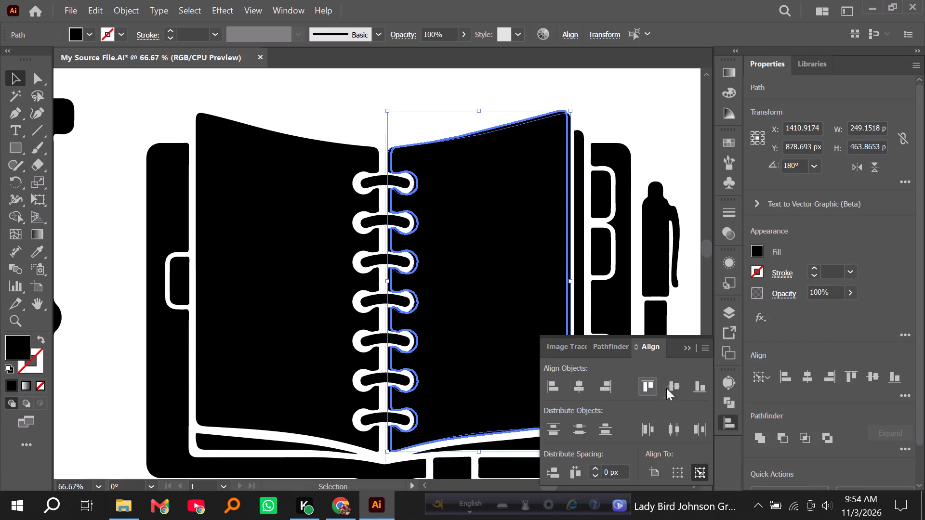
{"action": "left_click", "coordinate": [675, 387]}
{"action": "left_click", "coordinate": [675, 387]}
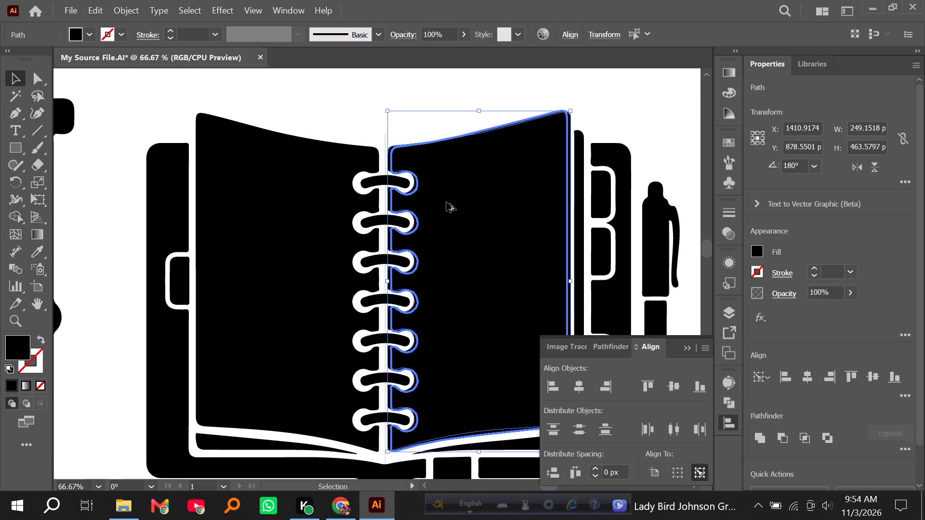
Delete the original right page, keeping the aligned mirrored copy.
{"action": "scroll", "coordinate": [447, 202], "scroll_direction": "up", "scroll_amount": 3, "text": "alt"}
{"action": "scroll", "coordinate": [307, 197], "scroll_direction": "up", "scroll_amount": 4, "text": "alt"}
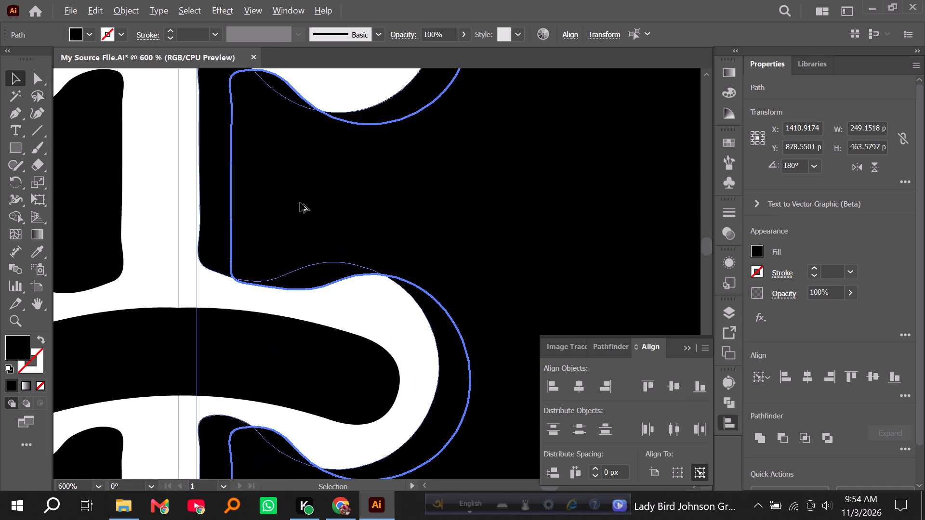
{"action": "scroll", "coordinate": [296, 213], "scroll_direction": "up", "scroll_amount": 10}
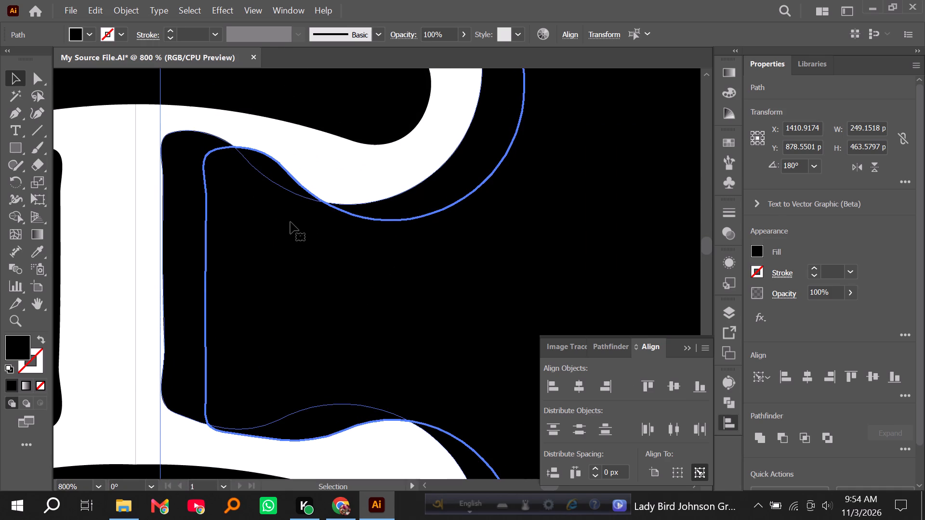
{"action": "scroll", "coordinate": [291, 222], "scroll_direction": "up", "scroll_amount": 4}
{"action": "left_click", "coordinate": [435, 179]}
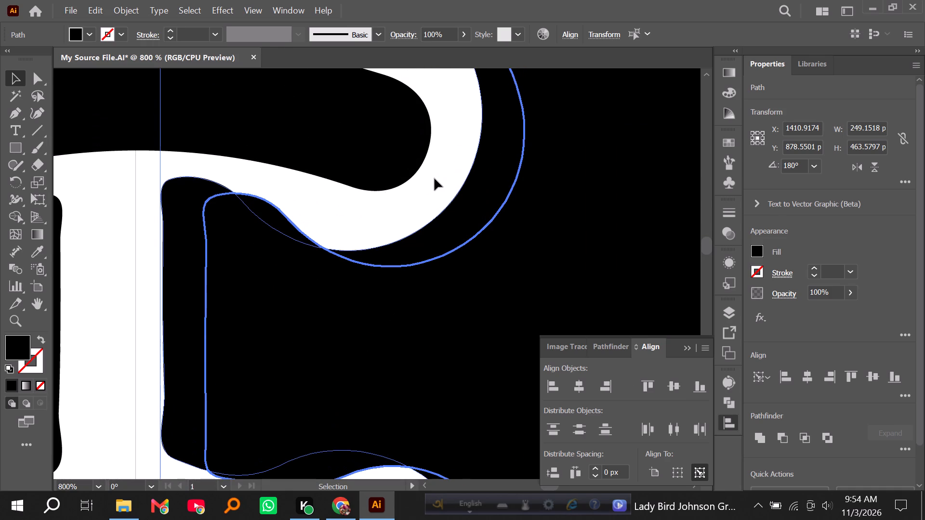
{"action": "left_click", "coordinate": [525, 206]}
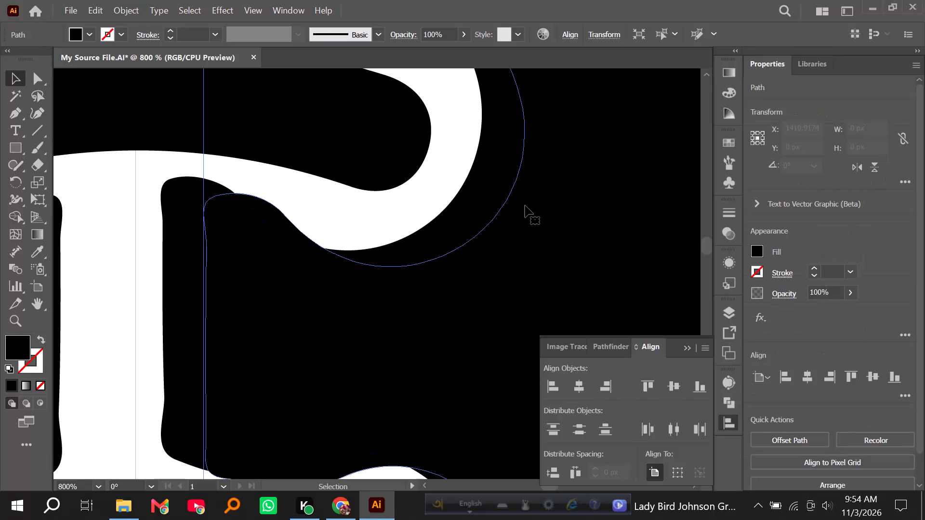
{"action": "key", "text": "Delete"}
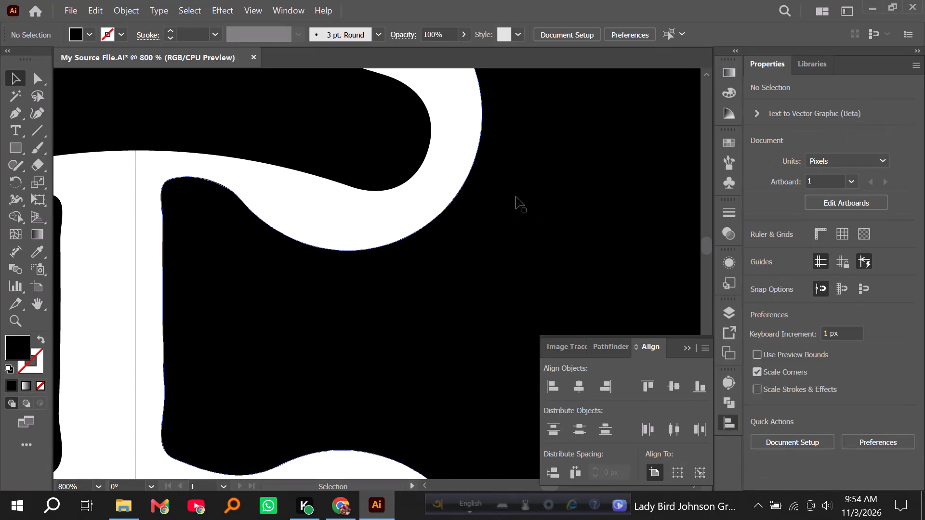
Delete the straight vertical path running along the notebook's spine.
{"action": "scroll", "coordinate": [516, 187], "scroll_direction": "down", "scroll_amount": 3, "text": "alt"}
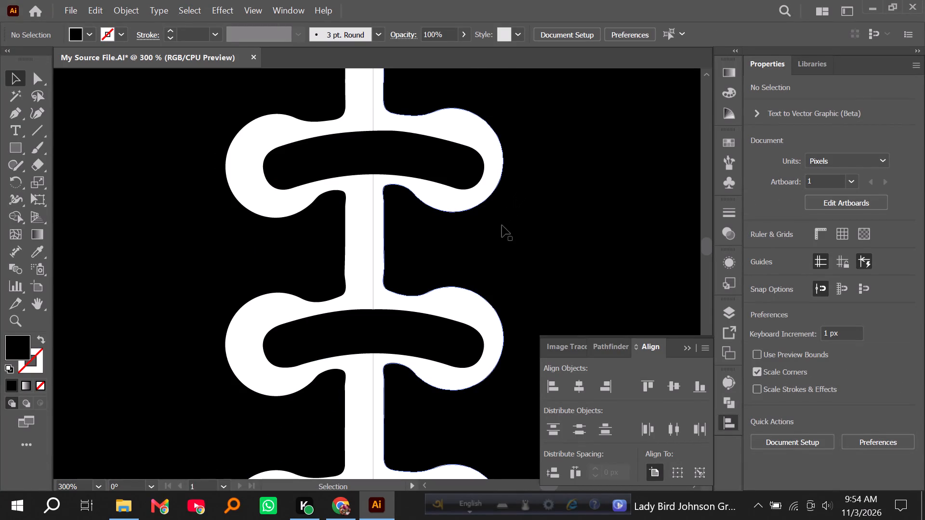
{"action": "scroll", "coordinate": [477, 235], "scroll_direction": "down", "scroll_amount": 3, "text": "alt"}
{"action": "scroll", "coordinate": [340, 269], "scroll_direction": "down", "scroll_amount": 2, "text": "alt"}
{"action": "scroll", "coordinate": [434, 359], "scroll_direction": "up", "scroll_amount": 1, "text": "alt"}
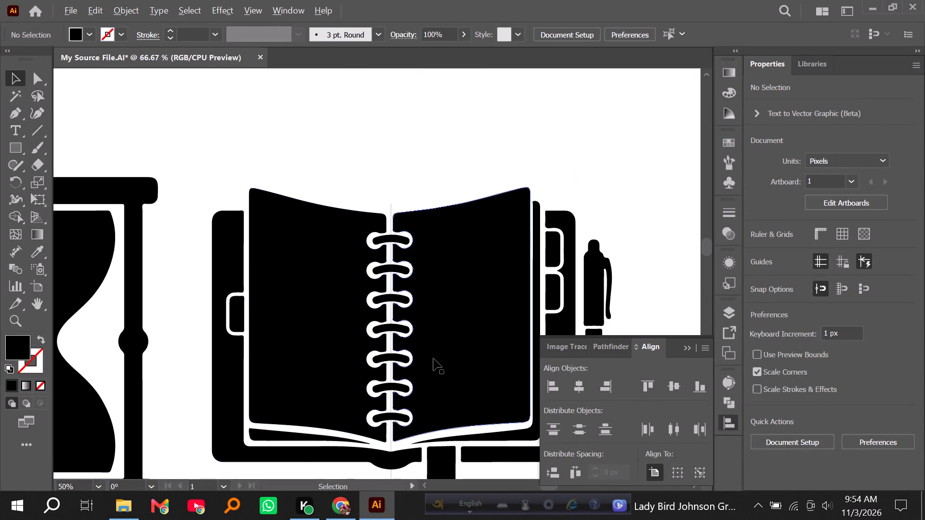
{"action": "scroll", "coordinate": [434, 359], "scroll_direction": "up", "scroll_amount": 1, "text": "alt"}
{"action": "scroll", "coordinate": [429, 347], "scroll_direction": "down", "scroll_amount": 5}
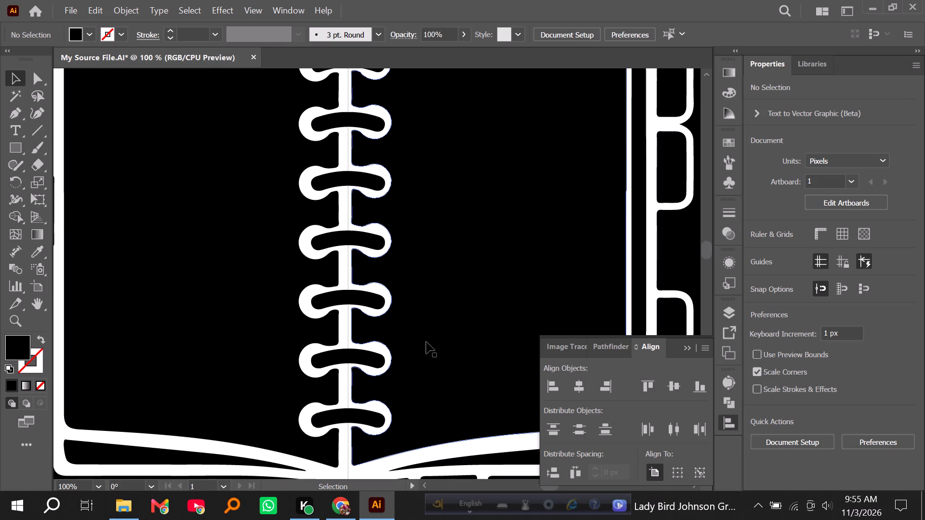
{"action": "scroll", "coordinate": [426, 342], "scroll_direction": "down", "scroll_amount": 4}
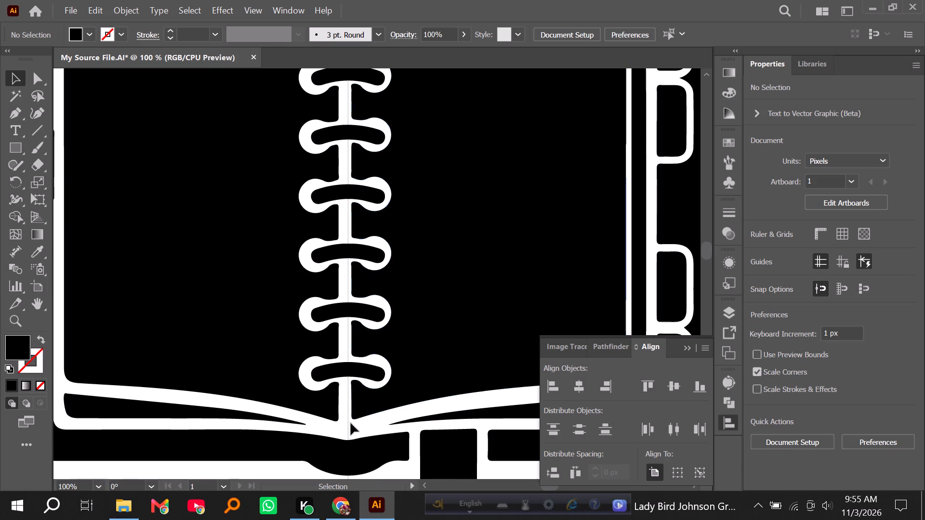
{"action": "left_click", "coordinate": [348, 426]}
{"action": "key", "text": "Delete"}
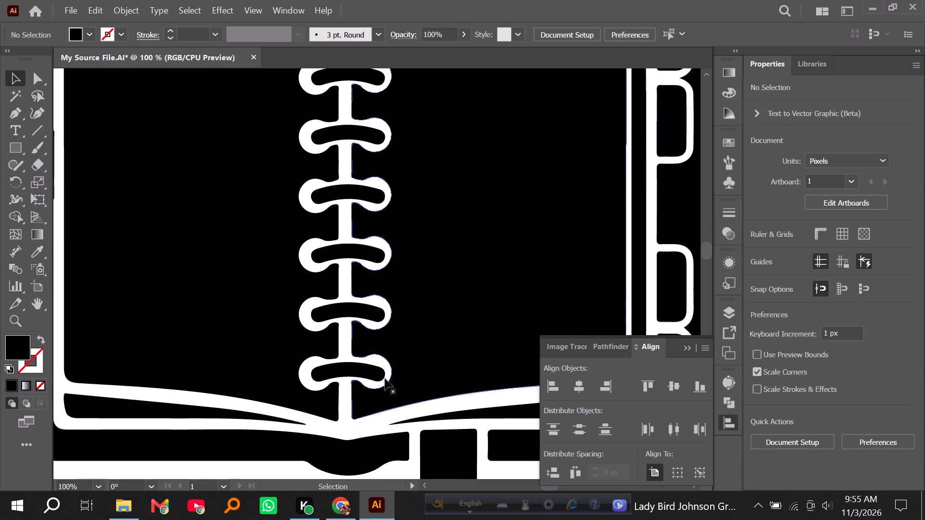
Nudge the mirrored right page a net 2 px toward the spine and 1 px down.
{"action": "scroll", "coordinate": [436, 277], "scroll_direction": "down", "scroll_amount": 2, "text": "alt"}
{"action": "left_click", "coordinate": [435, 286]}
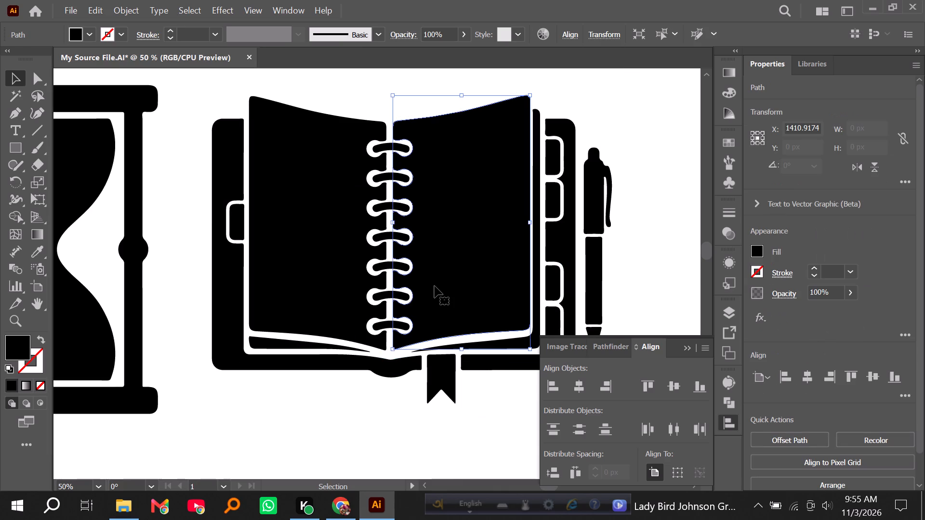
{"action": "key", "text": "Left"}
{"action": "key", "text": "Down"}
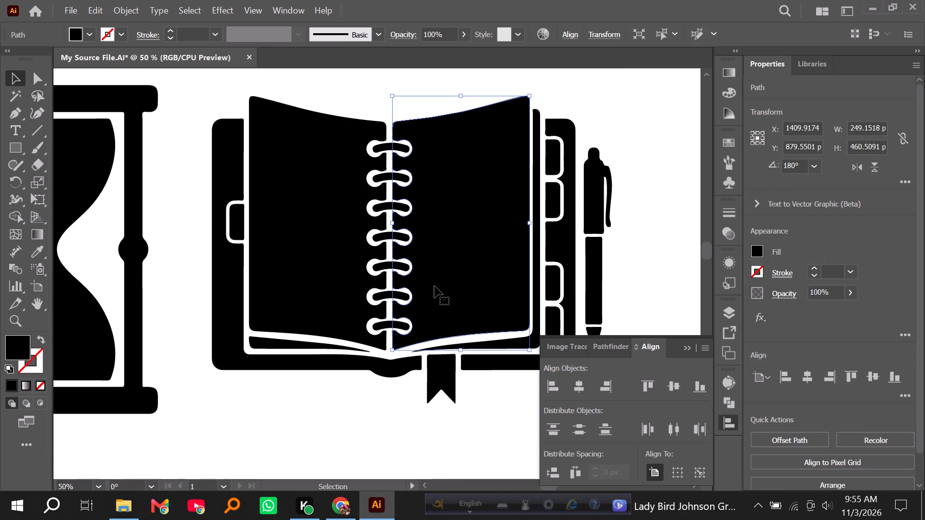
{"action": "key", "text": "Down"}
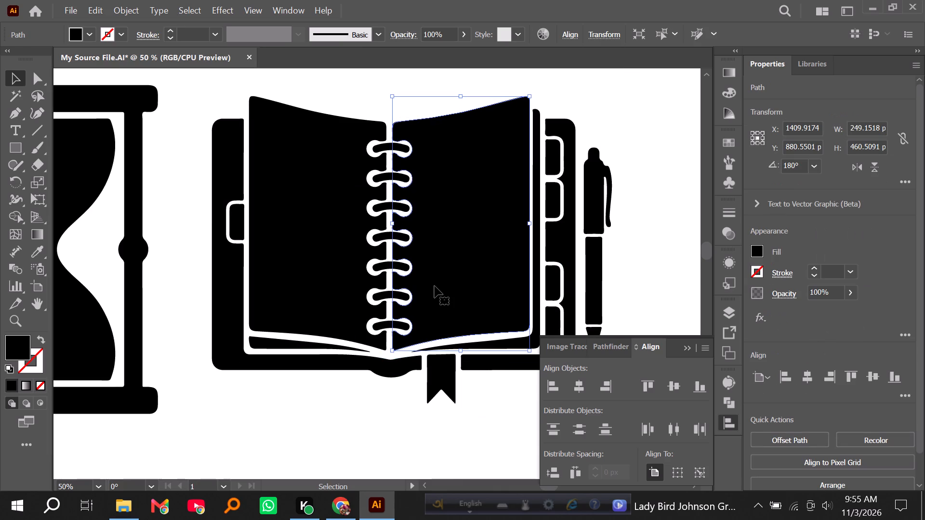
{"action": "left_click", "coordinate": [429, 449]}
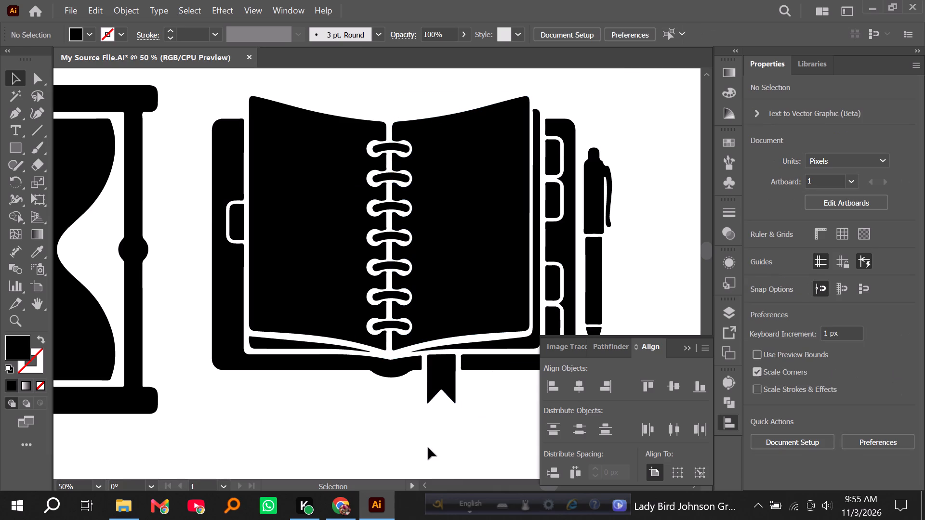
{"action": "left_click", "coordinate": [471, 271]}
{"action": "key", "text": "Left"}
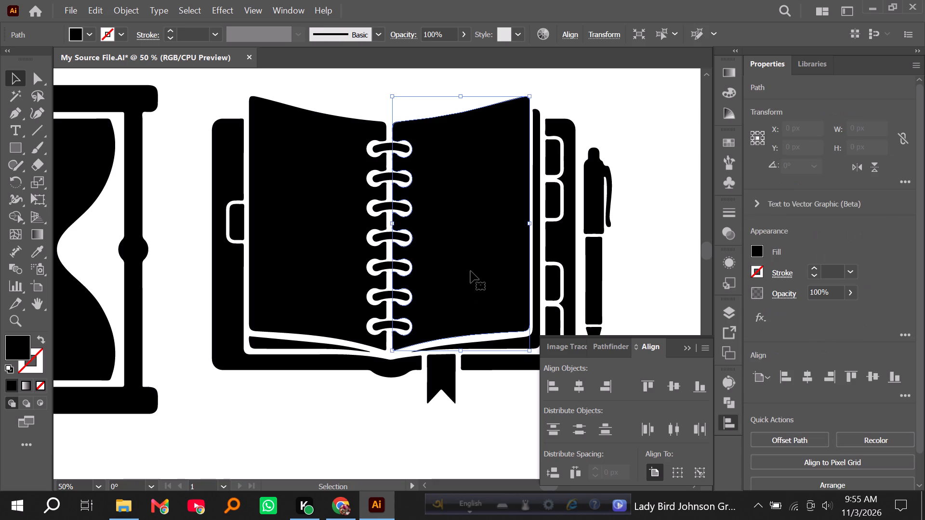
{"action": "key", "text": "Up"}
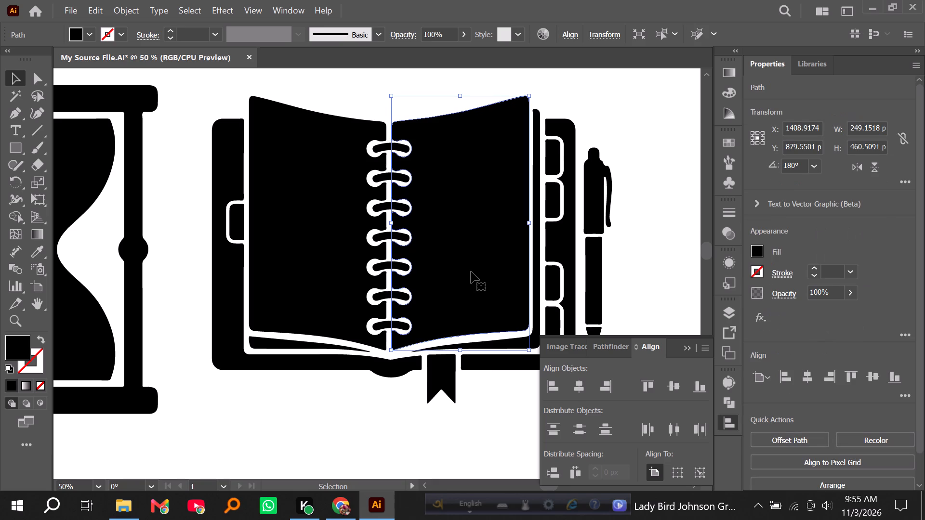
{"action": "left_click", "coordinate": [421, 426]}
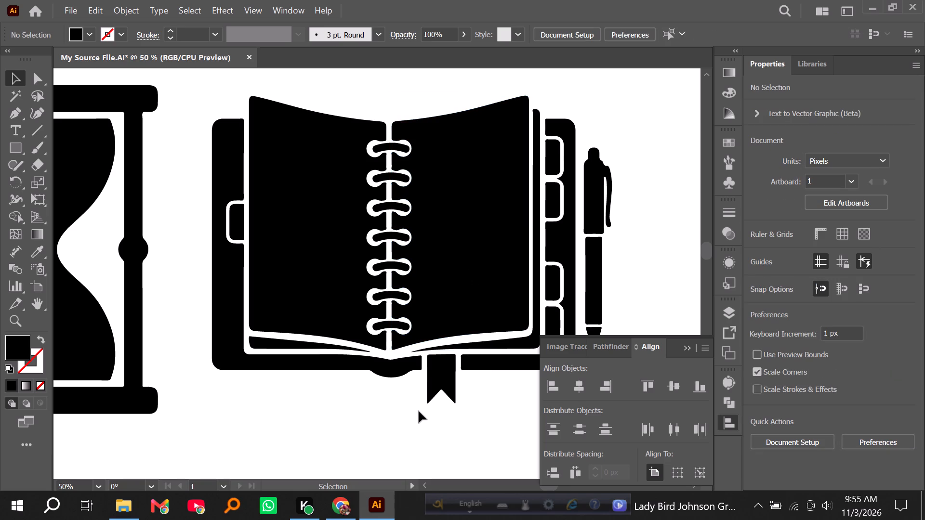
Draw a vertical line about 61 px long through the centre of the pen's tip, extending past both ends, with the Pen tool.
{"action": "scroll", "coordinate": [390, 375], "scroll_direction": "down", "scroll_amount": 1, "text": "alt"}
{"action": "scroll", "coordinate": [466, 383], "scroll_direction": "up", "scroll_amount": 2}
{"action": "scroll", "coordinate": [594, 300], "scroll_direction": "up", "scroll_amount": 3, "text": "alt"}
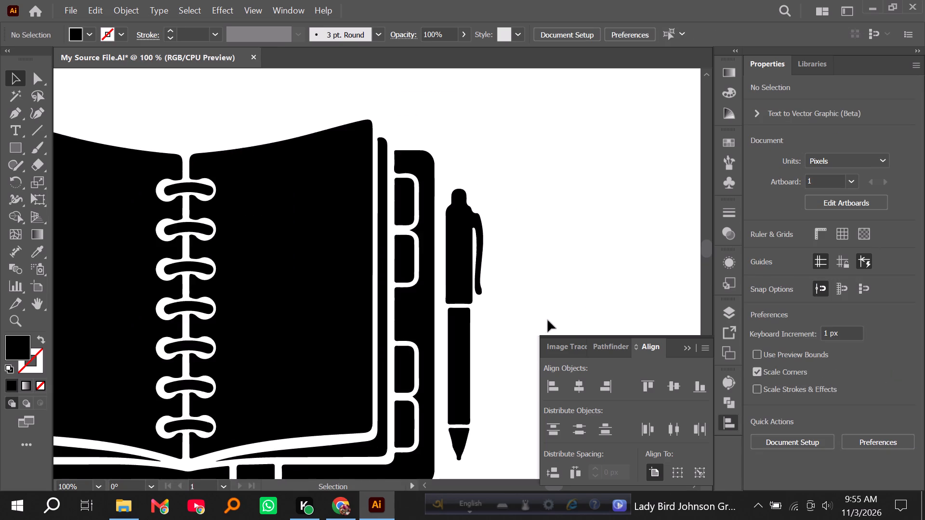
{"action": "scroll", "coordinate": [408, 348], "scroll_direction": "down", "scroll_amount": 13}
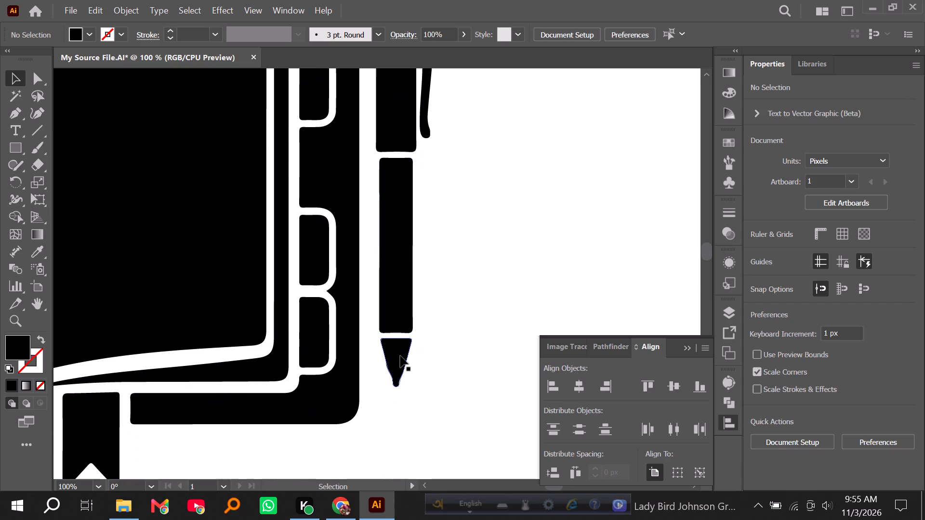
{"action": "scroll", "coordinate": [401, 385], "scroll_direction": "up", "scroll_amount": 4, "text": "alt"}
{"action": "scroll", "coordinate": [389, 381], "scroll_direction": "down", "scroll_amount": 4}
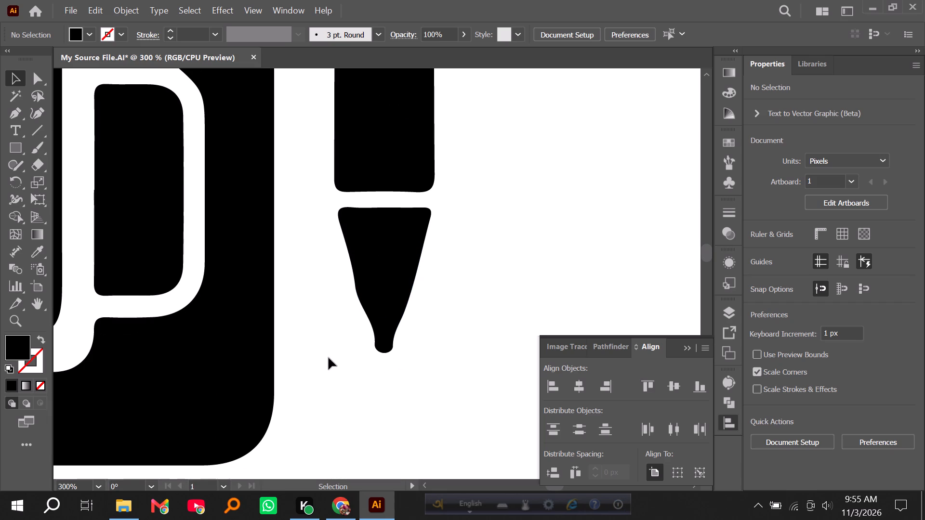
{"action": "left_click", "coordinate": [15, 116]}
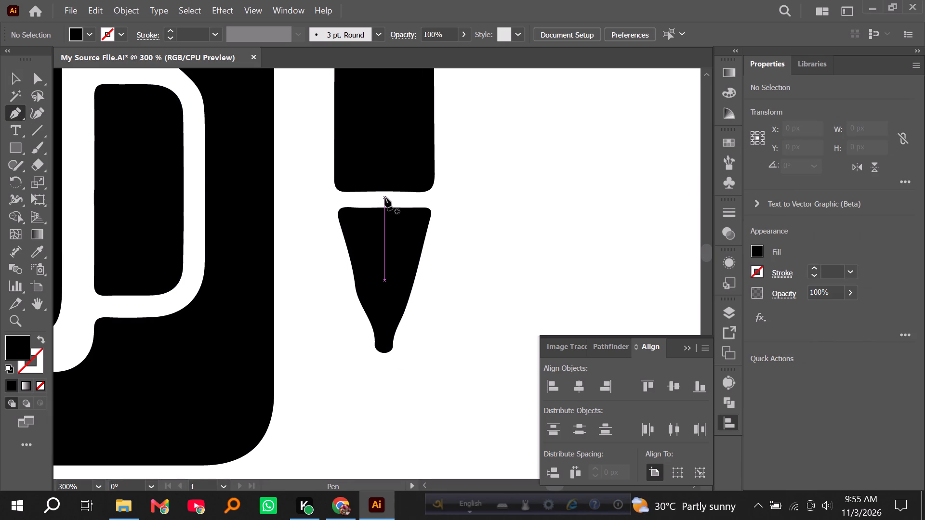
{"action": "left_click", "coordinate": [385, 197]}
{"action": "left_click", "coordinate": [384, 398], "text": "shift"}
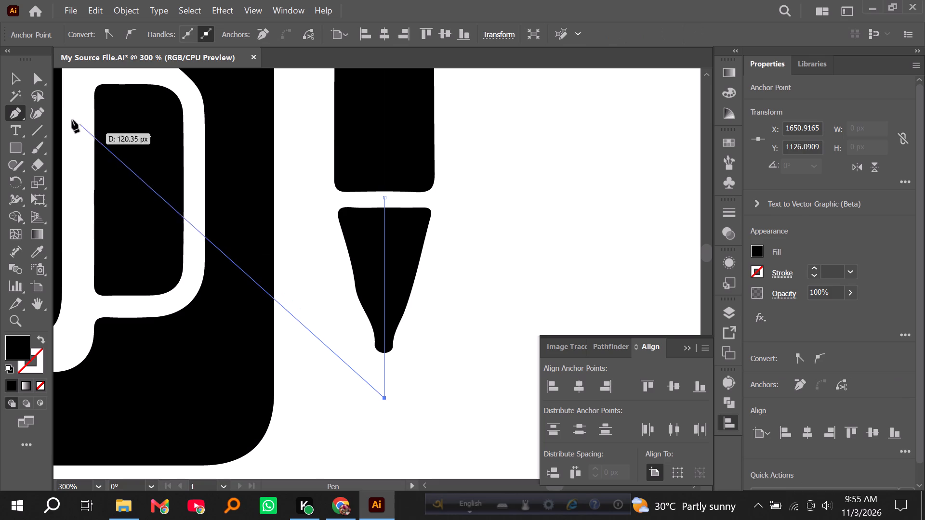
Cut away the left half of the pen tip along the centre line with Shape Builder and delete the leftover line pieces.
{"action": "left_click", "coordinate": [10, 78]}
{"action": "left_click_drag", "start_coordinate": [486, 230], "coordinate": [326, 262]}
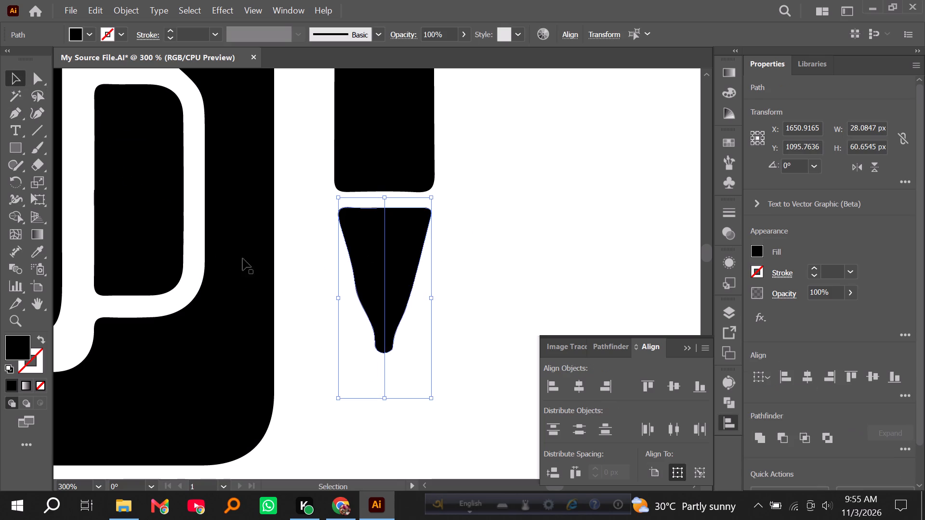
{"action": "left_click", "coordinate": [17, 216]}
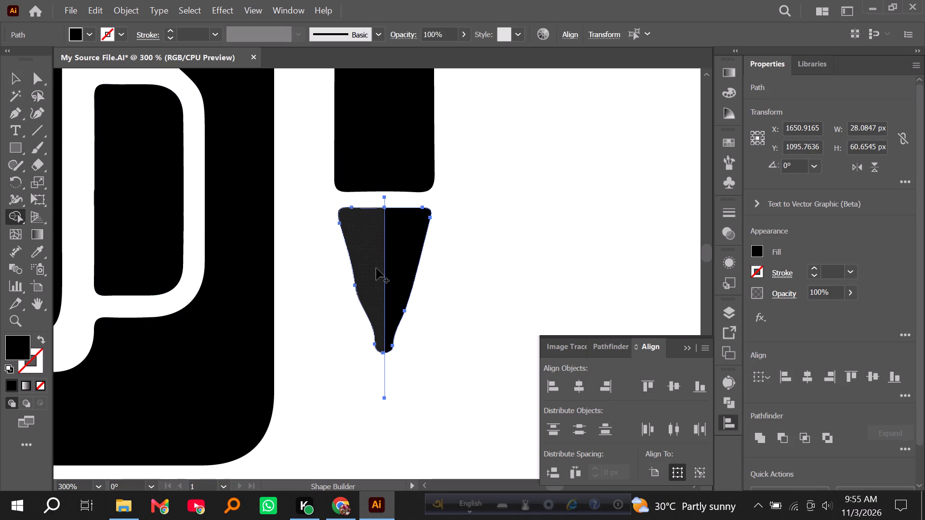
{"action": "left_click", "coordinate": [376, 268], "text": "alt"}
{"action": "left_click", "coordinate": [13, 78]}
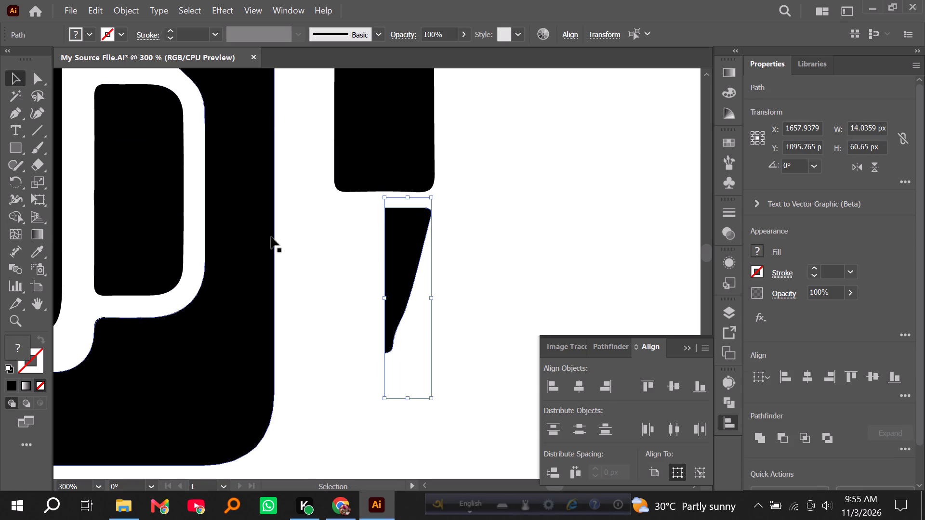
{"action": "left_click", "coordinate": [308, 246]}
{"action": "left_click_drag", "start_coordinate": [352, 367], "coordinate": [425, 400]}
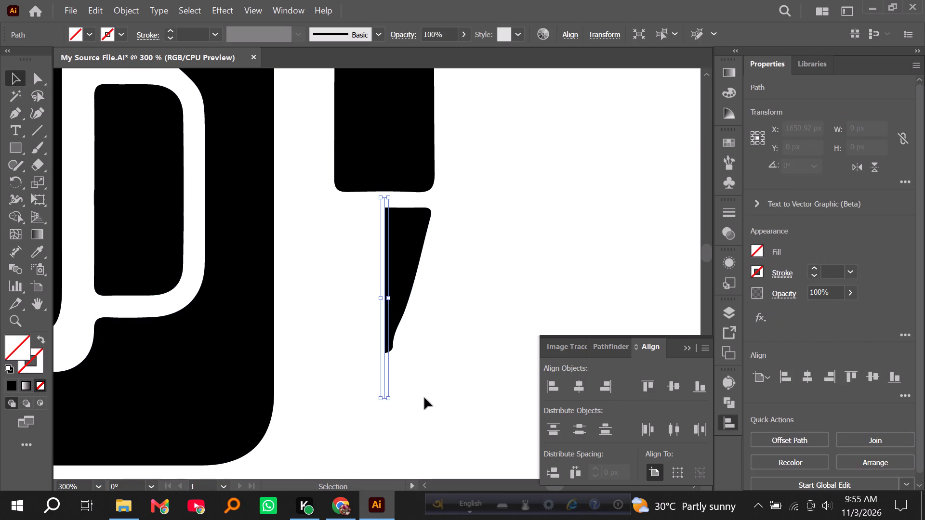
{"action": "key", "text": "Delete"}
Reflect a copy of the pen tip's right half and move it 14.04 px left so the halves meet at the centre.
{"action": "left_click", "coordinate": [389, 259]}
{"action": "right_click", "coordinate": [389, 259]}
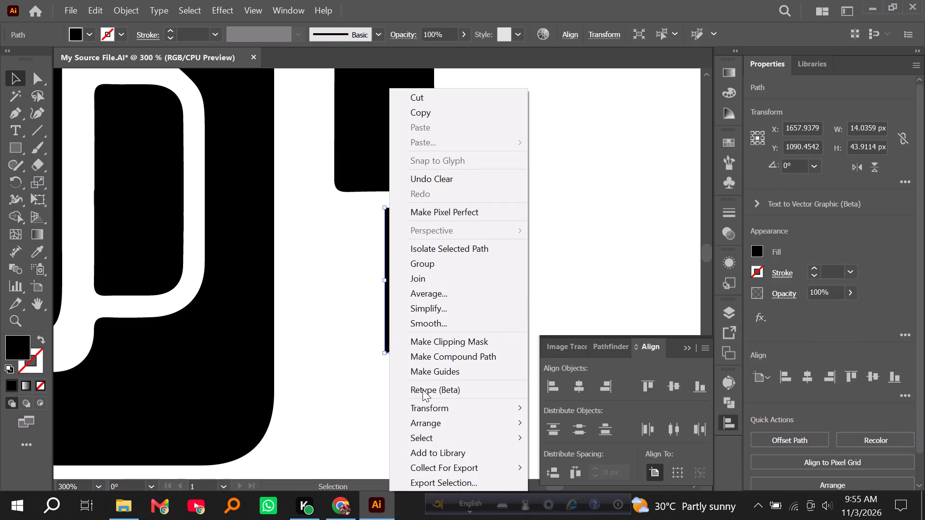
{"action": "left_click", "coordinate": [430, 403]}
{"action": "left_click", "coordinate": [556, 338]}
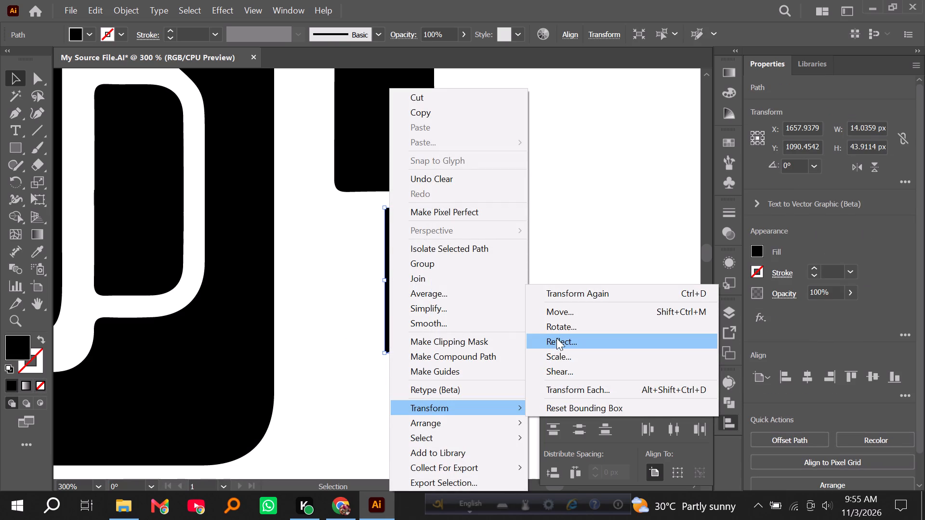
{"action": "left_click", "coordinate": [655, 392]}
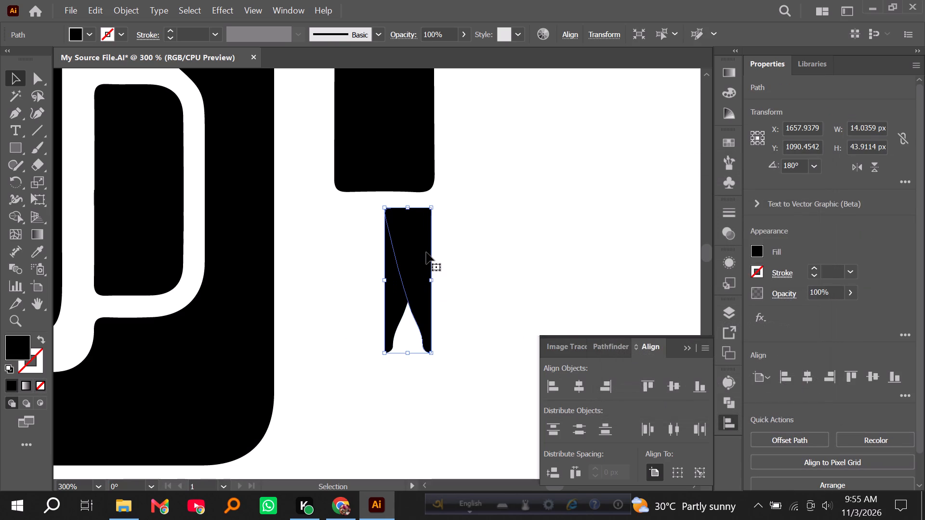
{"action": "left_click_drag", "start_coordinate": [426, 252], "coordinate": [381, 245]}
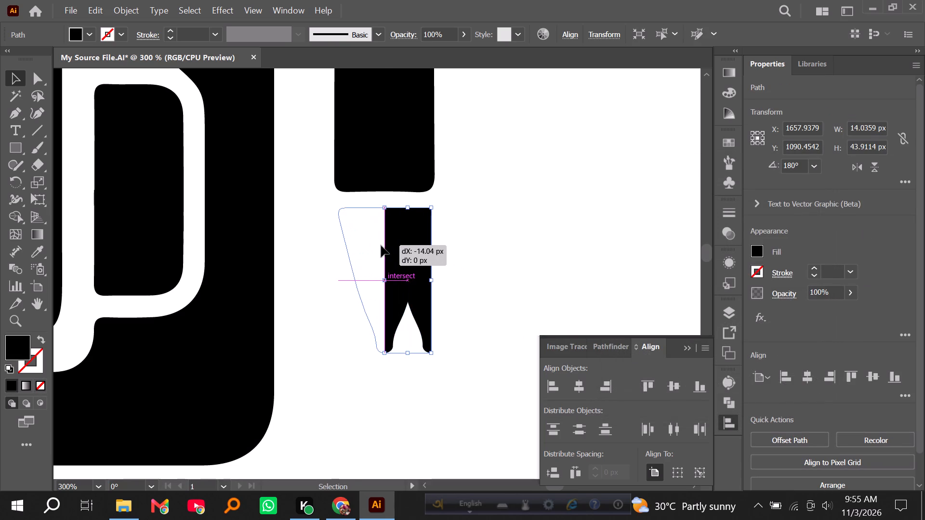
Merge the two mirrored halves of the pen tip into one shape with Shape Builder.
{"action": "left_click_drag", "start_coordinate": [442, 345], "coordinate": [342, 249]}
{"action": "left_click", "coordinate": [16, 216]}
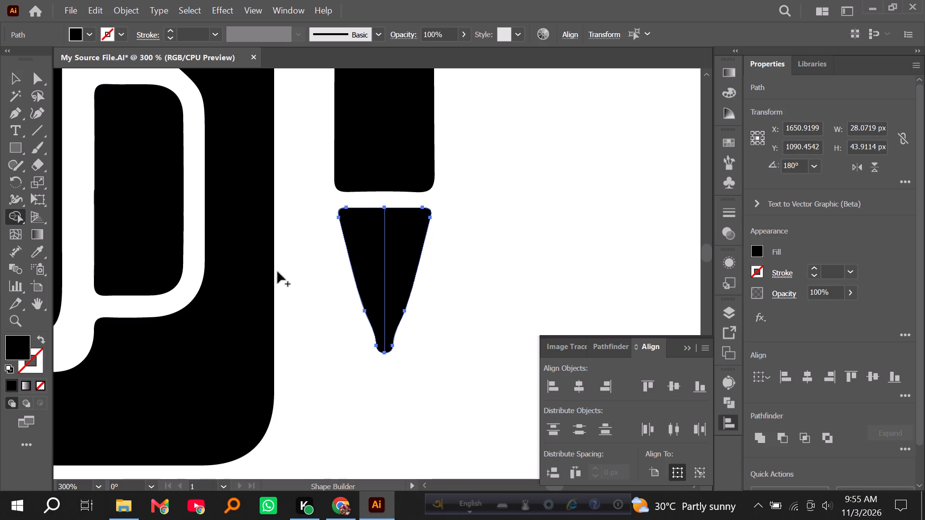
{"action": "left_click_drag", "start_coordinate": [330, 269], "coordinate": [431, 275]}
{"action": "left_click", "coordinate": [13, 78]}
{"action": "left_click", "coordinate": [291, 296]}
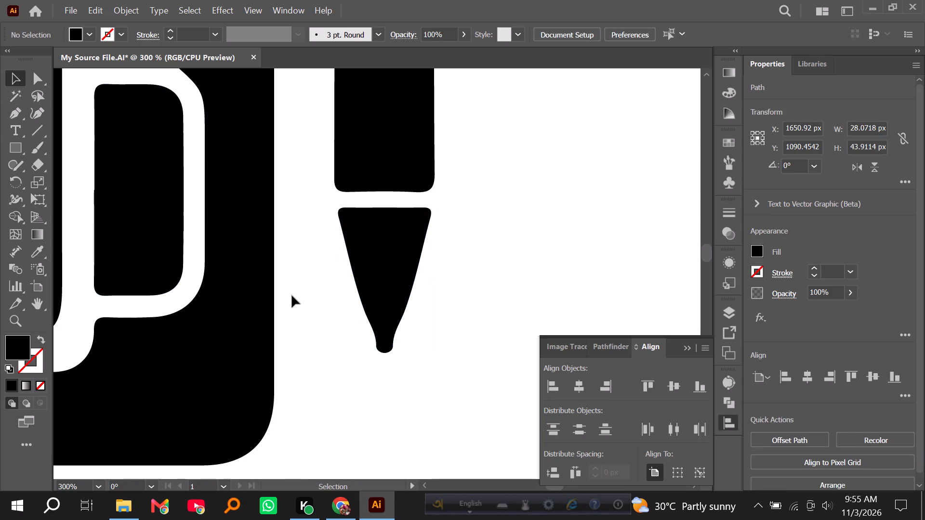
Group all the notebook and pen shapes into a single object.
{"action": "scroll", "coordinate": [376, 230], "scroll_direction": "down", "scroll_amount": 4, "text": "alt"}
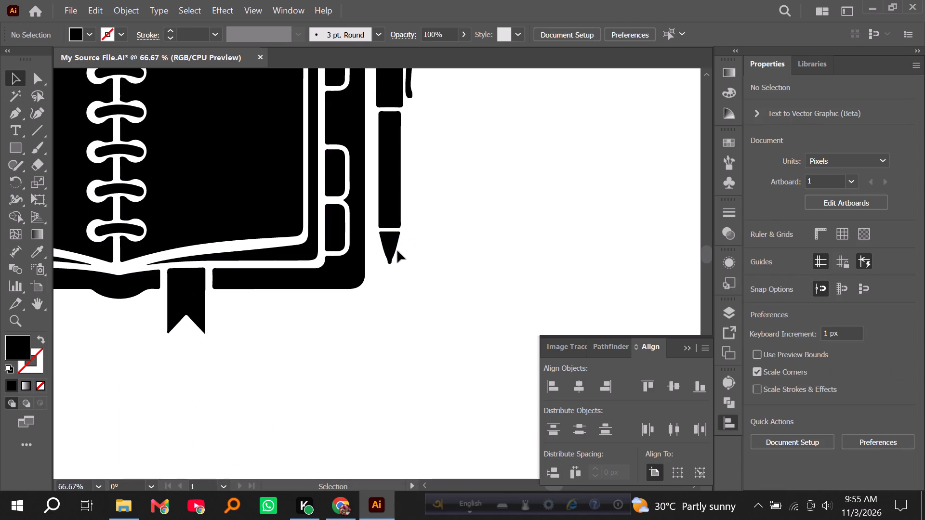
{"action": "scroll", "coordinate": [356, 219], "scroll_direction": "up", "scroll_amount": 3, "text": "alt"}
{"action": "scroll", "coordinate": [515, 255], "scroll_direction": "down", "scroll_amount": 2, "text": "alt"}
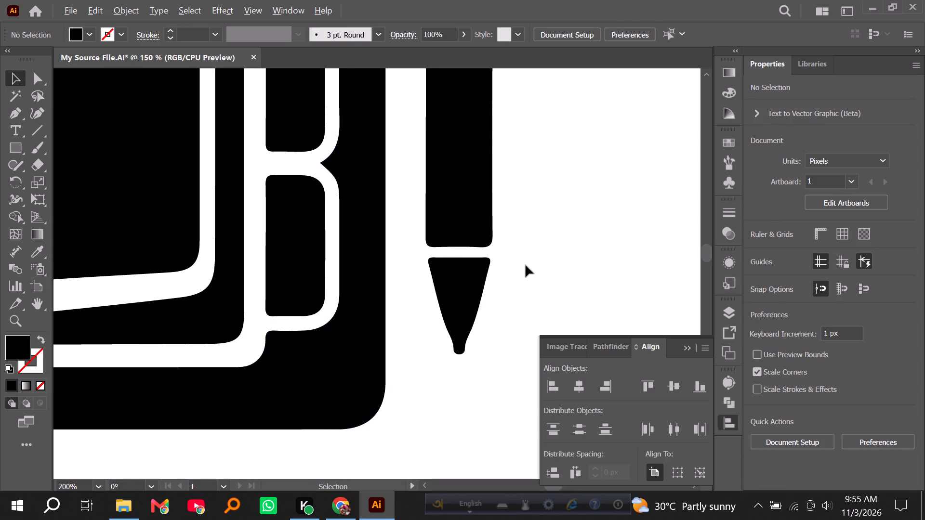
{"action": "scroll", "coordinate": [526, 265], "scroll_direction": "down", "scroll_amount": 3, "text": "alt"}
{"action": "scroll", "coordinate": [527, 267], "scroll_direction": "up", "scroll_amount": 4}
{"action": "left_click_drag", "start_coordinate": [269, 117], "coordinate": [306, 180]}
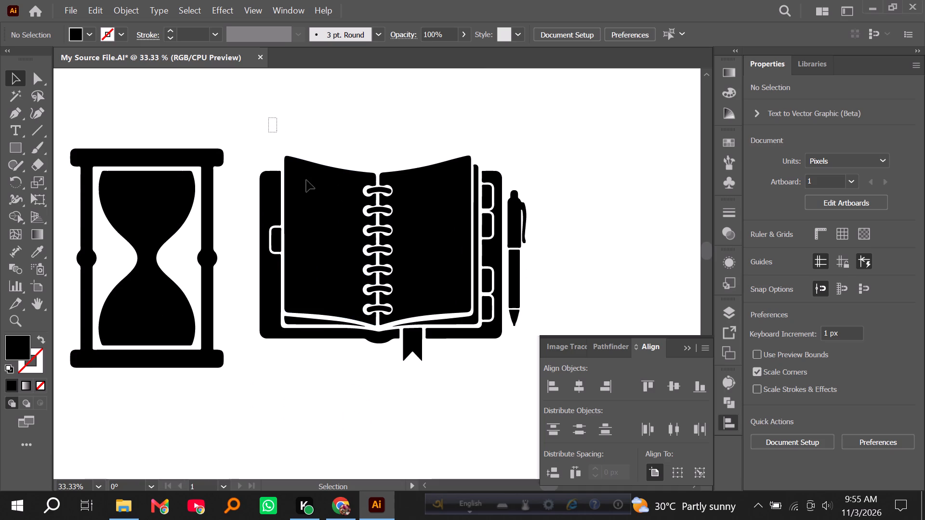
{"action": "left_click_drag", "start_coordinate": [306, 180], "coordinate": [522, 424]}
{"action": "key", "text": "ctrl+g"}
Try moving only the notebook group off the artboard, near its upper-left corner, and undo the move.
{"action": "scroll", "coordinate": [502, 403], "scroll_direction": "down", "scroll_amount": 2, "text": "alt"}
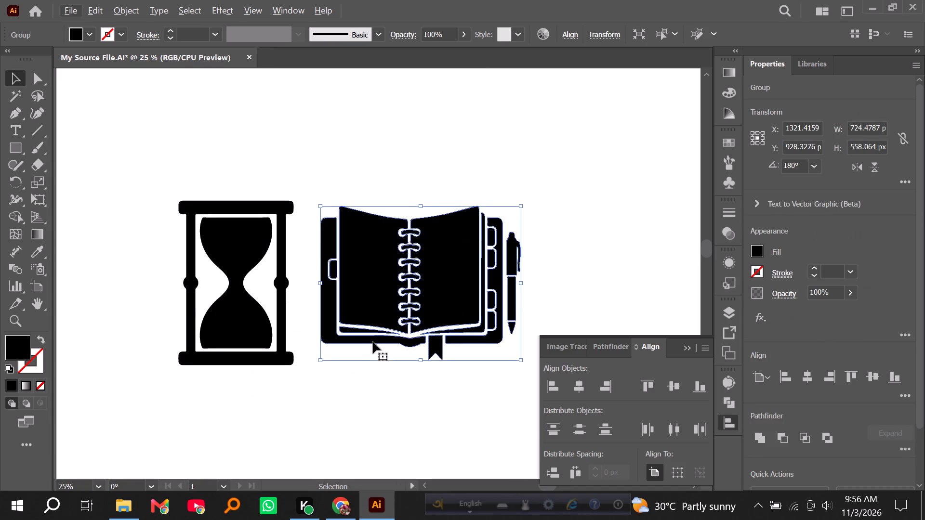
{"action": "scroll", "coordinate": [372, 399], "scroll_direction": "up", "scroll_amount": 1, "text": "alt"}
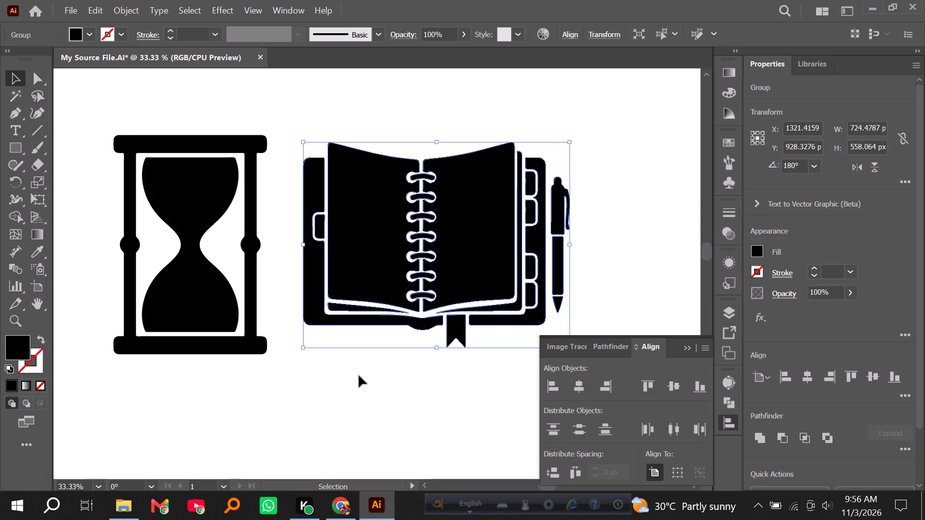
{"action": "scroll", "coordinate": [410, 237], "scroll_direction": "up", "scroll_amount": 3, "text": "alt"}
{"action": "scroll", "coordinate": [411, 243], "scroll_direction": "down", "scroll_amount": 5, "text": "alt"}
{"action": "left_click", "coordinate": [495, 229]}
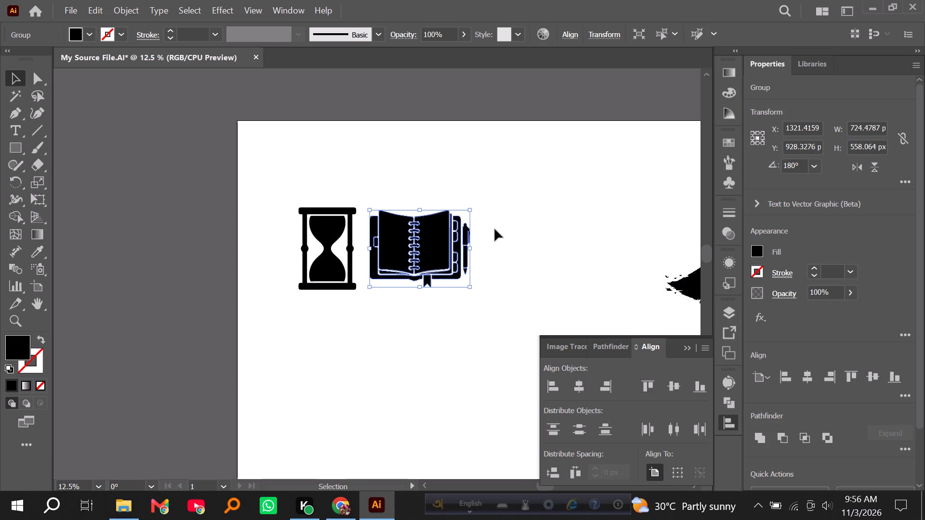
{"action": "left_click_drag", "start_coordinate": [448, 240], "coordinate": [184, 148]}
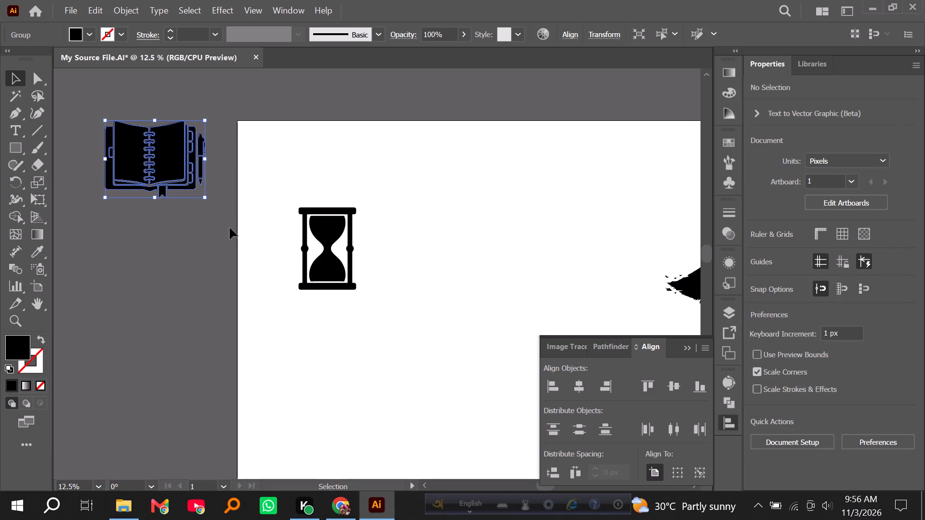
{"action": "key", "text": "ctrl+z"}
Move the hourglass and the notebook group together off the artboard, beside its upper-left corner.
{"action": "left_click", "coordinate": [224, 237]}
{"action": "left_click_drag", "start_coordinate": [286, 172], "coordinate": [299, 185]}
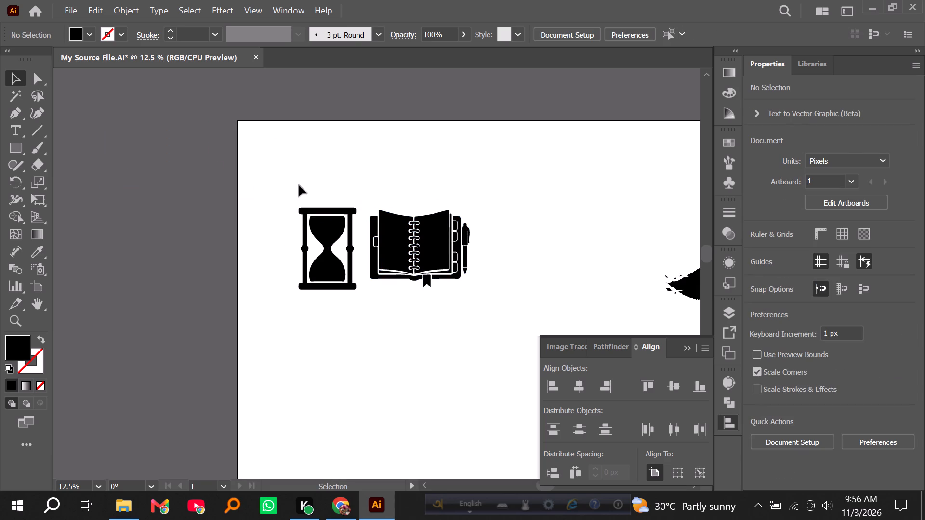
{"action": "left_click_drag", "start_coordinate": [299, 185], "coordinate": [476, 312]}
{"action": "left_click_drag", "start_coordinate": [441, 236], "coordinate": [191, 136]}
{"action": "left_click", "coordinate": [199, 247]}
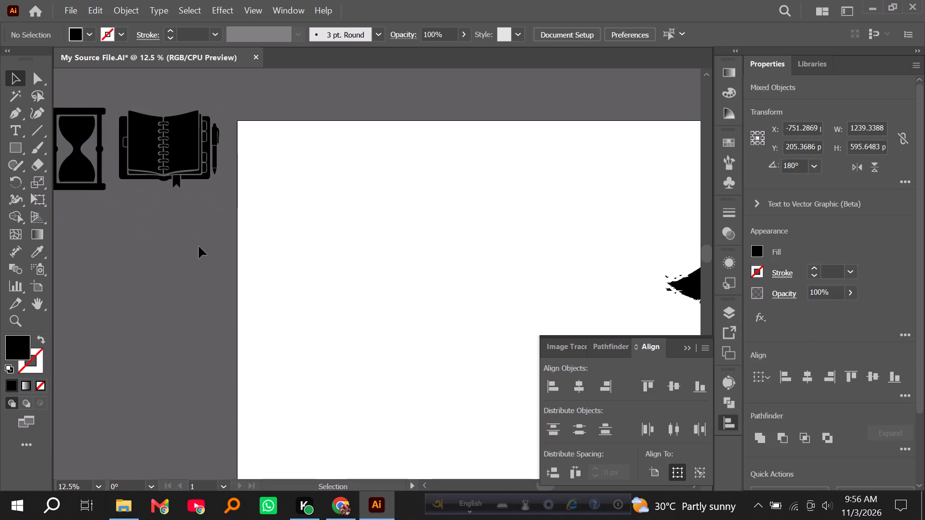
Bring the torn calendar page image onto the empty upper-left part of the artboard.
{"action": "scroll", "coordinate": [200, 253], "scroll_direction": "down", "scroll_amount": 2, "text": "alt"}
{"action": "left_click_drag", "start_coordinate": [463, 268], "coordinate": [333, 261]}
{"action": "left_click_drag", "start_coordinate": [332, 256], "coordinate": [426, 156]}
{"action": "left_click_drag", "start_coordinate": [273, 215], "coordinate": [393, 345]}
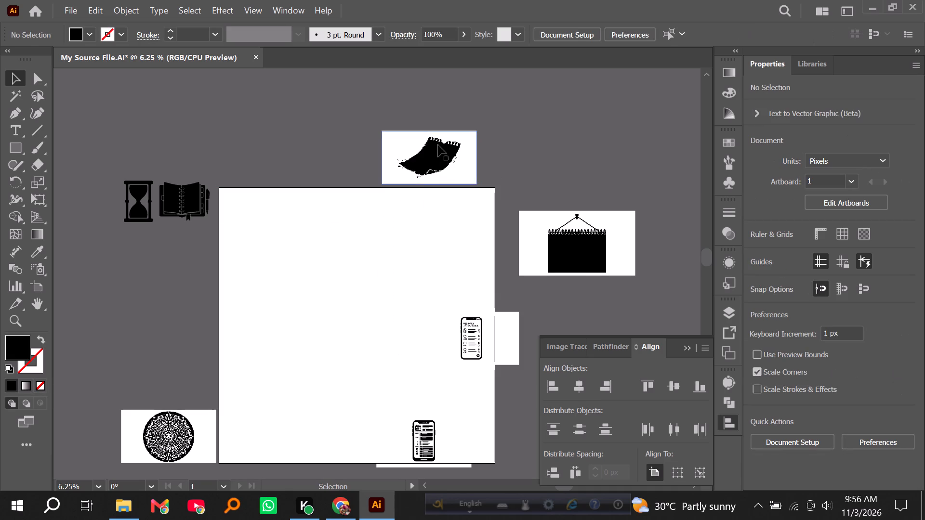
{"action": "left_click_drag", "start_coordinate": [436, 146], "coordinate": [330, 265]}
Trace the torn calendar page image with the Sketched Art preset and expand the tracing into paths.
{"action": "scroll", "coordinate": [320, 285], "scroll_direction": "up", "scroll_amount": 4, "text": "alt"}
{"action": "scroll", "coordinate": [283, 297], "scroll_direction": "up", "scroll_amount": 1, "text": "alt"}
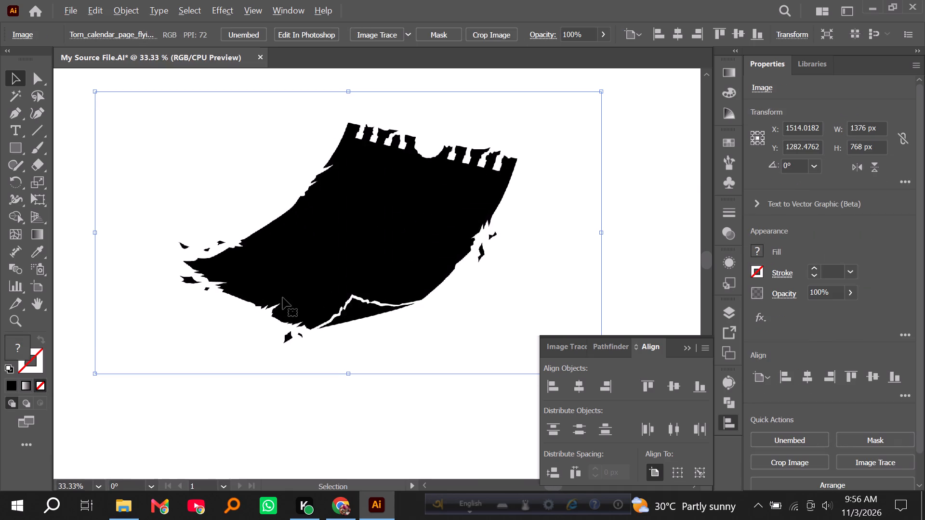
{"action": "scroll", "coordinate": [283, 298], "scroll_direction": "down", "scroll_amount": 1, "text": "alt"}
{"action": "scroll", "coordinate": [285, 262], "scroll_direction": "up", "scroll_amount": 1, "text": "alt"}
{"action": "left_click", "coordinate": [409, 36]}
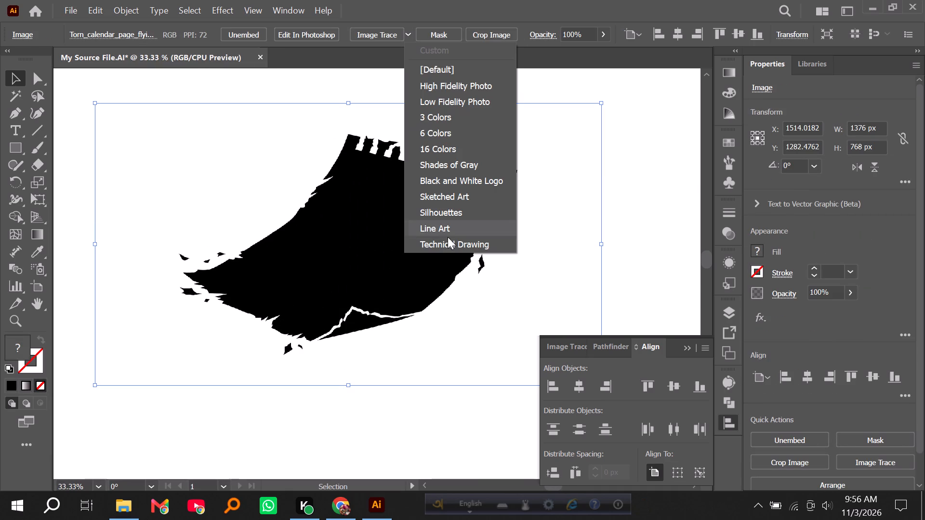
{"action": "left_click", "coordinate": [443, 195]}
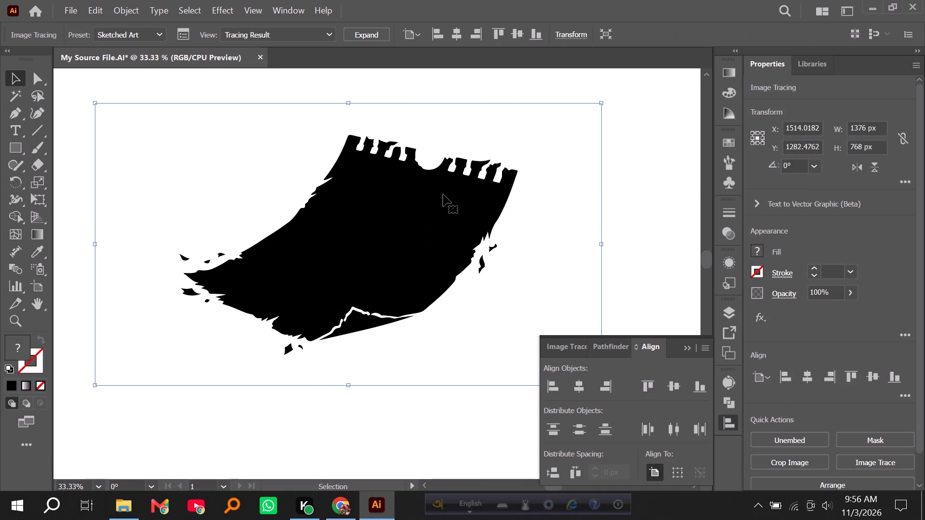
{"action": "left_click", "coordinate": [376, 36]}
Move the expanded torn page off the artboard, above the parked hourglass and notebook.
{"action": "scroll", "coordinate": [456, 249], "scroll_direction": "down", "scroll_amount": 6, "text": "alt"}
{"action": "scroll", "coordinate": [418, 279], "scroll_direction": "up", "scroll_amount": 4, "text": "alt"}
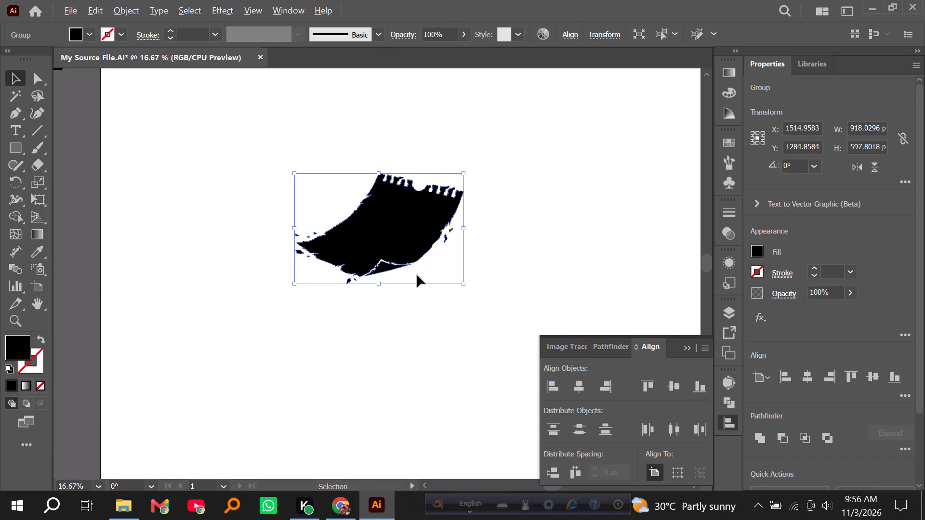
{"action": "scroll", "coordinate": [416, 271], "scroll_direction": "up", "scroll_amount": 2, "text": "alt"}
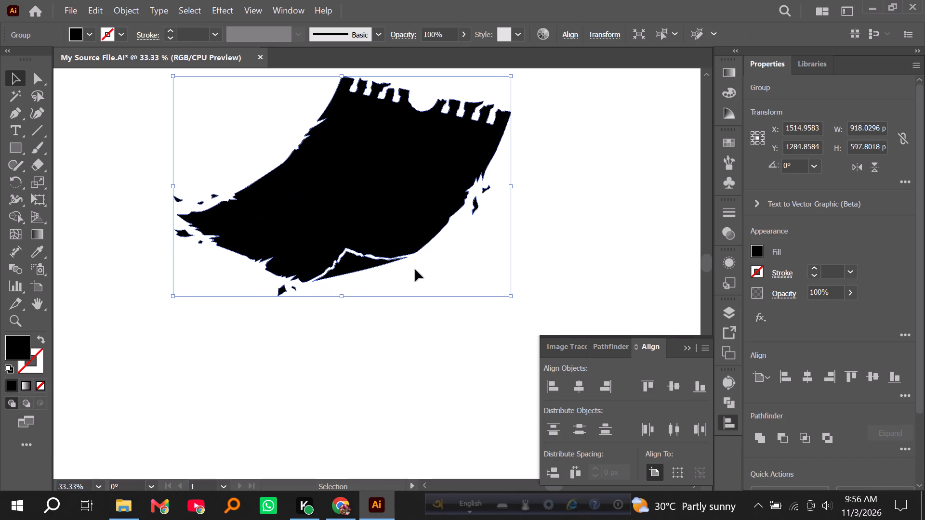
{"action": "scroll", "coordinate": [415, 270], "scroll_direction": "down", "scroll_amount": 6, "text": "alt"}
{"action": "left_click_drag", "start_coordinate": [409, 263], "coordinate": [383, 208]}
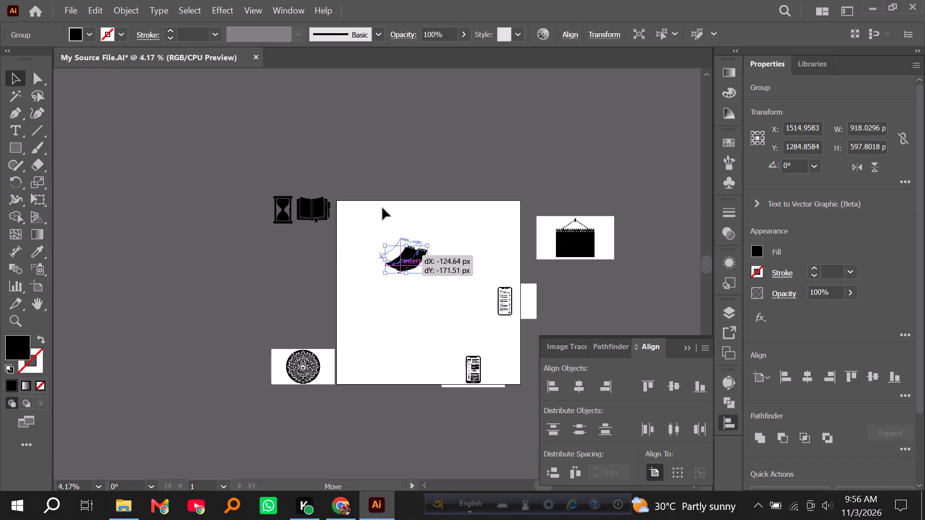
{"action": "left_click_drag", "start_coordinate": [383, 208], "coordinate": [330, 136]}
{"action": "left_click", "coordinate": [392, 156]}
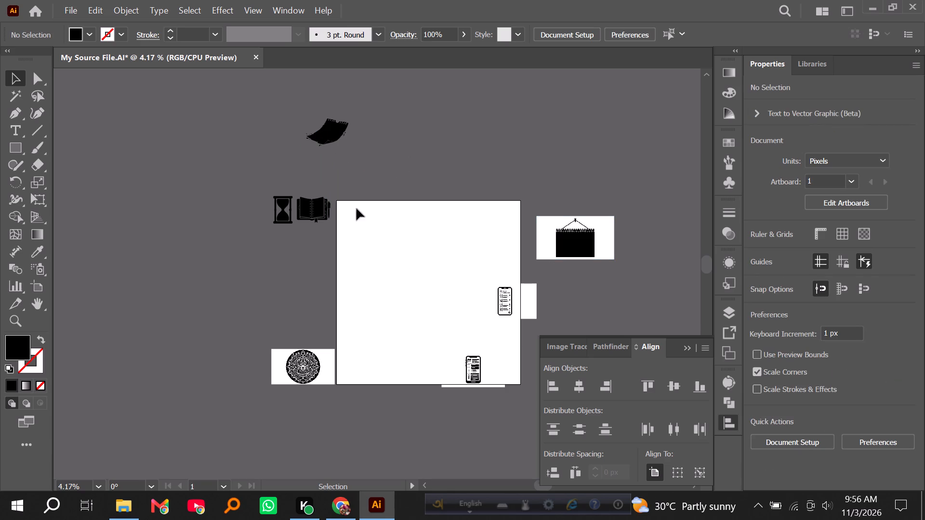
Move the hanging spiral-bound wall calendar image from beside the artboard onto its empty area.
{"action": "left_click_drag", "start_coordinate": [357, 208], "coordinate": [441, 330]}
{"action": "left_click_drag", "start_coordinate": [400, 215], "coordinate": [452, 303]}
{"action": "left_click_drag", "start_coordinate": [588, 237], "coordinate": [446, 272]}
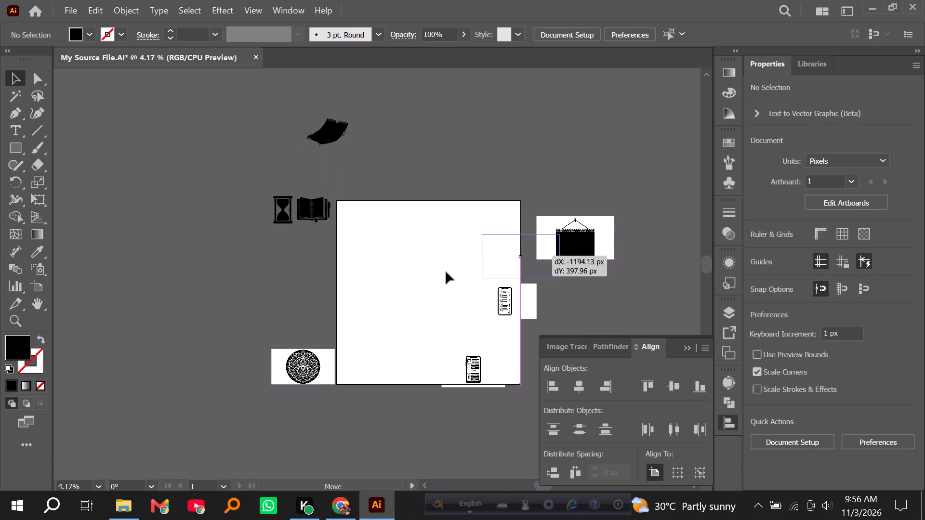
{"action": "left_click_drag", "start_coordinate": [446, 272], "coordinate": [424, 267]}
Move the upper smartphone schedule image outward so its phone sits beyond the artboard's right edge.
{"action": "left_click_drag", "start_coordinate": [517, 300], "coordinate": [560, 276]}
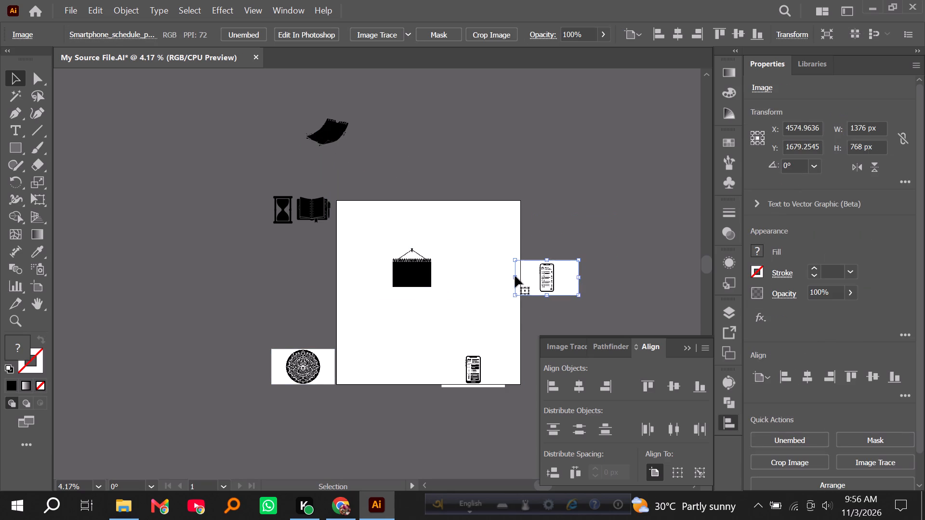
{"action": "left_click", "coordinate": [449, 278]}
Shift the wall calendar image slightly toward the artboard's centre, to about X 2073 px, Y 1593 px.
{"action": "left_click_drag", "start_coordinate": [414, 270], "coordinate": [435, 276]}
{"action": "left_click", "coordinate": [447, 317]}
{"action": "left_click", "coordinate": [410, 223]}
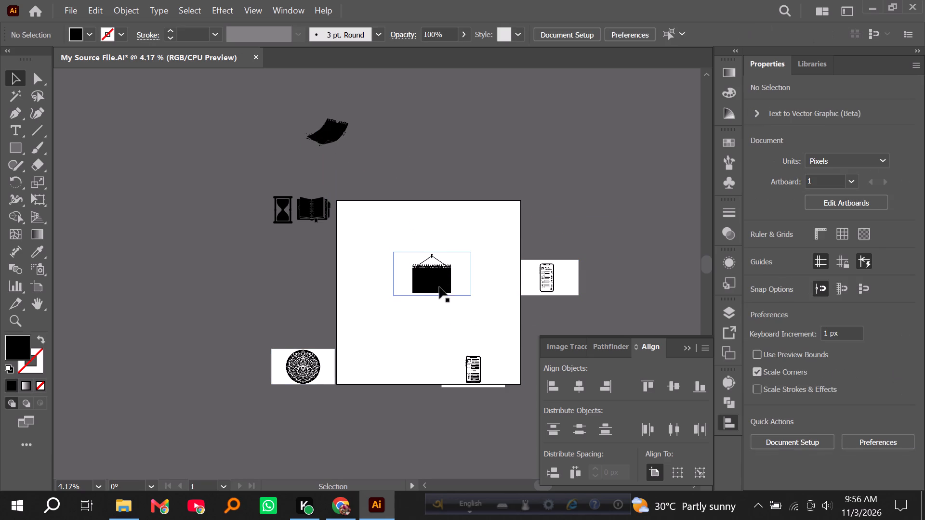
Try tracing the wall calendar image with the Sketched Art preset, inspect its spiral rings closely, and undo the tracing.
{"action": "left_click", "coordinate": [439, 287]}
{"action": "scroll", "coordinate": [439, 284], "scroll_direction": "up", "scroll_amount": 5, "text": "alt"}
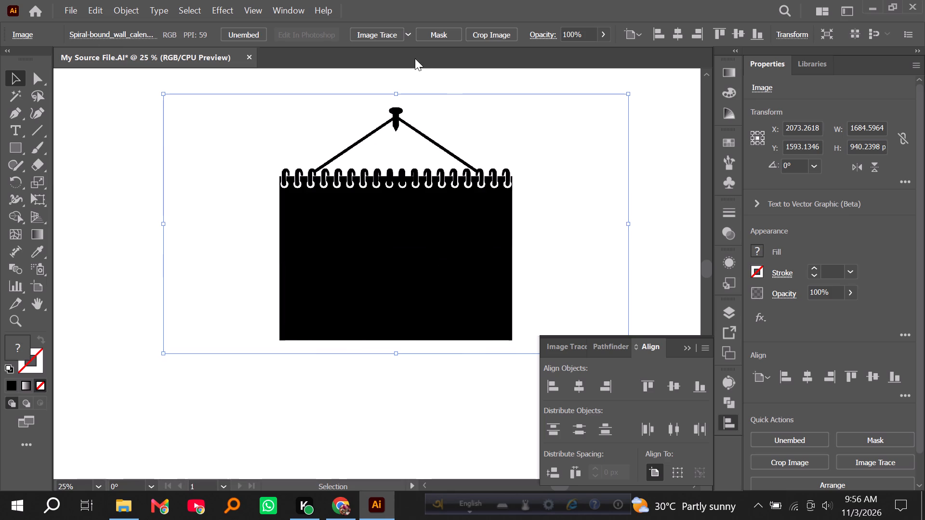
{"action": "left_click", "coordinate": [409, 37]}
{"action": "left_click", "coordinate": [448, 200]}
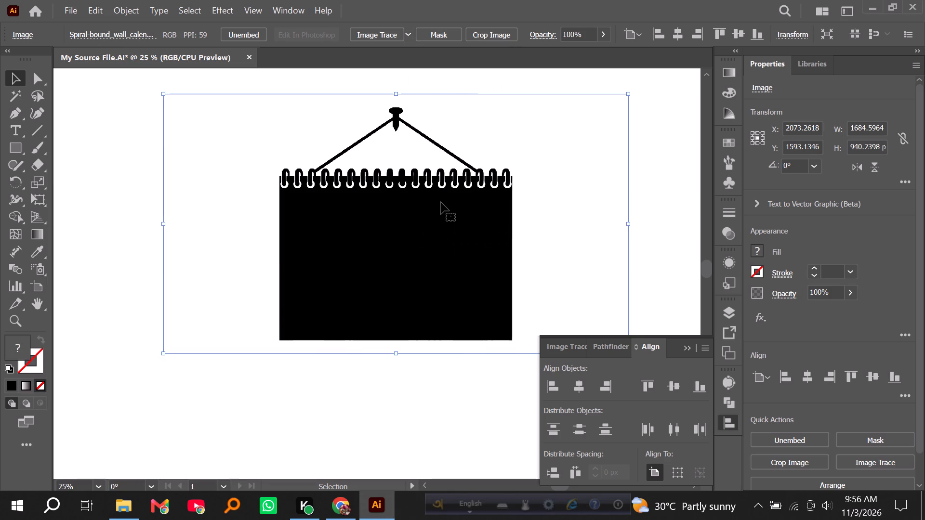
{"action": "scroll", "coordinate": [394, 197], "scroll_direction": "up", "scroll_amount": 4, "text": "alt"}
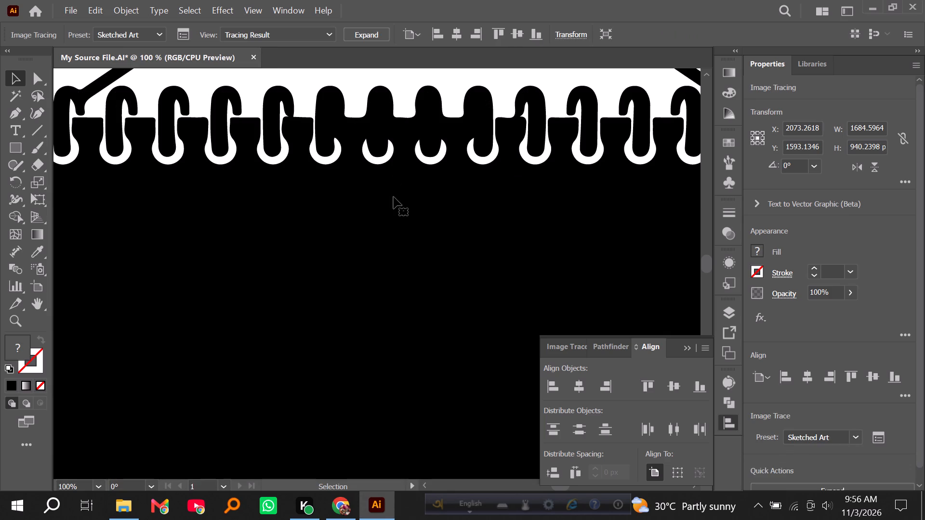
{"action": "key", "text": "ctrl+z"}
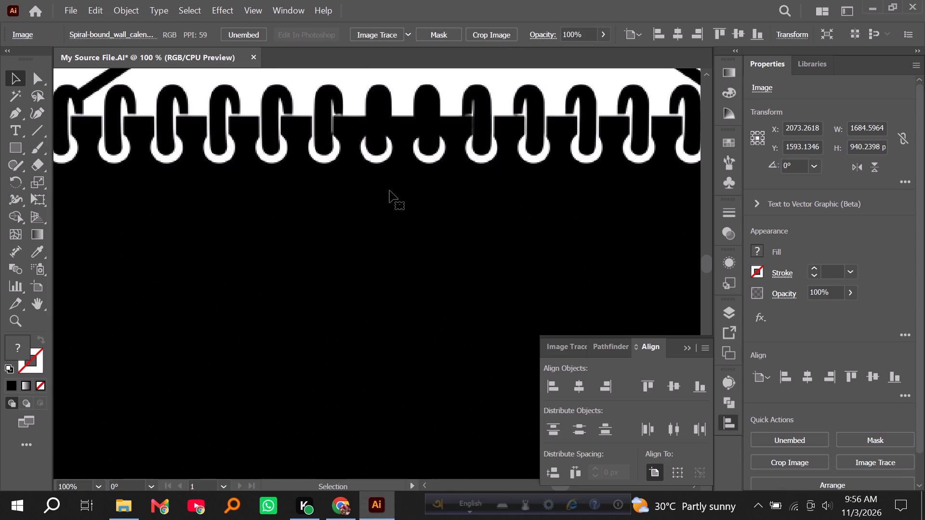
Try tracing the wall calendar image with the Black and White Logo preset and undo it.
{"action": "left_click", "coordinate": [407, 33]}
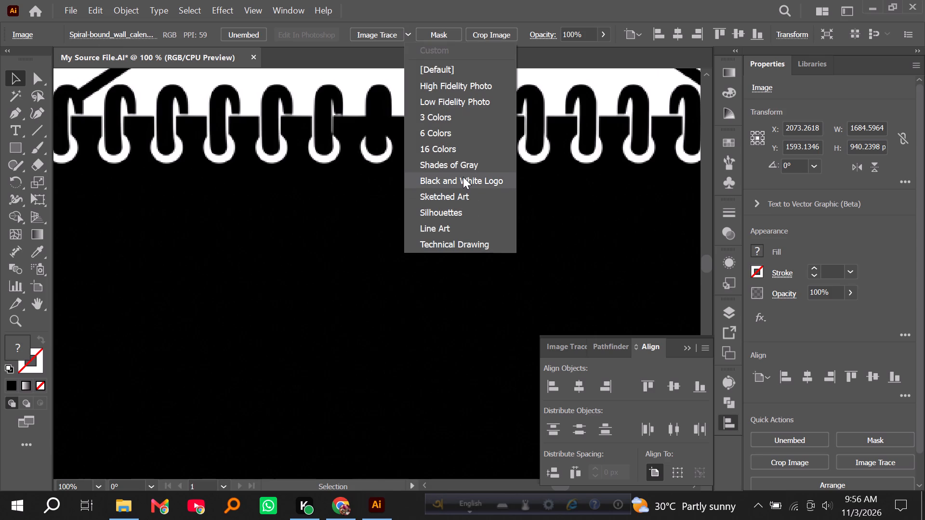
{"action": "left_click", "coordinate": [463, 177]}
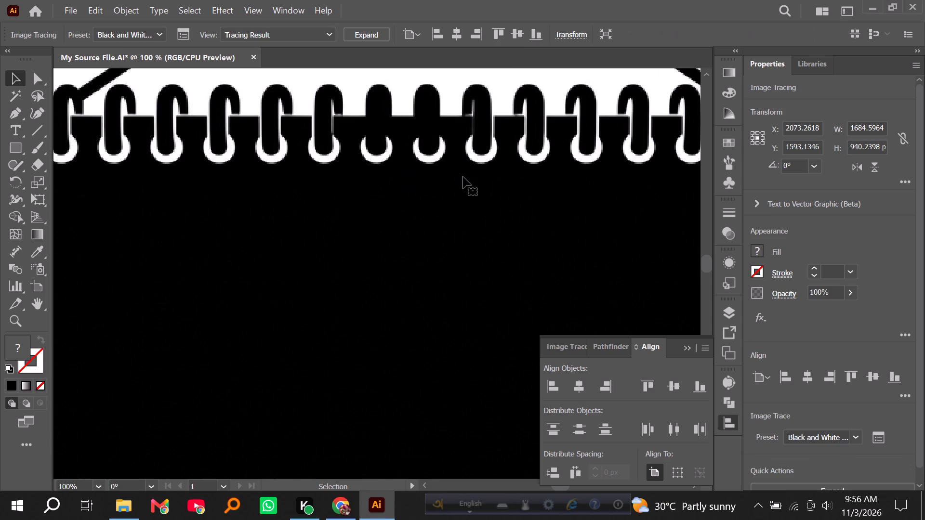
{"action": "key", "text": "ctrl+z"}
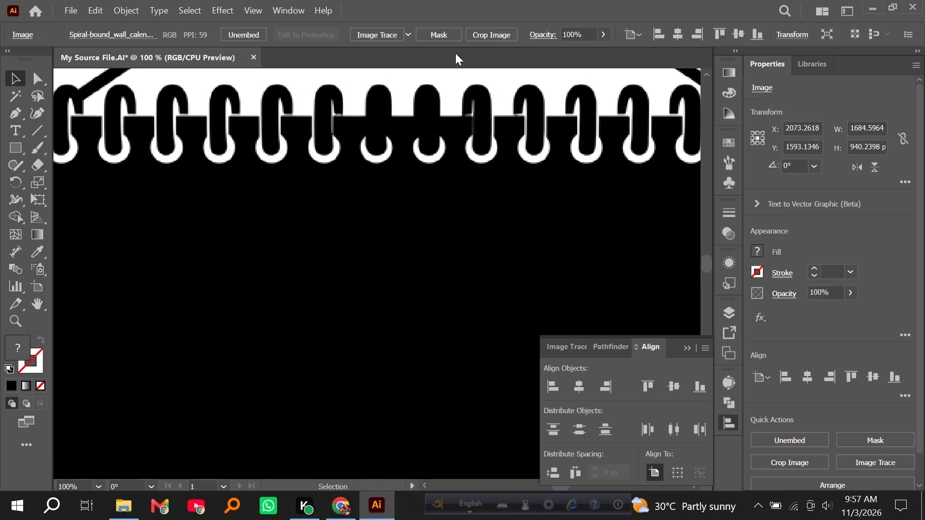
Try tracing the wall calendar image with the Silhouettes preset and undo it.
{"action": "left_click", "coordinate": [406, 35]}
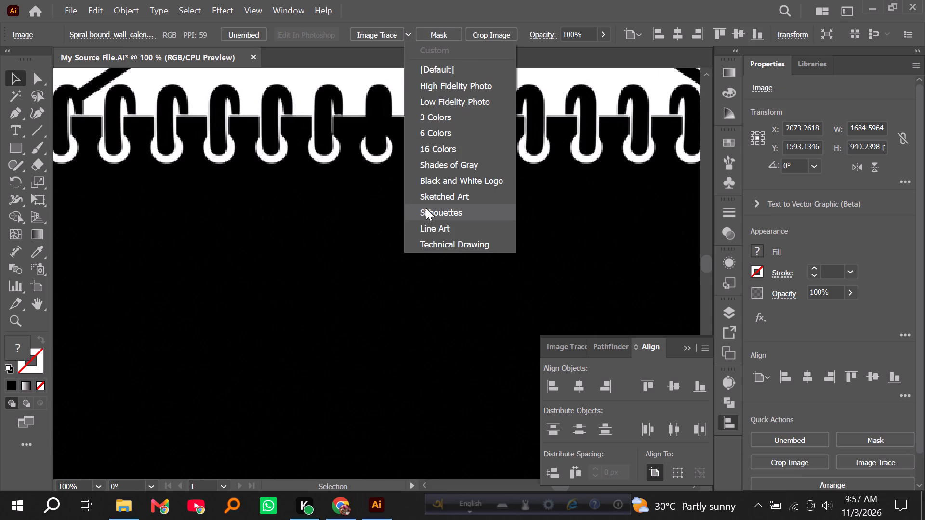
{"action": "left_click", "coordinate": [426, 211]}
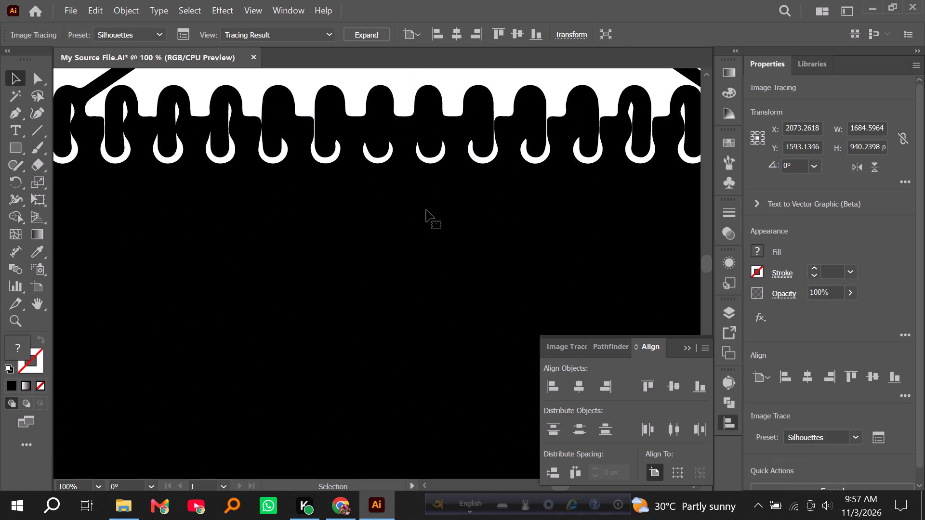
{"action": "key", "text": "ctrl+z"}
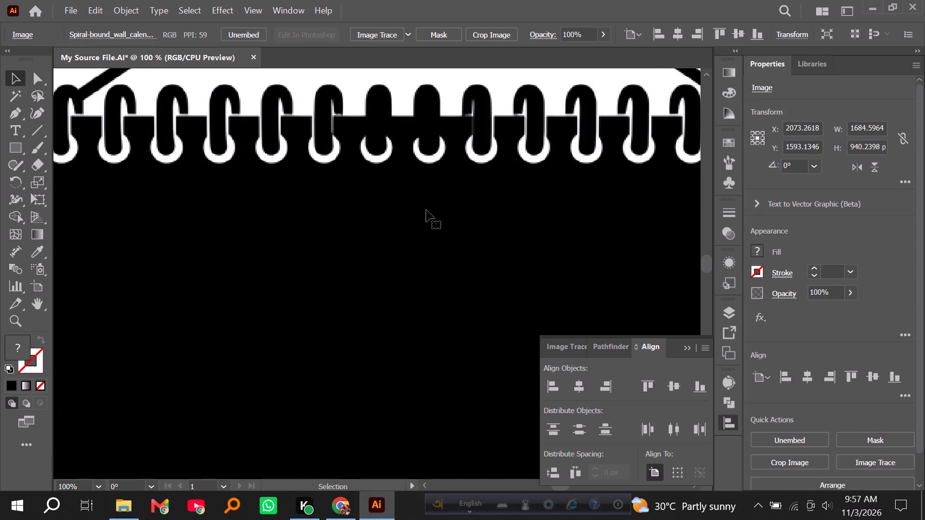
Trace the hanging wall calendar image with the Sketched Art preset.
{"action": "scroll", "coordinate": [426, 210], "scroll_direction": "down", "scroll_amount": 2, "text": "alt"}
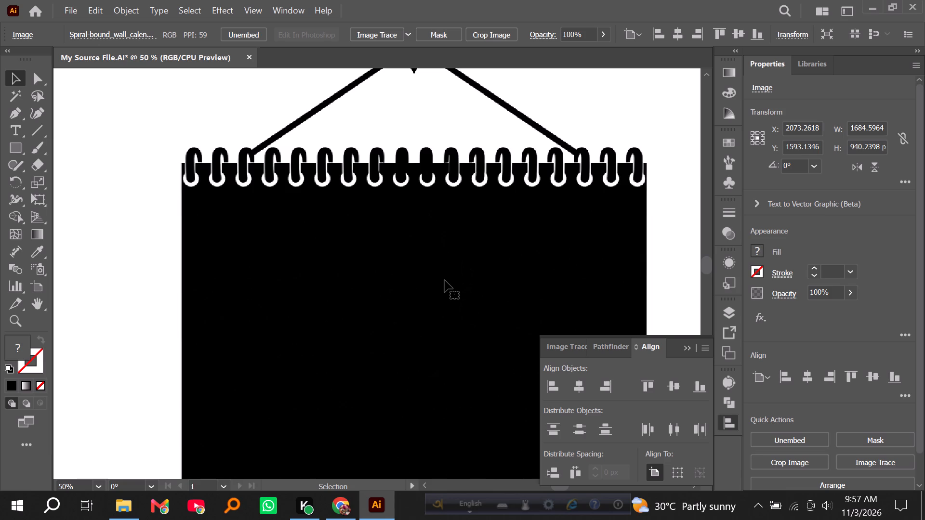
{"action": "scroll", "coordinate": [445, 280], "scroll_direction": "up", "scroll_amount": 3}
{"action": "left_click", "coordinate": [409, 34]}
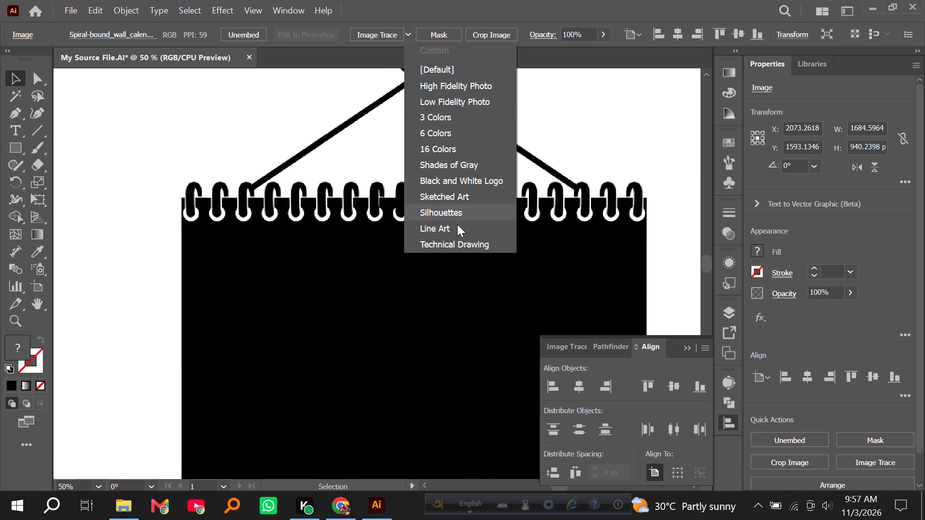
{"action": "left_click", "coordinate": [457, 190]}
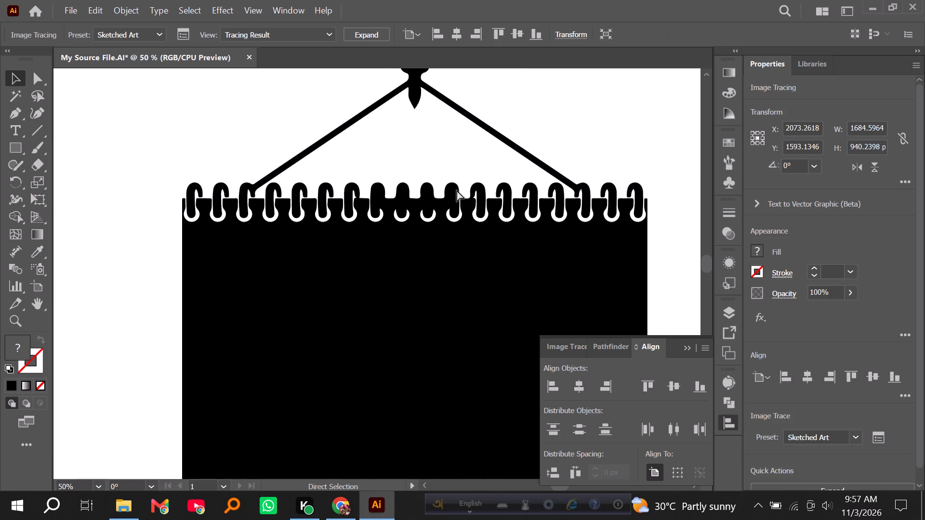
Undo the tracing and retrace the hanging wall calendar image with the Sketched Art preset.
{"action": "key", "text": "ctrl+z"}
{"action": "left_click", "coordinate": [409, 34]}
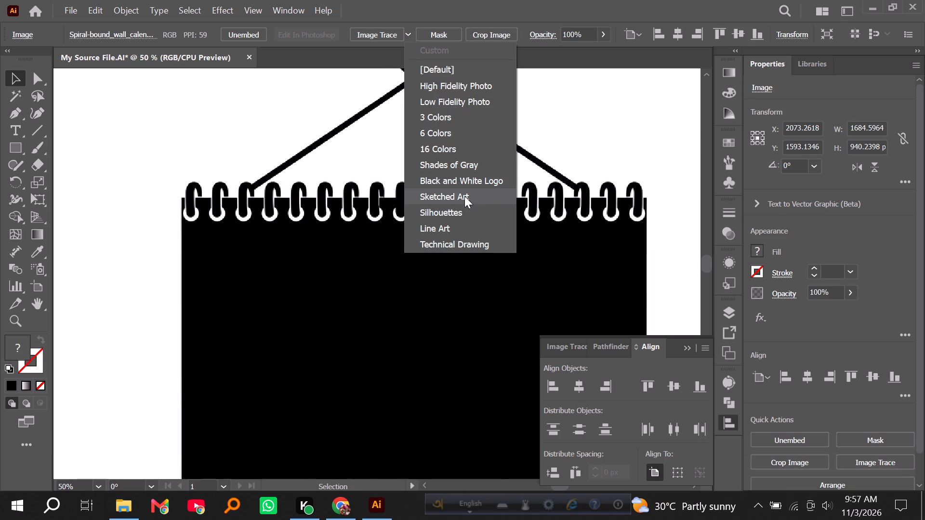
{"action": "left_click", "coordinate": [463, 195]}
Examine the traced calendar's spiral rings, hanging cord and body outline.
{"action": "scroll", "coordinate": [462, 221], "scroll_direction": "up", "scroll_amount": 4}
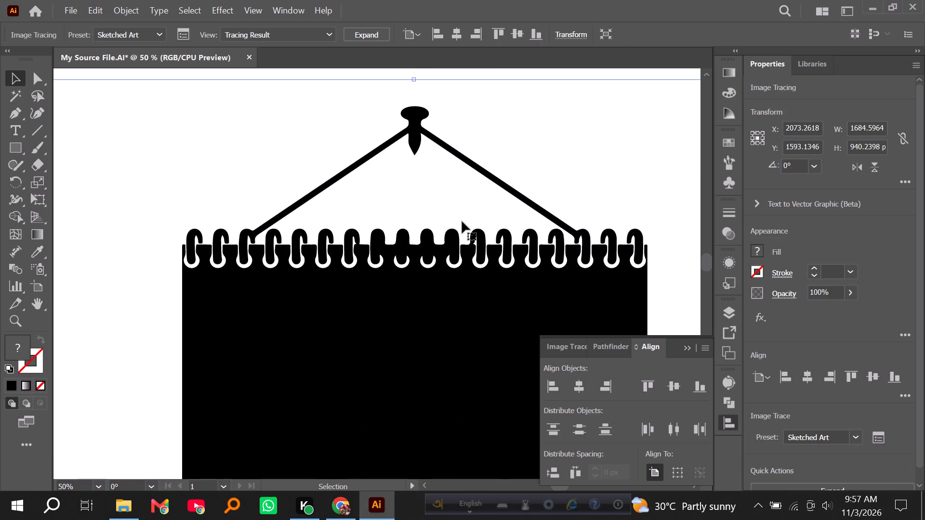
{"action": "scroll", "coordinate": [462, 221], "scroll_direction": "down", "scroll_amount": 11}
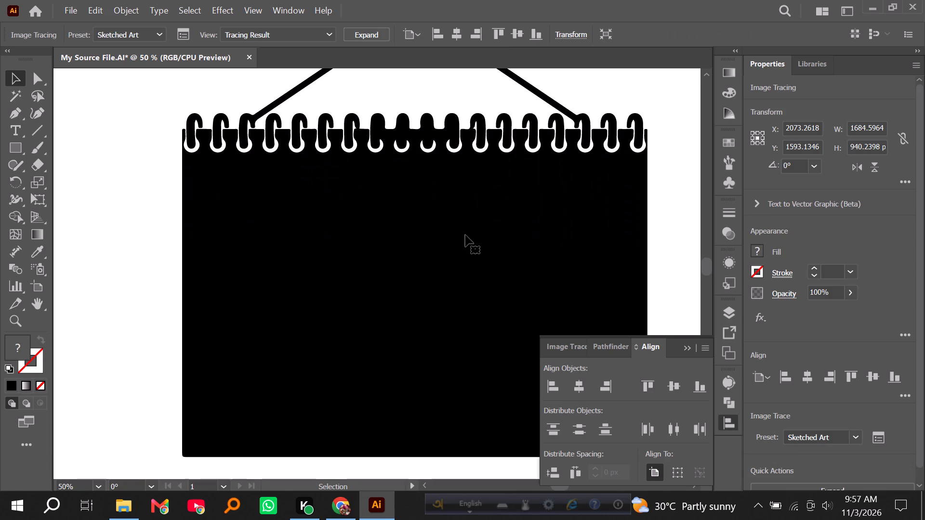
{"action": "scroll", "coordinate": [465, 235], "scroll_direction": "down", "scroll_amount": 14}
{"action": "scroll", "coordinate": [462, 248], "scroll_direction": "up", "scroll_amount": 13}
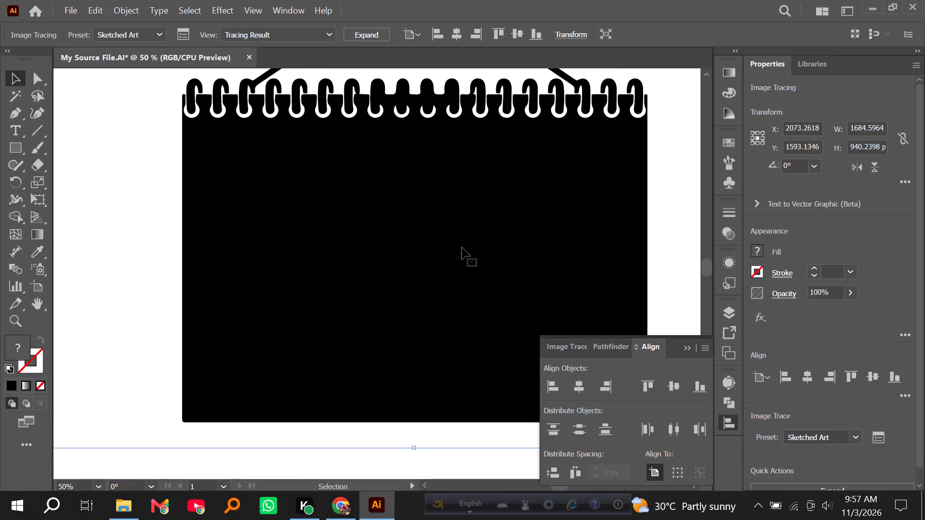
{"action": "scroll", "coordinate": [462, 247], "scroll_direction": "up", "scroll_amount": 5}
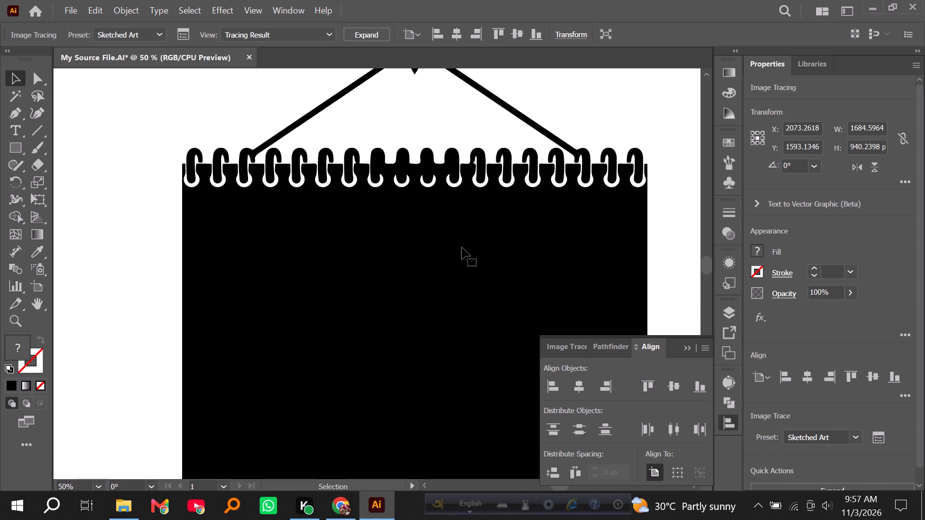
{"action": "scroll", "coordinate": [462, 247], "scroll_direction": "up", "scroll_amount": 3}
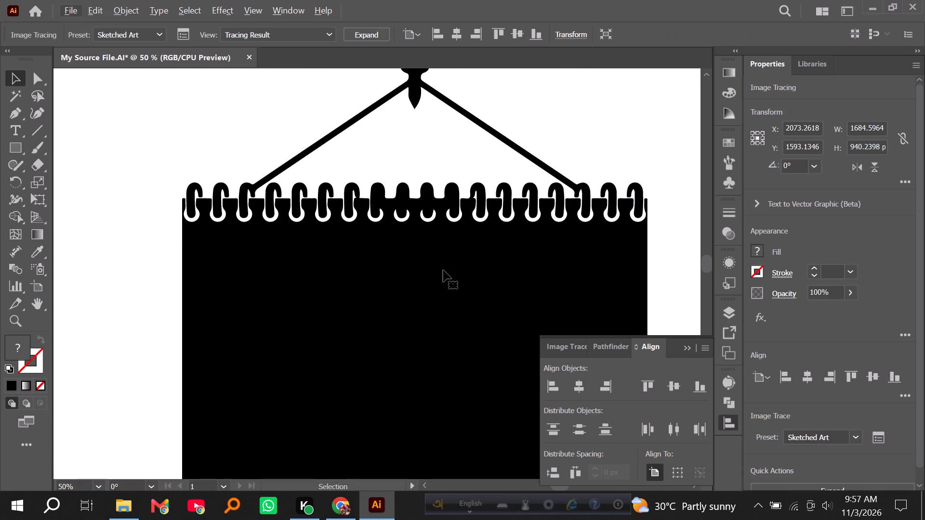
{"action": "scroll", "coordinate": [429, 291], "scroll_direction": "down", "scroll_amount": 1}
{"action": "scroll", "coordinate": [429, 293], "scroll_direction": "down", "scroll_amount": 1, "text": "alt"}
{"action": "scroll", "coordinate": [459, 264], "scroll_direction": "up", "scroll_amount": 3, "text": "alt"}
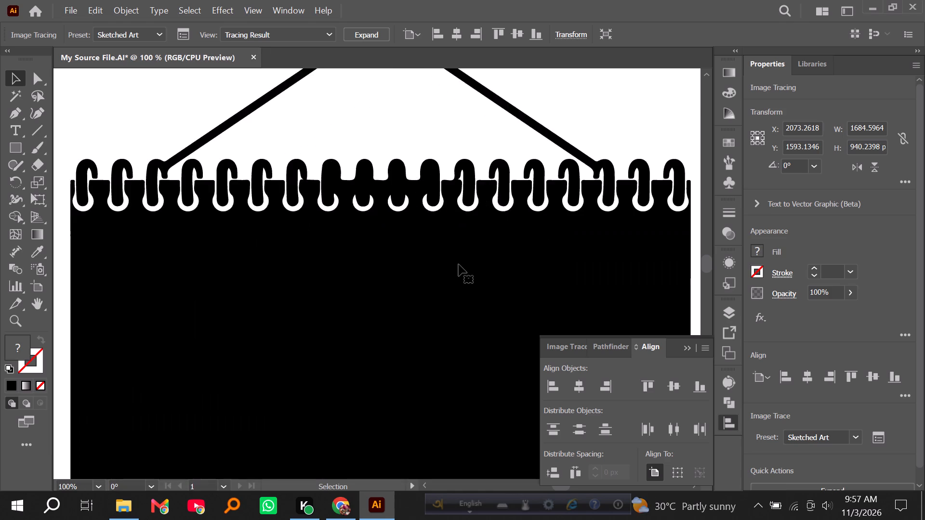
{"action": "scroll", "coordinate": [459, 264], "scroll_direction": "down", "scroll_amount": 1, "text": "alt"}
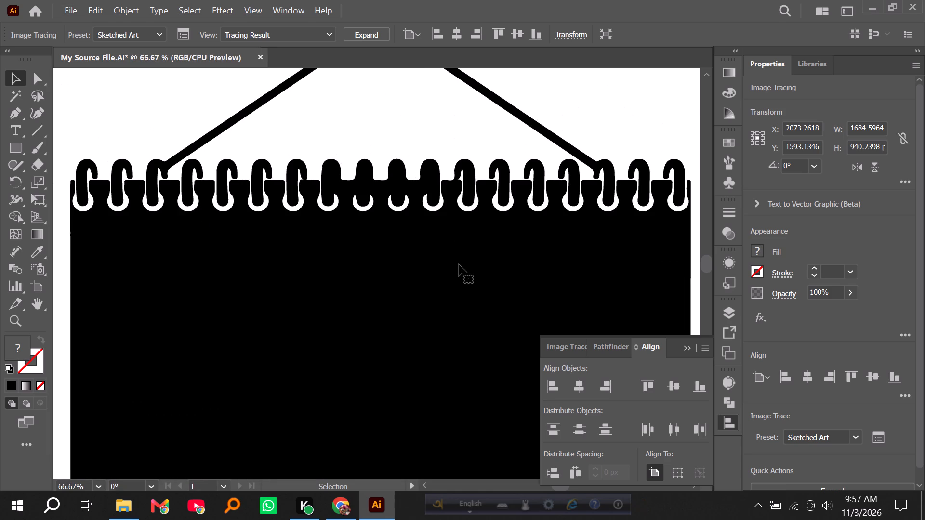
{"action": "scroll", "coordinate": [458, 263], "scroll_direction": "up", "scroll_amount": 4}
Expand the traced wall calendar into editable paths and deselect it.
{"action": "left_click", "coordinate": [375, 37]}
{"action": "left_click", "coordinate": [378, 128]}
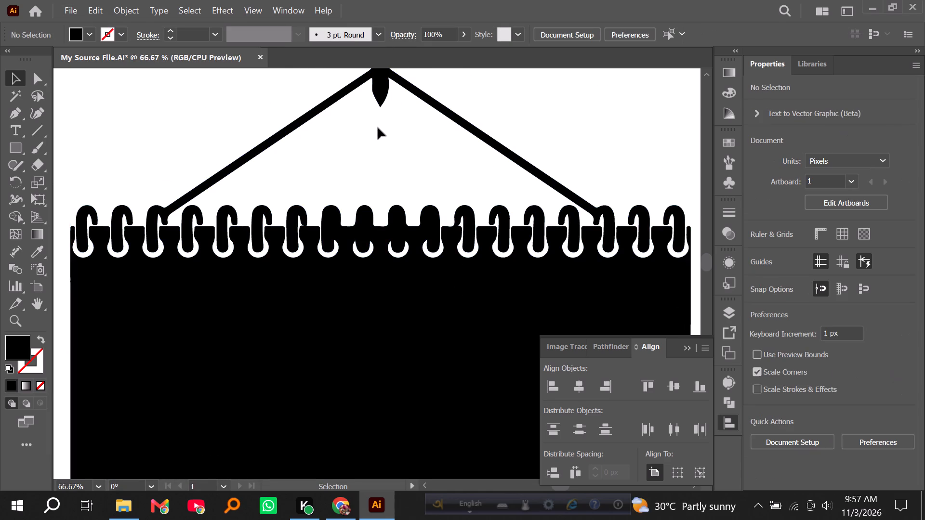
Draw a straight vertical line with the Pen tool through the calendar's centre, from above the nail to below the body.
{"action": "scroll", "coordinate": [318, 243], "scroll_direction": "down", "scroll_amount": 1, "text": "alt"}
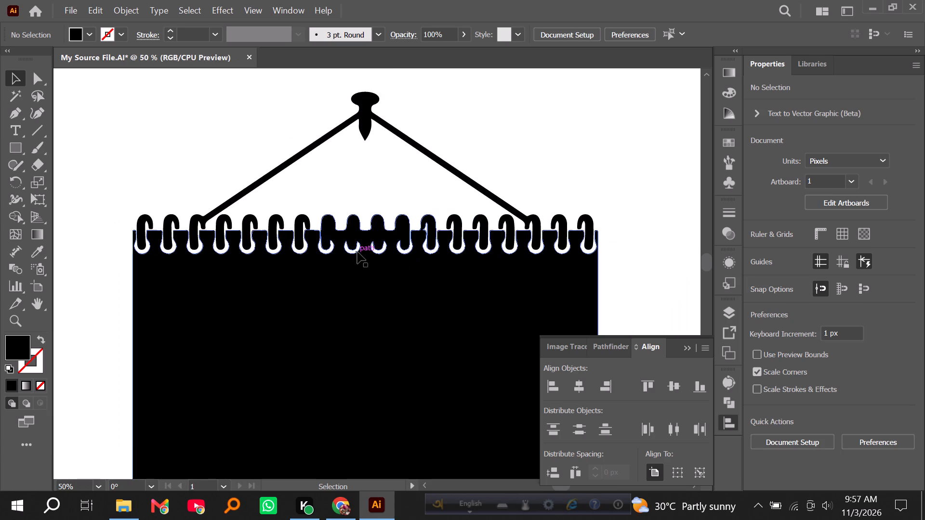
{"action": "scroll", "coordinate": [405, 258], "scroll_direction": "up", "scroll_amount": 1, "text": "alt"}
{"action": "scroll", "coordinate": [405, 258], "scroll_direction": "up", "scroll_amount": 5}
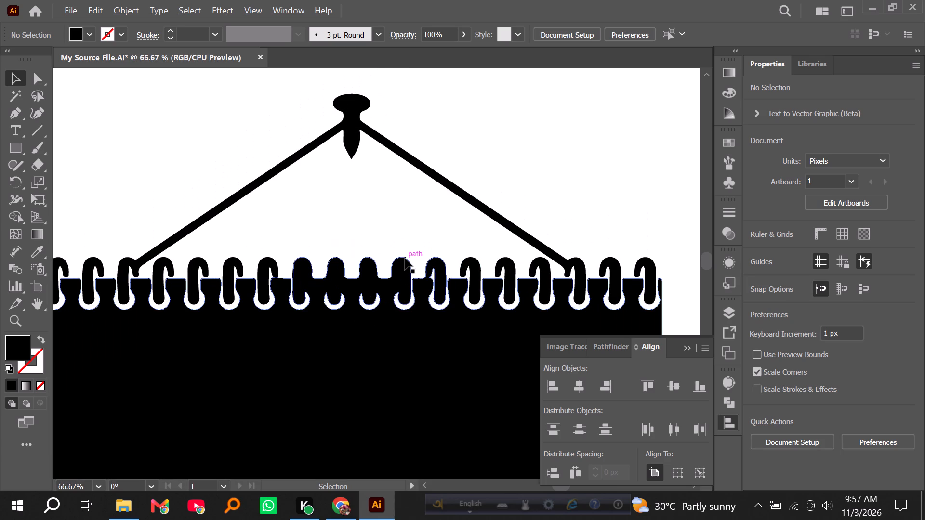
{"action": "scroll", "coordinate": [388, 254], "scroll_direction": "down", "scroll_amount": 1, "text": "alt"}
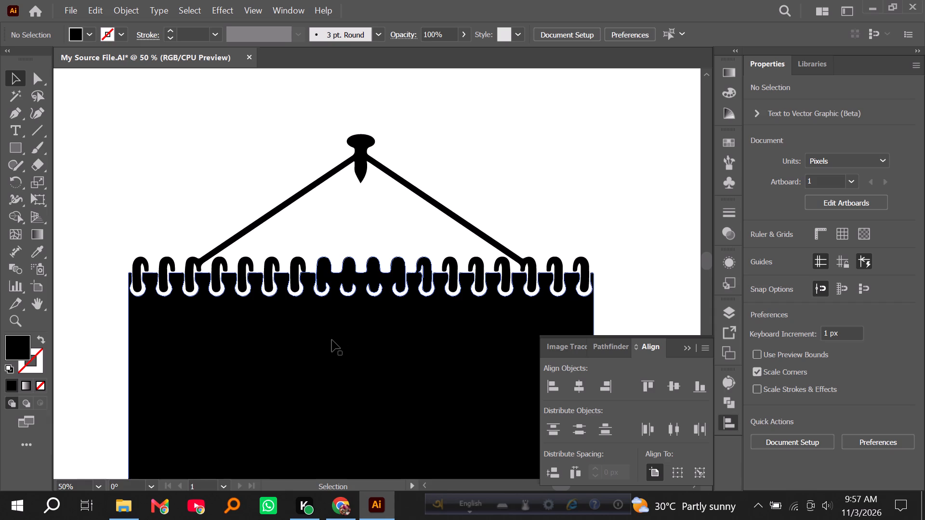
{"action": "left_click", "coordinate": [14, 114]}
{"action": "scroll", "coordinate": [404, 173], "scroll_direction": "down", "scroll_amount": 1, "text": "alt"}
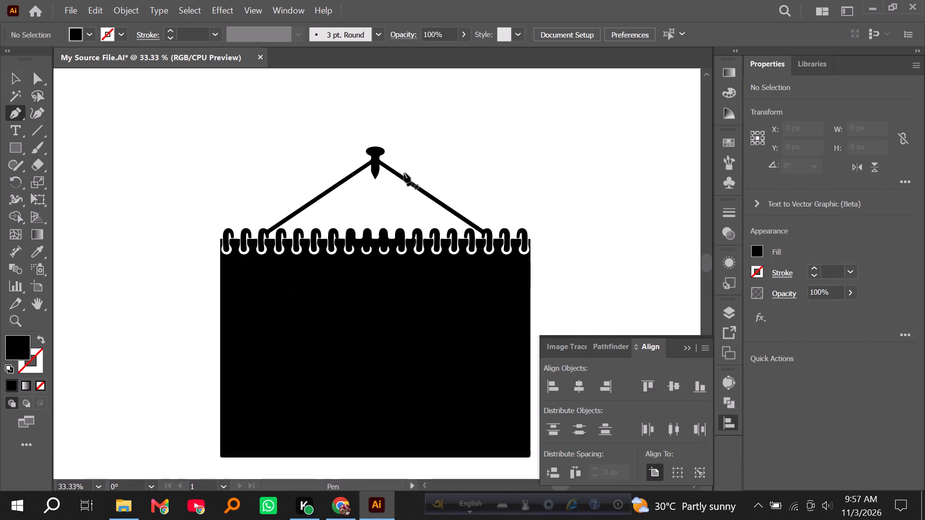
{"action": "left_click", "coordinate": [375, 124]}
{"action": "left_click", "coordinate": [375, 470], "text": "shift"}
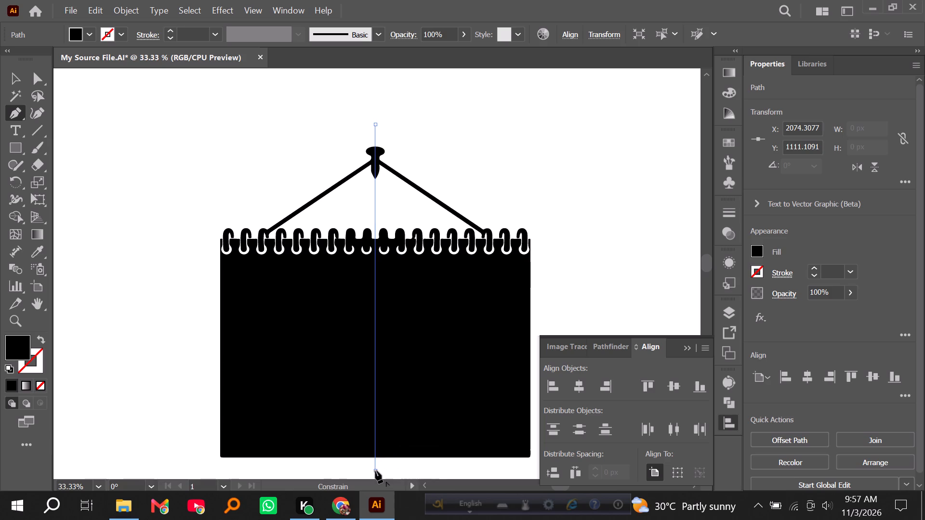
Select the calendar with the dividing line and remove everything on its right half, including leftover rings, using Shape Builder.
{"action": "left_click", "coordinate": [24, 77]}
{"action": "scroll", "coordinate": [159, 134], "scroll_direction": "down", "scroll_amount": 2}
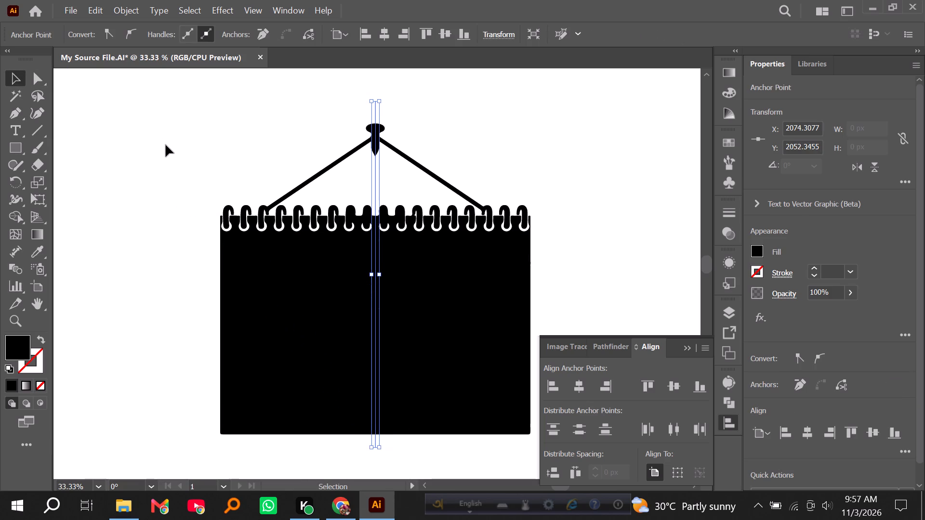
{"action": "scroll", "coordinate": [166, 145], "scroll_direction": "down", "scroll_amount": 1}
{"action": "left_click_drag", "start_coordinate": [205, 150], "coordinate": [493, 271]}
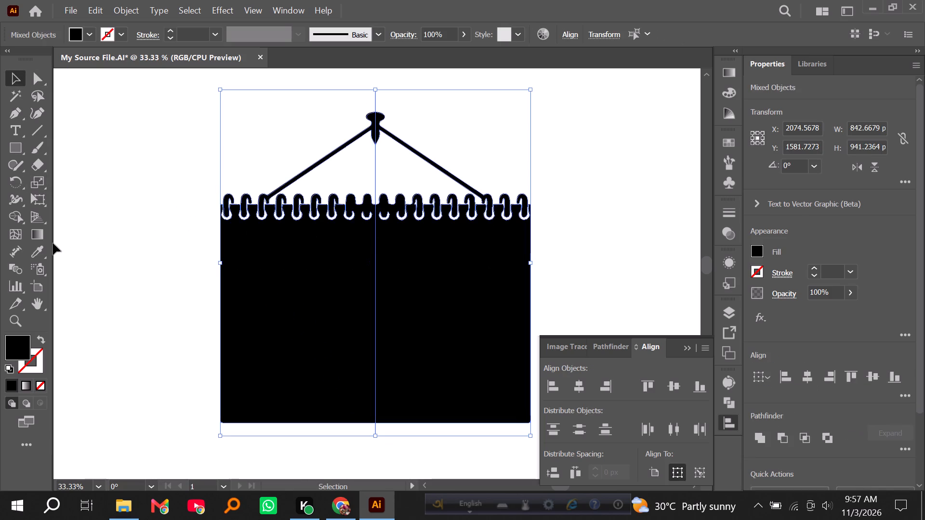
{"action": "left_click", "coordinate": [17, 213]}
{"action": "left_click", "coordinate": [529, 209], "text": "alt"}
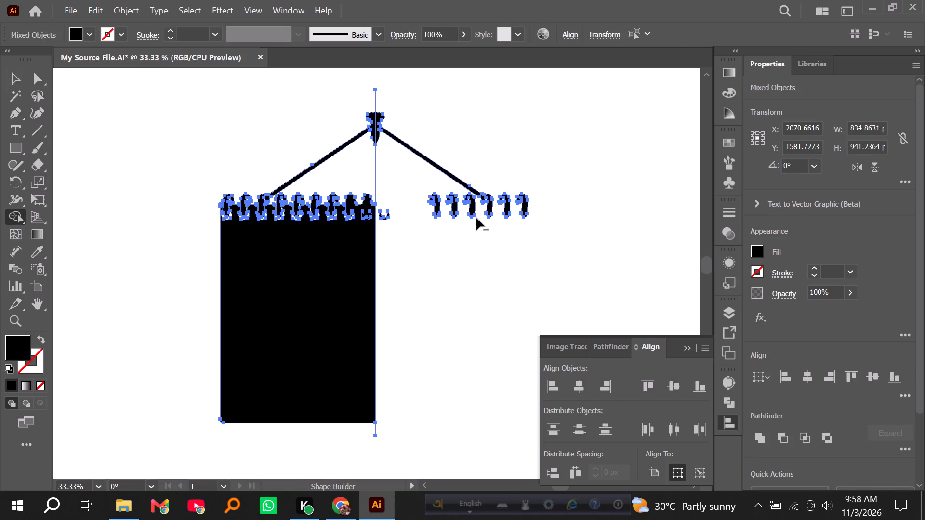
{"action": "left_click_drag", "start_coordinate": [407, 104], "coordinate": [378, 157], "text": "alt"}
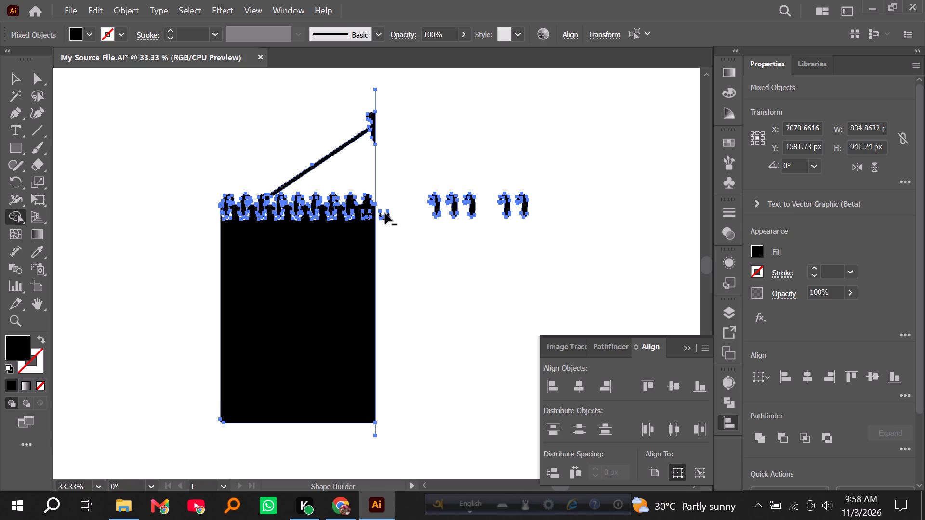
{"action": "left_click_drag", "start_coordinate": [378, 214], "coordinate": [537, 202], "text": "alt"}
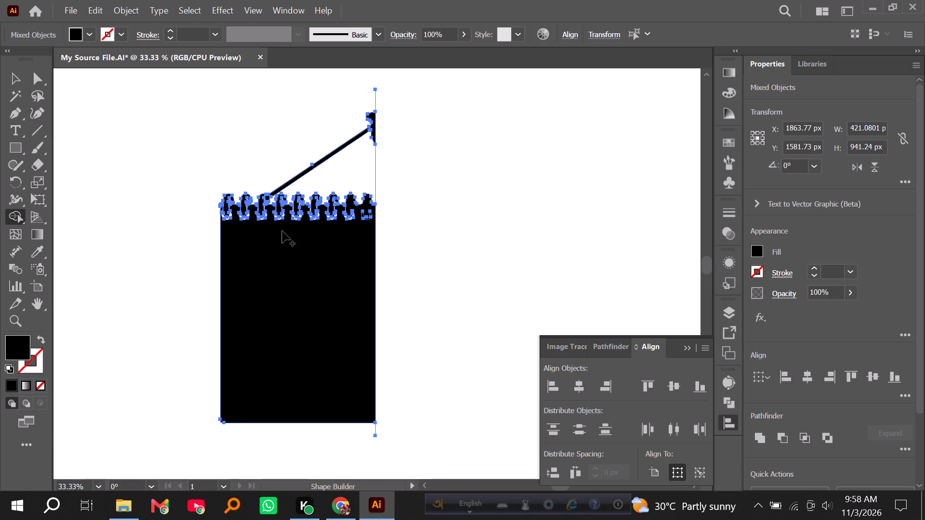
Delete the leftover vertical dividing line beside the half calendar.
{"action": "left_click", "coordinate": [16, 80]}
{"action": "left_click", "coordinate": [91, 117]}
{"action": "left_click_drag", "start_coordinate": [367, 157], "coordinate": [420, 186]}
{"action": "key", "text": "Delete"}
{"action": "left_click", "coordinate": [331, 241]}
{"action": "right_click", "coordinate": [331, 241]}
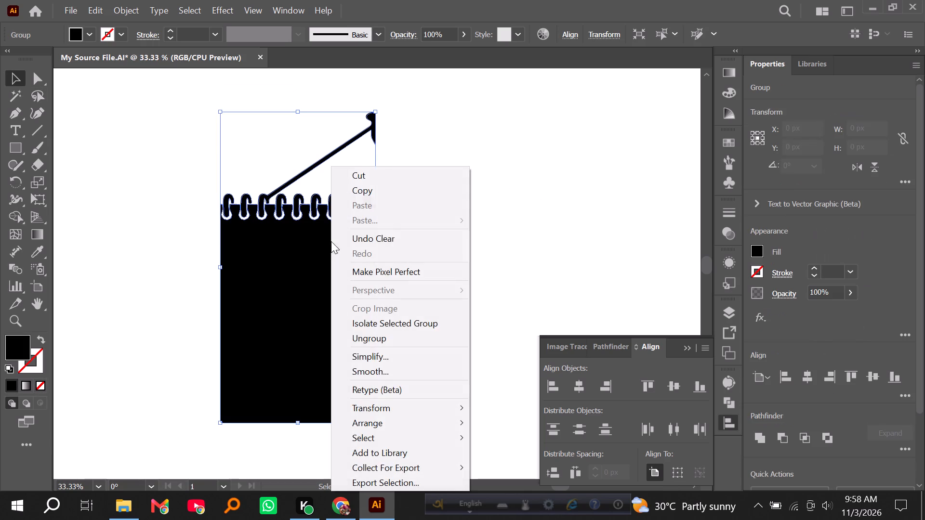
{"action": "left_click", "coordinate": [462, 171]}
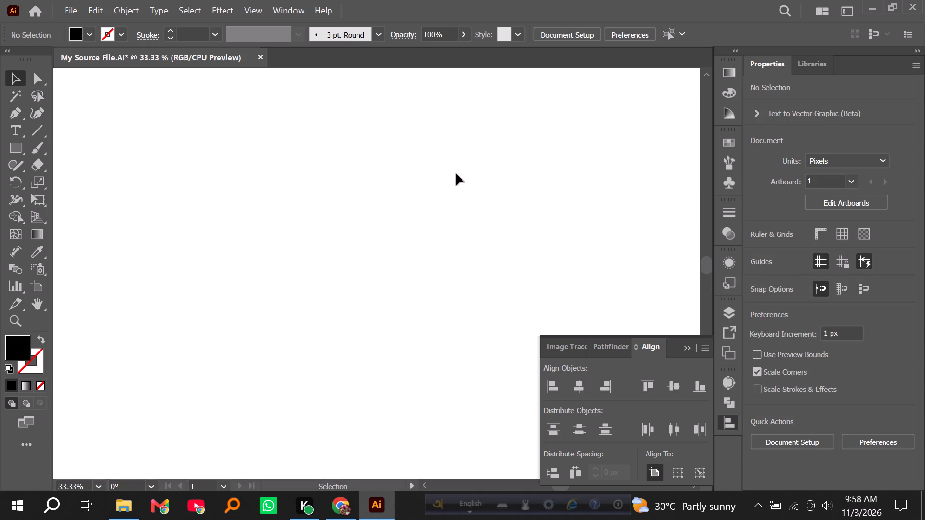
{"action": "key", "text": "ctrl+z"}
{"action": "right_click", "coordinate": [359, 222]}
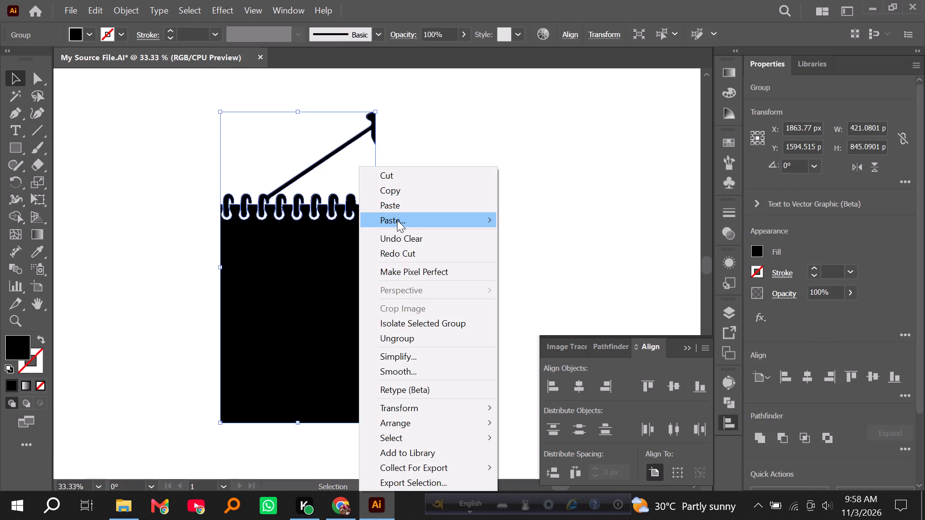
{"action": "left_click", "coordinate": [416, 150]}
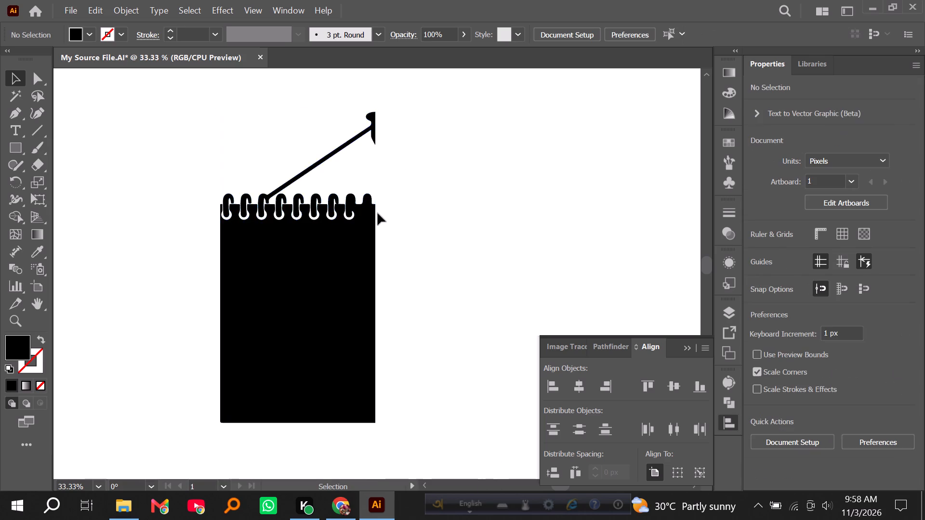
Cut out the filled crescent hole beneath the half calendar's rightmost ring with Shape Builder.
{"action": "scroll", "coordinate": [378, 214], "scroll_direction": "up", "scroll_amount": 4, "text": "alt"}
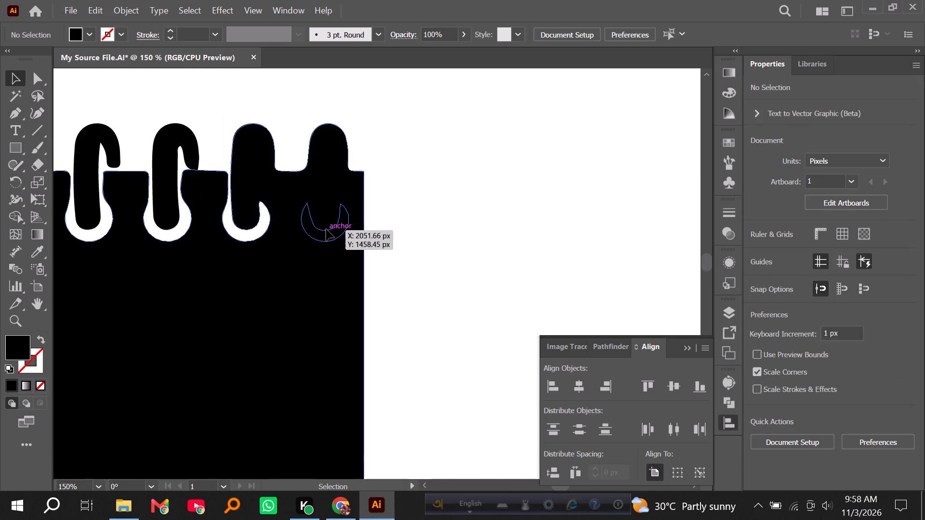
{"action": "left_click", "coordinate": [326, 229]}
{"action": "left_click", "coordinate": [324, 168]}
{"action": "left_click_drag", "start_coordinate": [407, 248], "coordinate": [281, 184]}
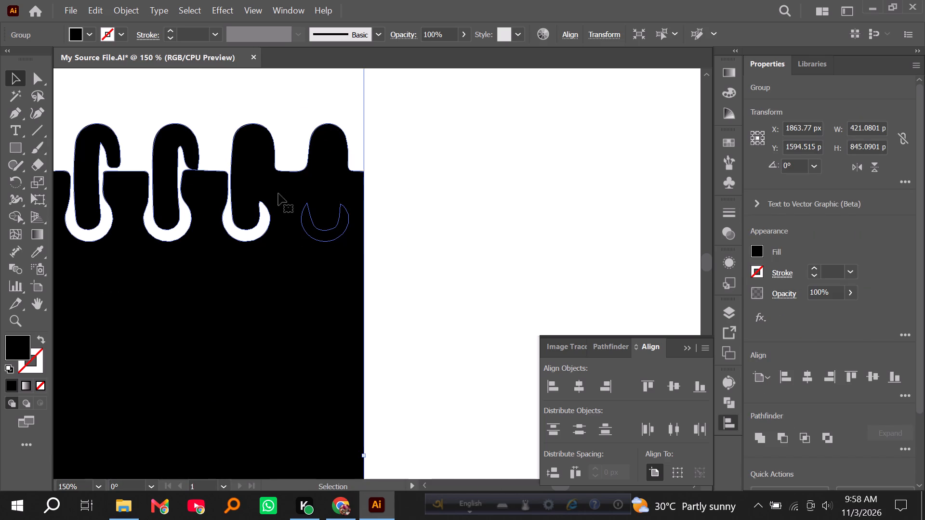
{"action": "left_click", "coordinate": [13, 217]}
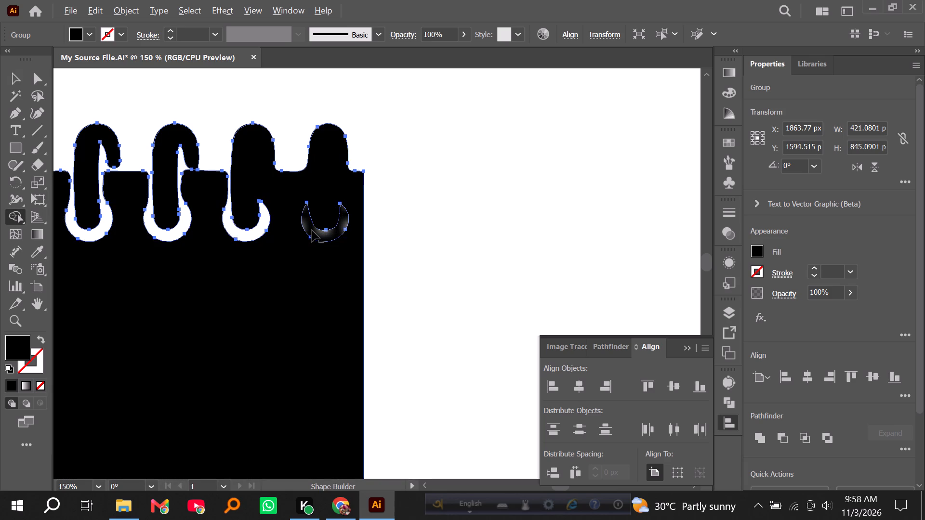
{"action": "left_click", "coordinate": [312, 230], "text": "alt"}
{"action": "left_click", "coordinate": [24, 77]}
{"action": "left_click", "coordinate": [101, 85]}
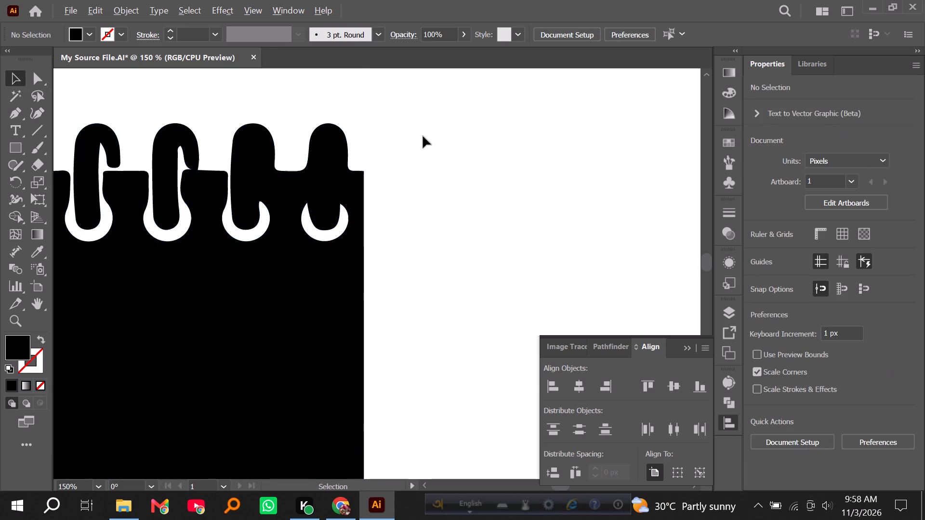
Make a reflected copy of the half calendar across the vertical axis.
{"action": "scroll", "coordinate": [423, 132], "scroll_direction": "down", "scroll_amount": 4, "text": "alt"}
{"action": "scroll", "coordinate": [220, 244], "scroll_direction": "down", "scroll_amount": 2, "text": "alt"}
{"action": "scroll", "coordinate": [255, 259], "scroll_direction": "up", "scroll_amount": 1}
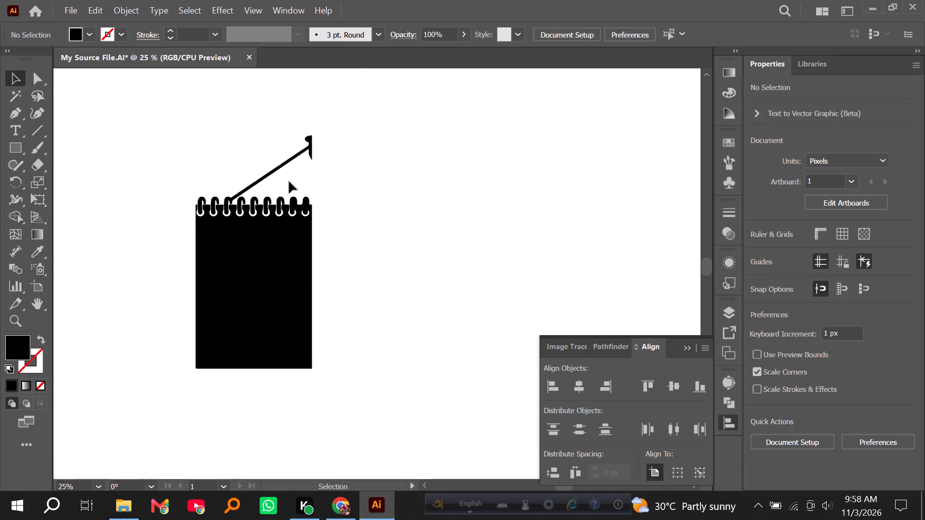
{"action": "left_click_drag", "start_coordinate": [309, 163], "coordinate": [323, 177]}
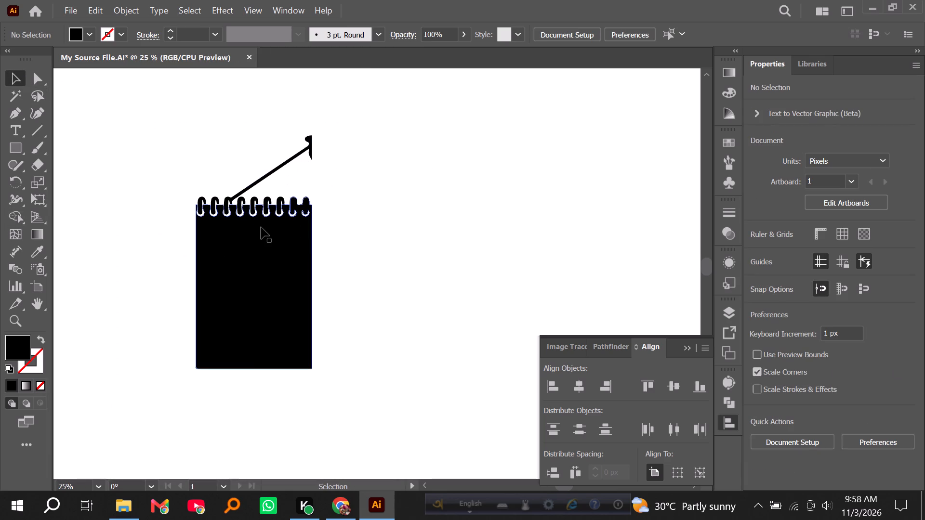
{"action": "left_click", "coordinate": [261, 227]}
{"action": "left_click_drag", "start_coordinate": [171, 114], "coordinate": [342, 375]}
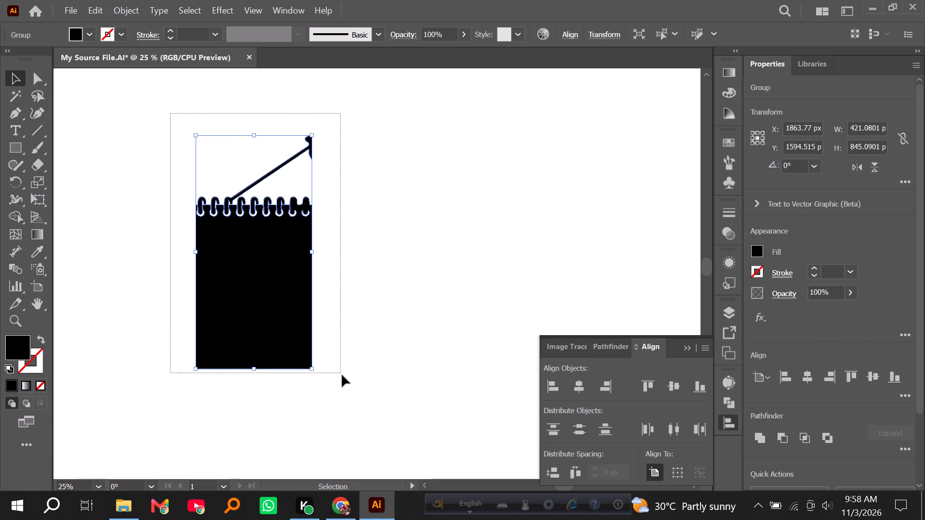
{"action": "left_click_drag", "start_coordinate": [342, 375], "coordinate": [342, 376]}
{"action": "right_click", "coordinate": [289, 264]}
{"action": "left_click", "coordinate": [331, 422]}
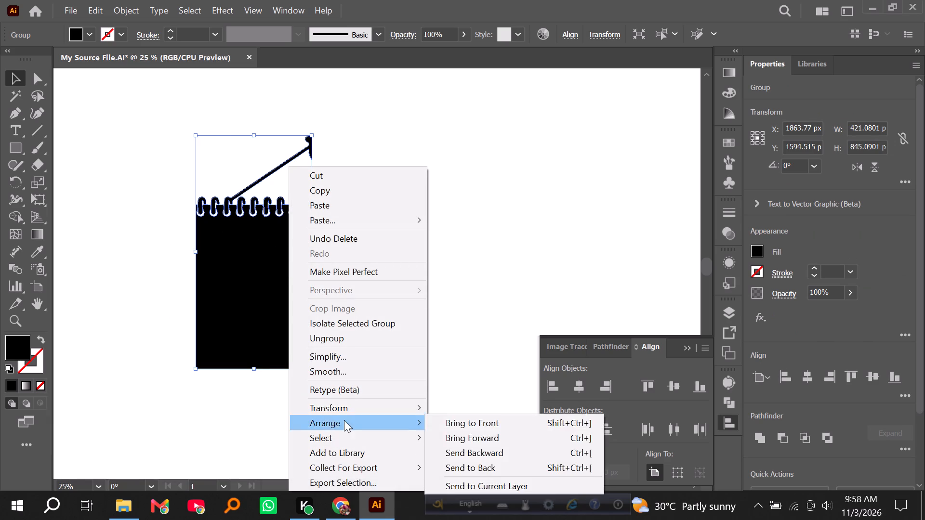
{"action": "left_click", "coordinate": [369, 406]}
{"action": "left_click", "coordinate": [467, 339]}
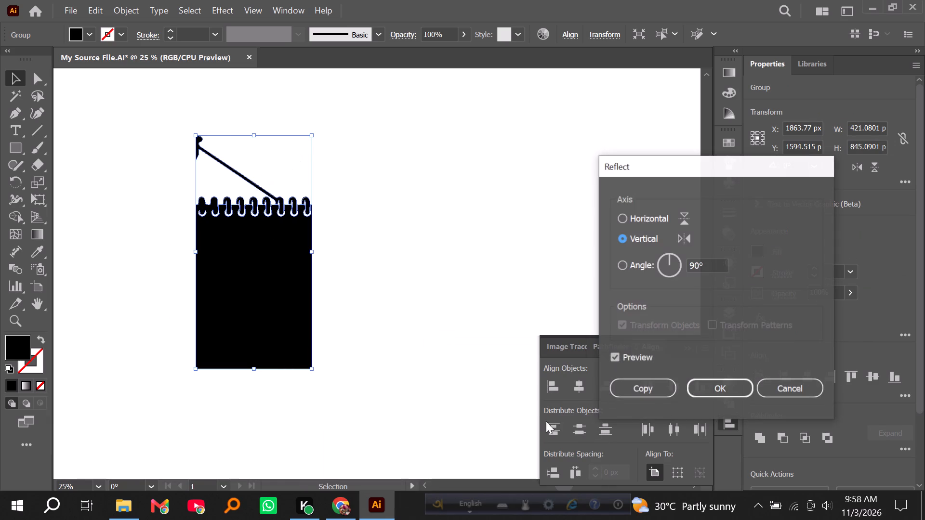
{"action": "left_click", "coordinate": [632, 390]}
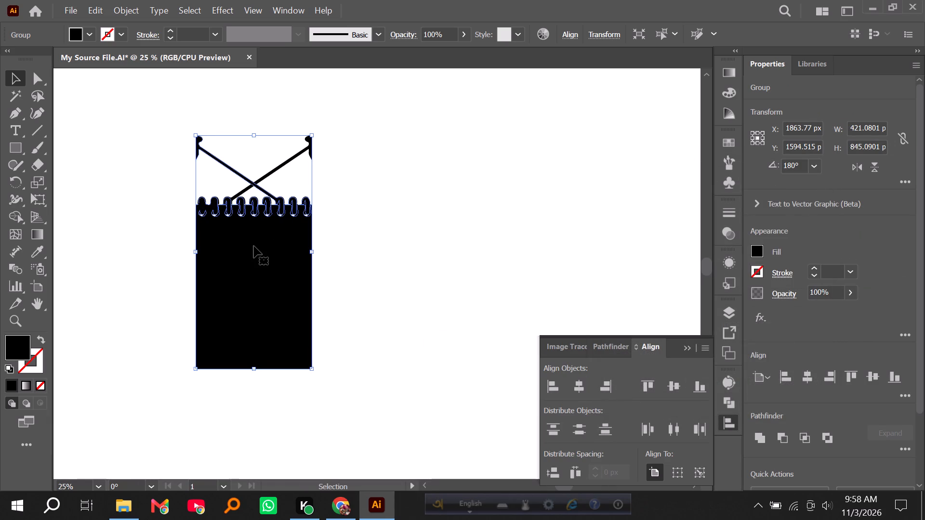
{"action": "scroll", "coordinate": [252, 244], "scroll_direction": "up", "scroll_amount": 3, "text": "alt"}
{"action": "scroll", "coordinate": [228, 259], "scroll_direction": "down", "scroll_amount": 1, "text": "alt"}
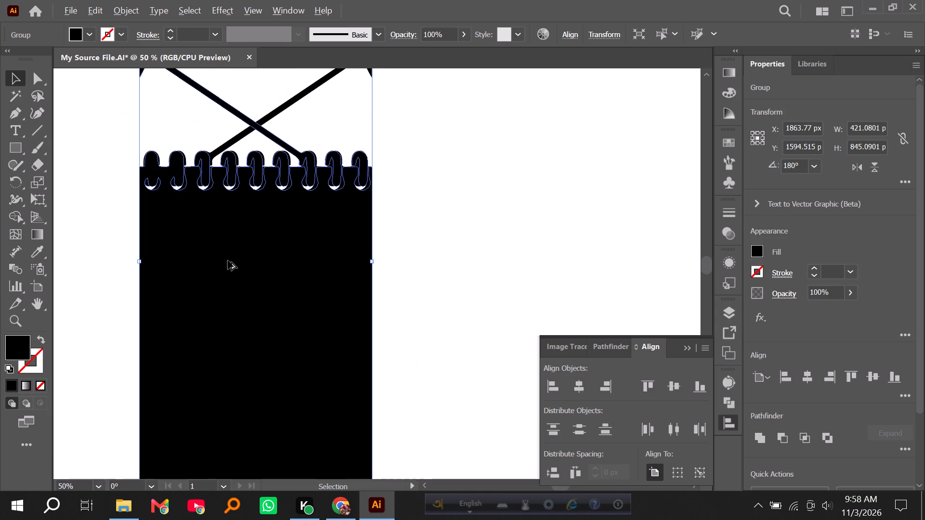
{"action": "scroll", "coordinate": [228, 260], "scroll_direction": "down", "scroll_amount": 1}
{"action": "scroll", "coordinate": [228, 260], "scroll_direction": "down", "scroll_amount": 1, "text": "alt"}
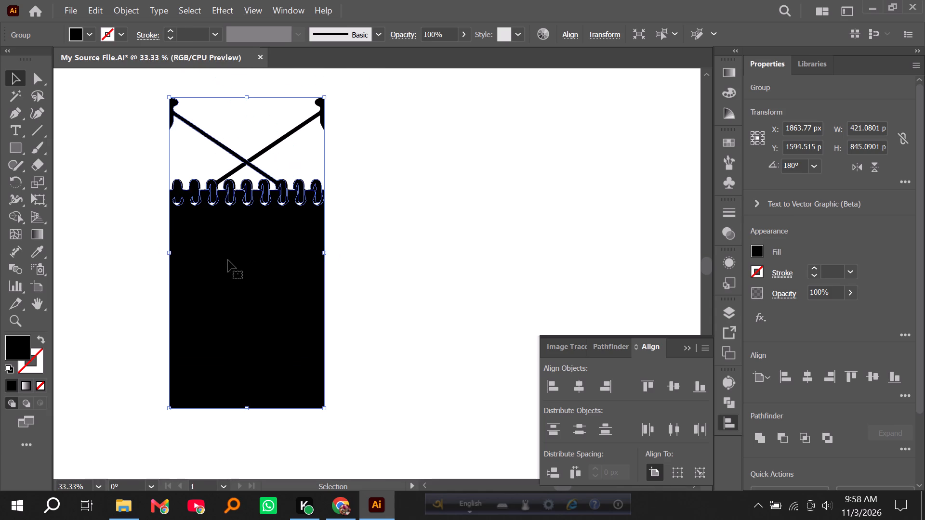
Move the mirrored half calendar sideways by its own width so it meets the original half's edge.
{"action": "scroll", "coordinate": [228, 260], "scroll_direction": "up", "scroll_amount": 1}
{"action": "left_click_drag", "start_coordinate": [173, 129], "coordinate": [332, 133]}
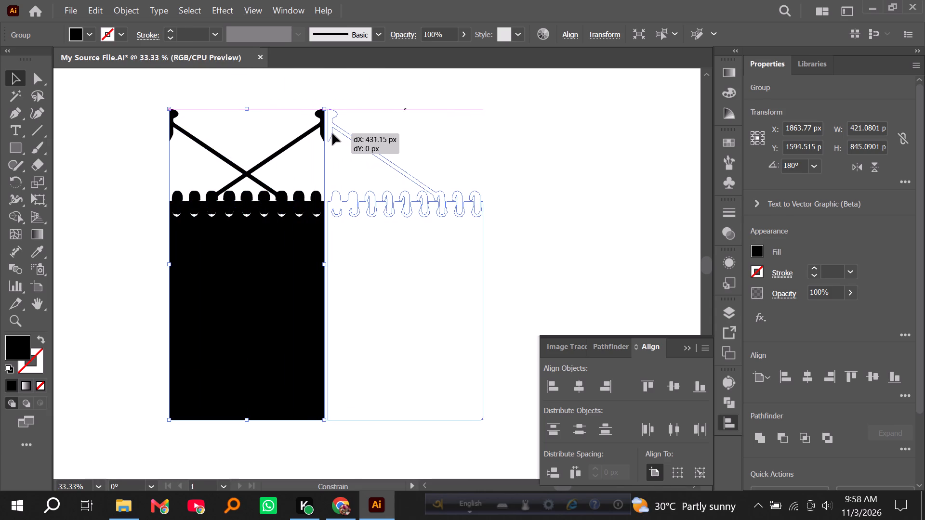
{"action": "left_click_drag", "start_coordinate": [332, 133], "coordinate": [330, 134]}
Select both calendar halves and merge the two bodies and the split hanging pin across the seam with Shape Builder.
{"action": "scroll", "coordinate": [325, 134], "scroll_direction": "up", "scroll_amount": 3, "text": "alt"}
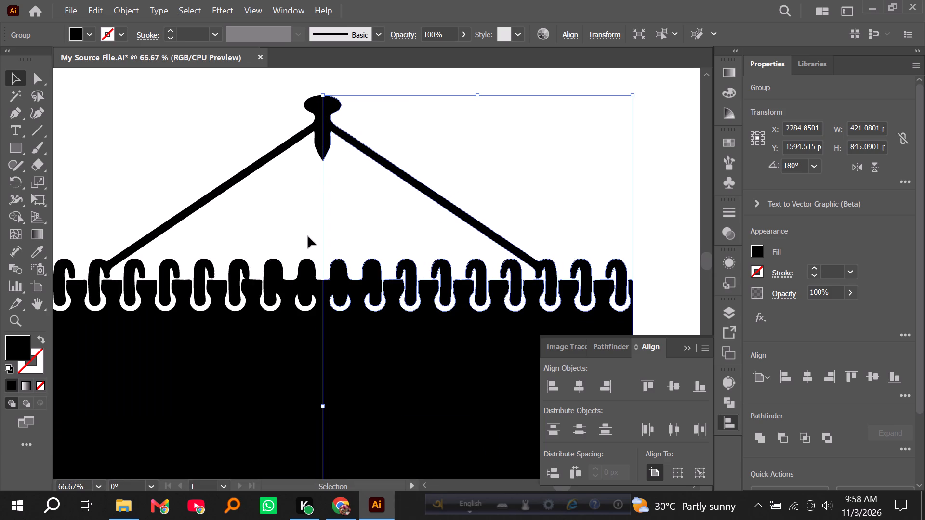
{"action": "left_click_drag", "start_coordinate": [300, 242], "coordinate": [373, 381]}
{"action": "left_click", "coordinate": [15, 215]}
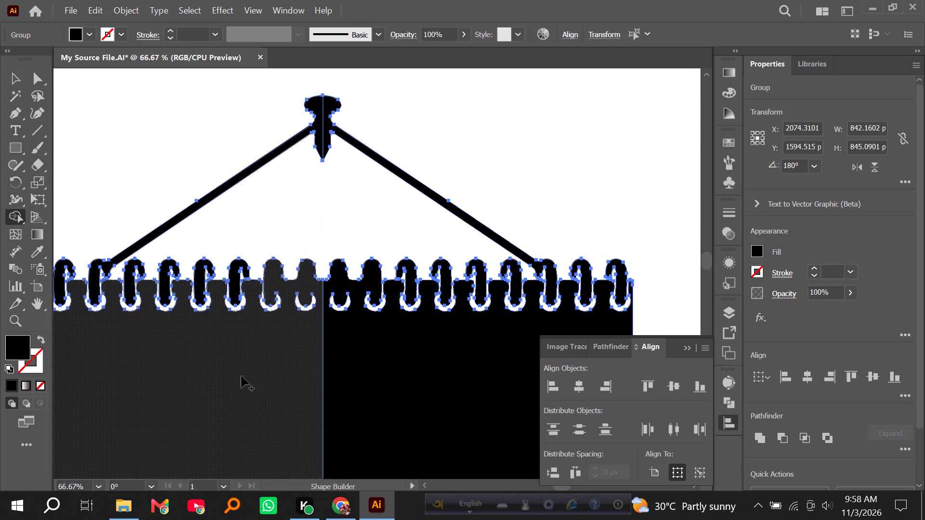
{"action": "left_click_drag", "start_coordinate": [264, 384], "coordinate": [378, 393]}
{"action": "left_click_drag", "start_coordinate": [314, 107], "coordinate": [324, 108]}
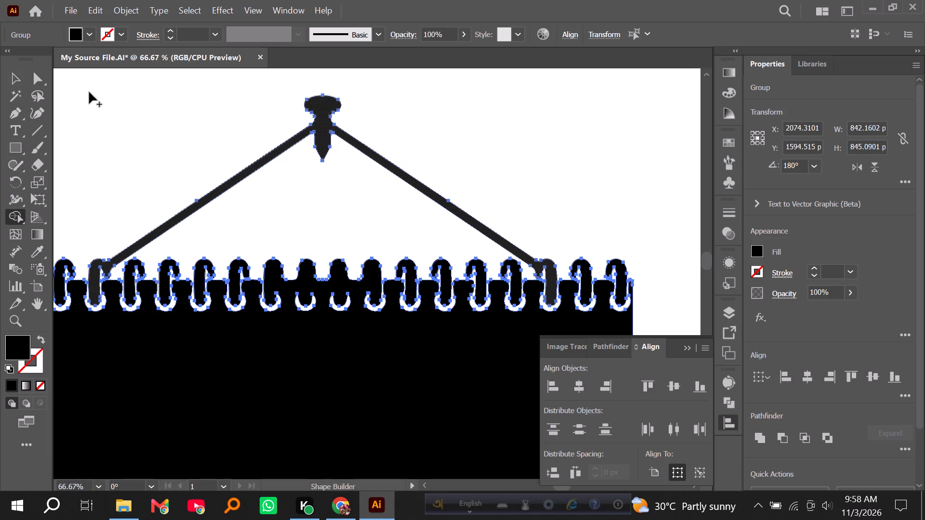
{"action": "left_click", "coordinate": [18, 77]}
{"action": "left_click", "coordinate": [94, 96]}
Select all parts of the rebuilt wall calendar and group them.
{"action": "scroll", "coordinate": [221, 167], "scroll_direction": "down", "scroll_amount": 4, "text": "alt"}
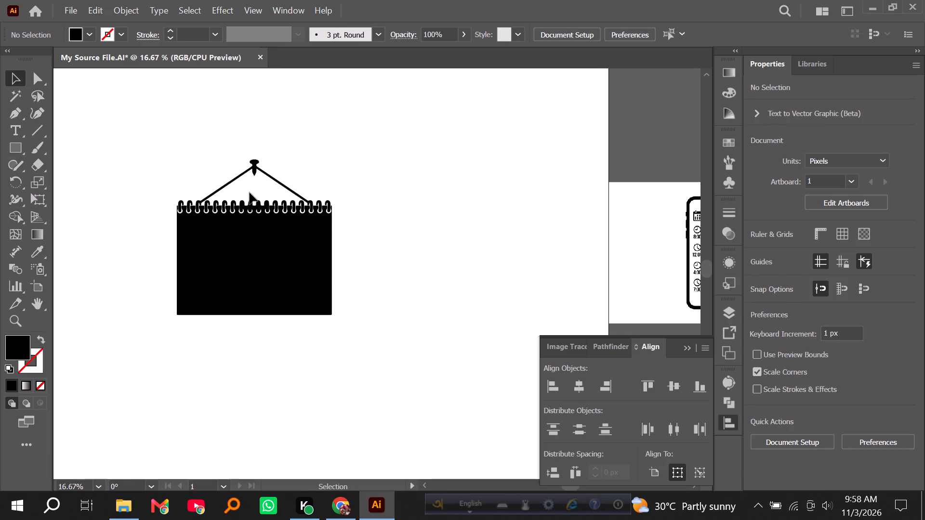
{"action": "left_click", "coordinate": [245, 251]}
{"action": "left_click", "coordinate": [197, 122]}
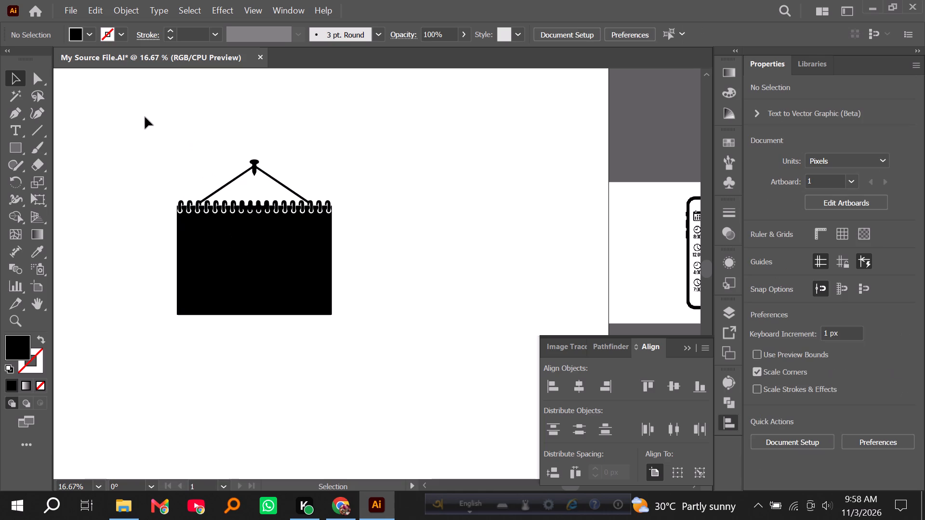
{"action": "left_click_drag", "start_coordinate": [145, 117], "coordinate": [355, 332]}
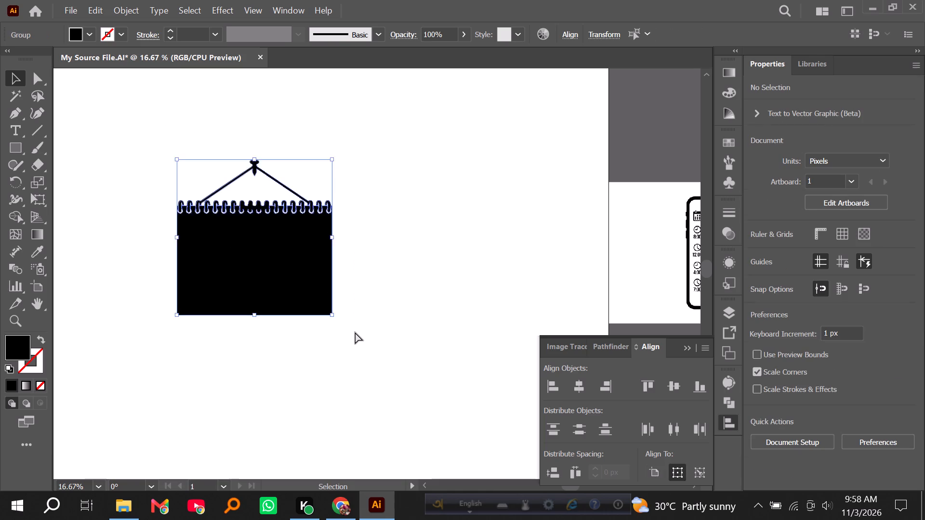
{"action": "key", "text": "ctrl+g"}
Park the grouped wall calendar outside the artboard, above its upper edge near the hourglass and planner.
{"action": "scroll", "coordinate": [356, 285], "scroll_direction": "down", "scroll_amount": 3, "text": "alt"}
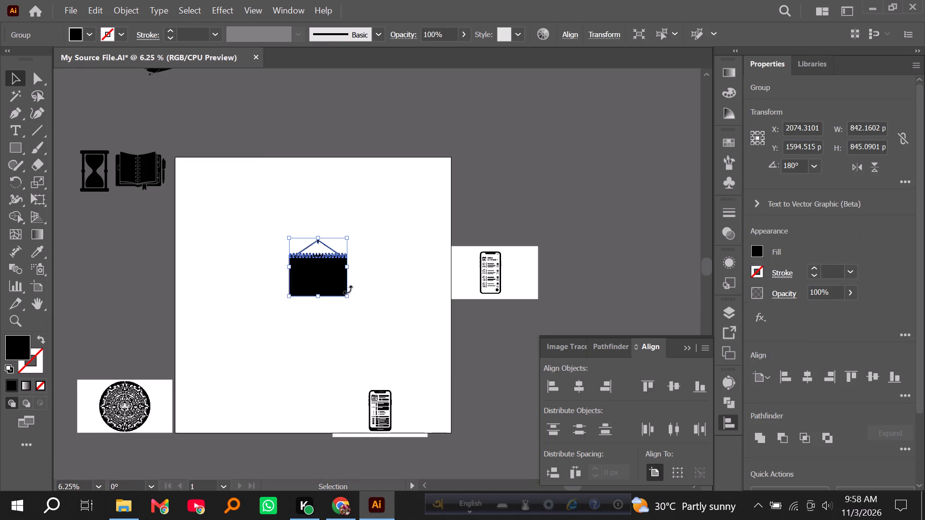
{"action": "left_click_drag", "start_coordinate": [328, 278], "coordinate": [241, 125]}
{"action": "left_click", "coordinate": [339, 122]}
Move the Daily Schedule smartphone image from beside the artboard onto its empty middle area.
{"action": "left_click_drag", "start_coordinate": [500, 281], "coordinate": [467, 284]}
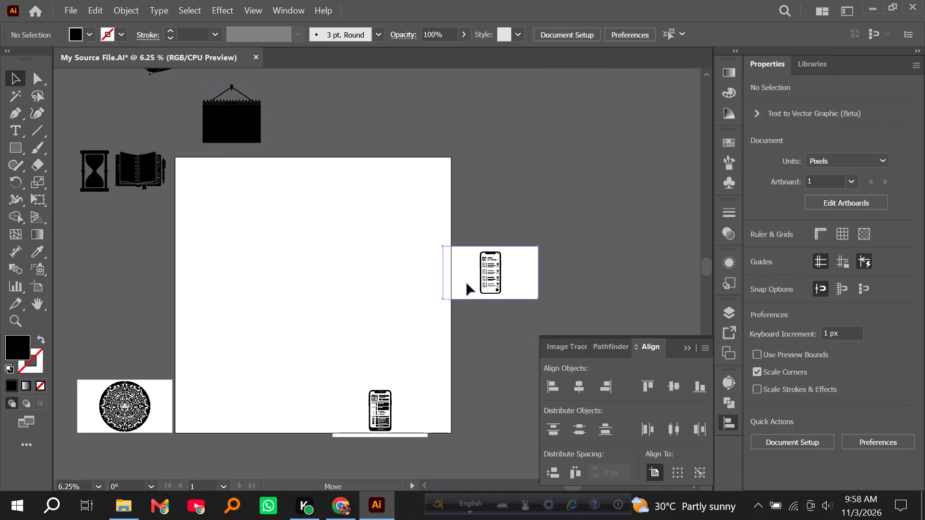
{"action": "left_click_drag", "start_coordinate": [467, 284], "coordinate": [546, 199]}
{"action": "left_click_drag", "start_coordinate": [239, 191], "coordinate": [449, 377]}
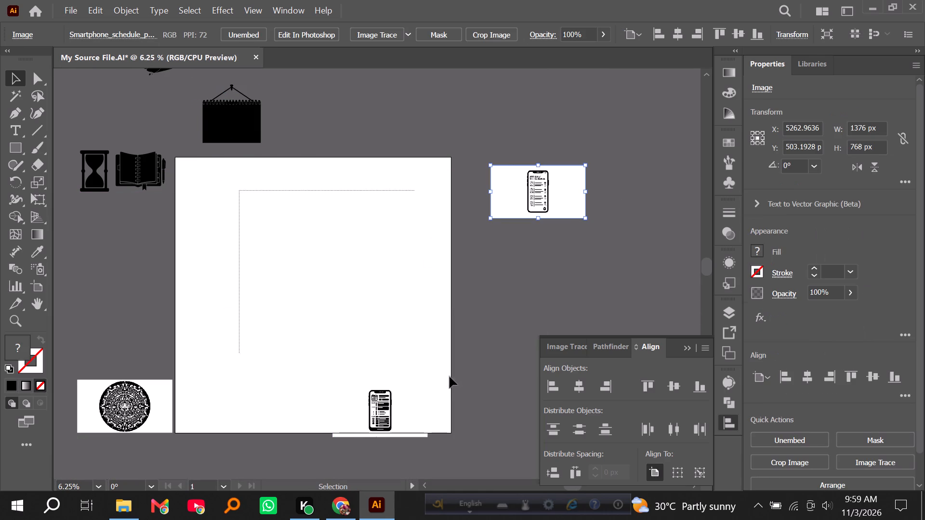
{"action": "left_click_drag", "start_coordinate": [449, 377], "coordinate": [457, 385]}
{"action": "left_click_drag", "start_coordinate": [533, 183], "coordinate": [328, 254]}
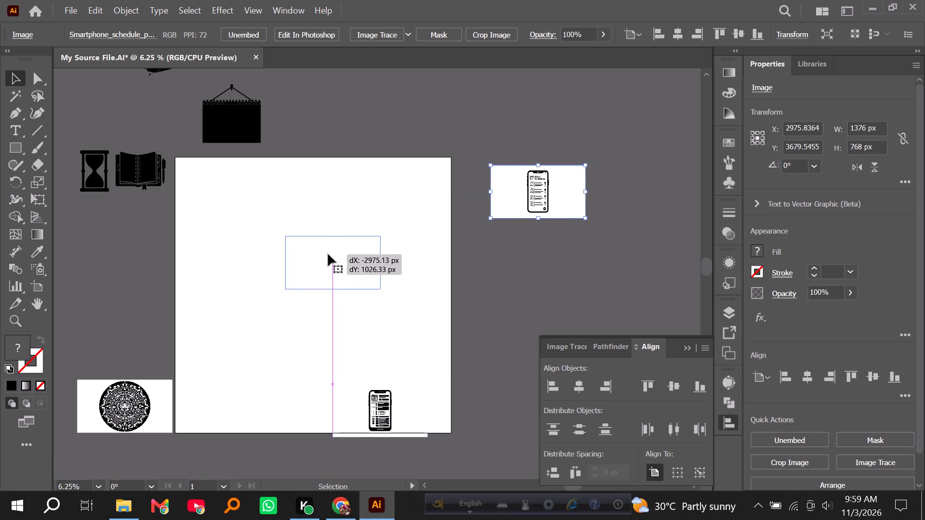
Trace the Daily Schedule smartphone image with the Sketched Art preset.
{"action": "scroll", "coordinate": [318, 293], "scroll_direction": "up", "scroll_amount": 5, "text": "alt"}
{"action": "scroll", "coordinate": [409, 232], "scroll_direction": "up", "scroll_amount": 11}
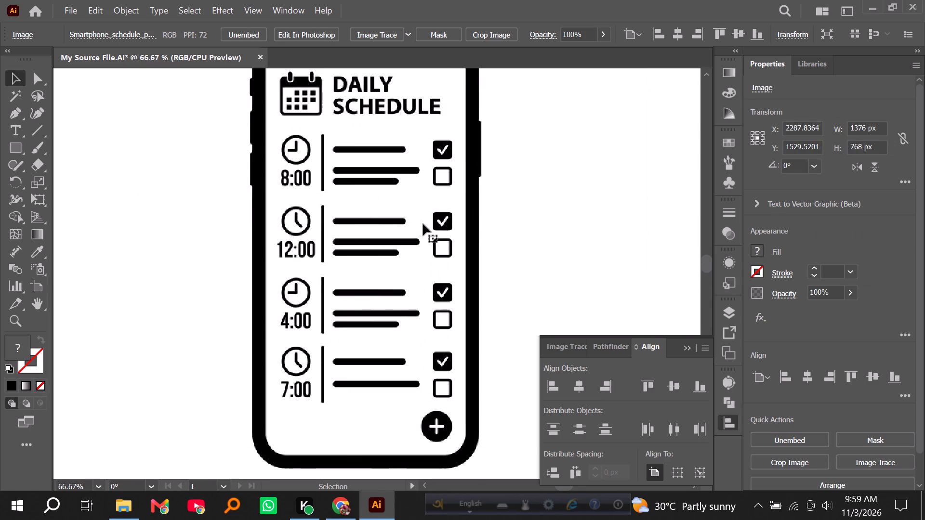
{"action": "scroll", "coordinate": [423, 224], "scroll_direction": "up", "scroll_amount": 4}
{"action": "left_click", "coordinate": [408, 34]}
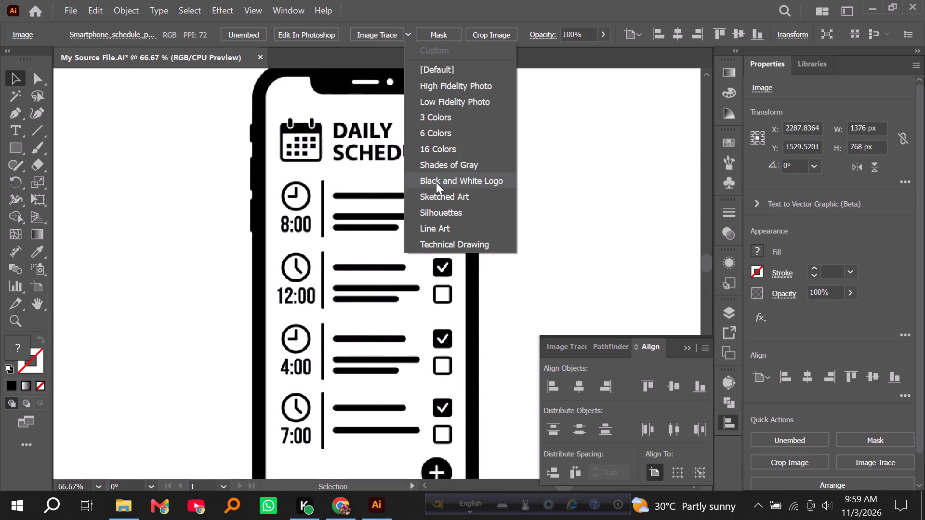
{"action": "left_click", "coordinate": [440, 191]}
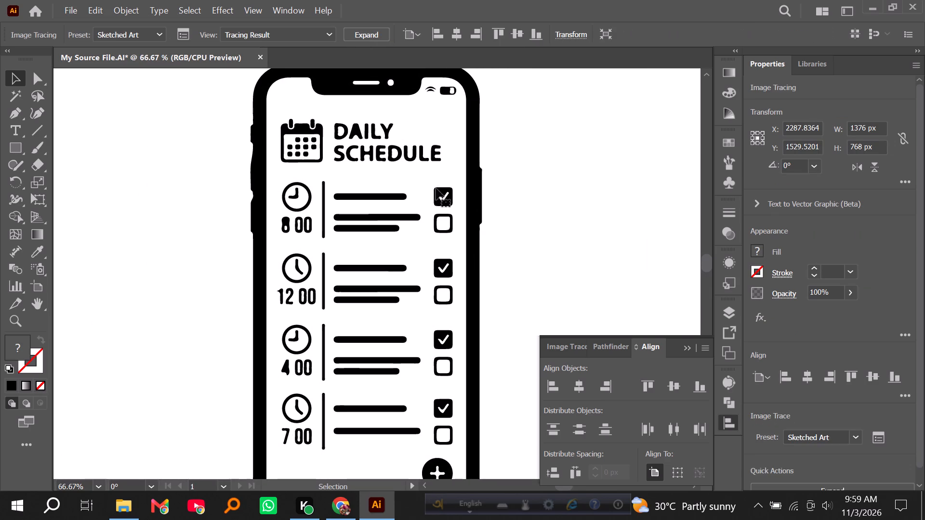
Check the Daily Schedule phone's tracing result and delete it from the artboard.
{"action": "scroll", "coordinate": [463, 245], "scroll_direction": "up", "scroll_amount": 2}
{"action": "scroll", "coordinate": [451, 268], "scroll_direction": "down", "scroll_amount": 5}
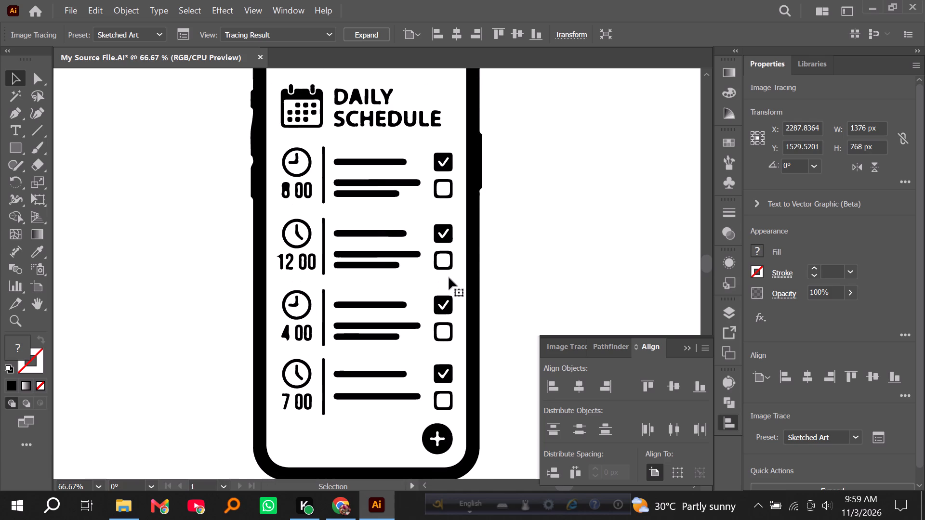
{"action": "scroll", "coordinate": [449, 277], "scroll_direction": "up", "scroll_amount": 2}
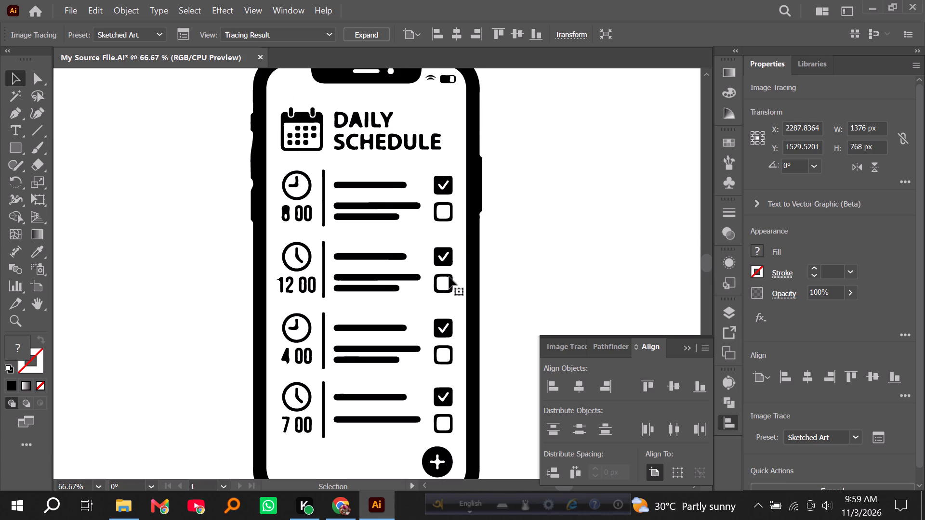
{"action": "scroll", "coordinate": [449, 277], "scroll_direction": "up", "scroll_amount": 1}
{"action": "scroll", "coordinate": [449, 277], "scroll_direction": "down", "scroll_amount": 3}
{"action": "scroll", "coordinate": [449, 277], "scroll_direction": "up", "scroll_amount": 4}
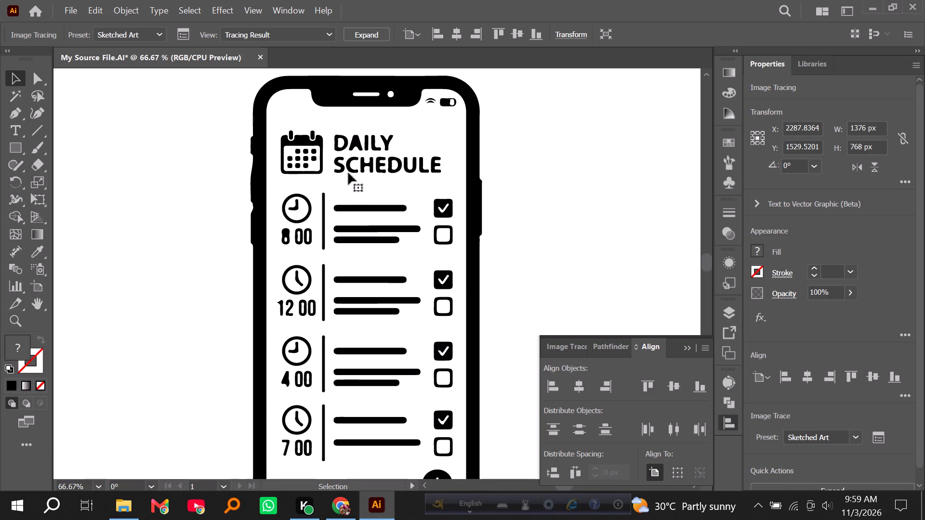
{"action": "scroll", "coordinate": [342, 181], "scroll_direction": "down", "scroll_amount": 4, "text": "alt"}
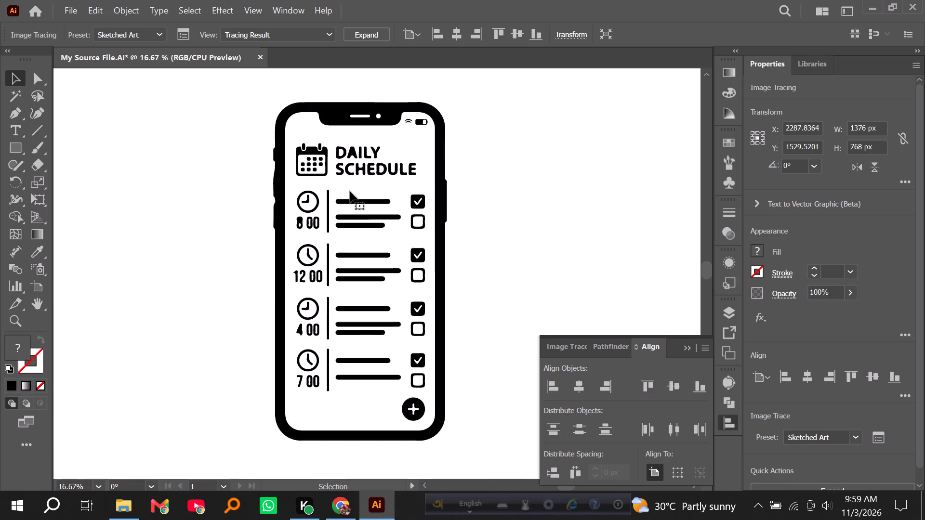
{"action": "left_click", "coordinate": [363, 199]}
{"action": "key", "text": "Delete"}
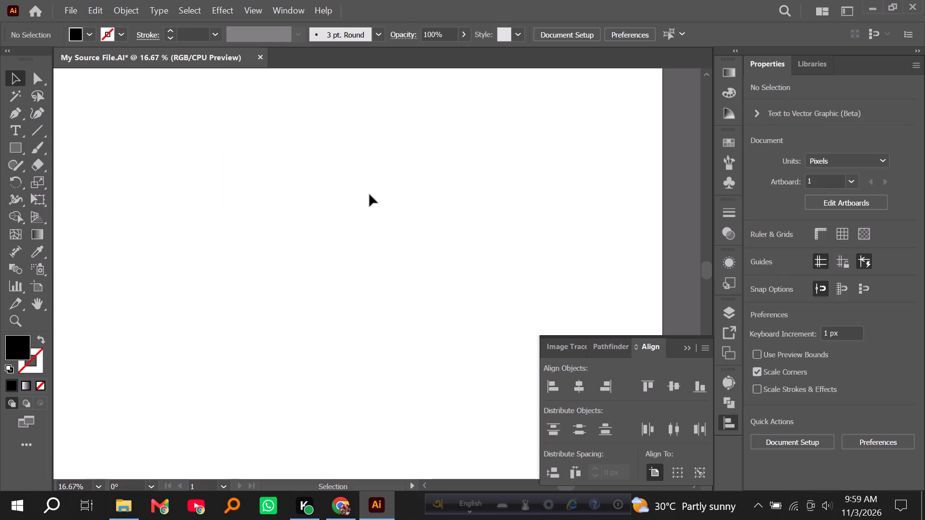
Move the remaining smartphone schedule image up from the artboard's lower edge to about X 2688 px, Y 2384 px.
{"action": "scroll", "coordinate": [370, 192], "scroll_direction": "down", "scroll_amount": 4, "text": "alt"}
{"action": "scroll", "coordinate": [376, 238], "scroll_direction": "down", "scroll_amount": 3}
{"action": "left_click_drag", "start_coordinate": [400, 256], "coordinate": [386, 195]}
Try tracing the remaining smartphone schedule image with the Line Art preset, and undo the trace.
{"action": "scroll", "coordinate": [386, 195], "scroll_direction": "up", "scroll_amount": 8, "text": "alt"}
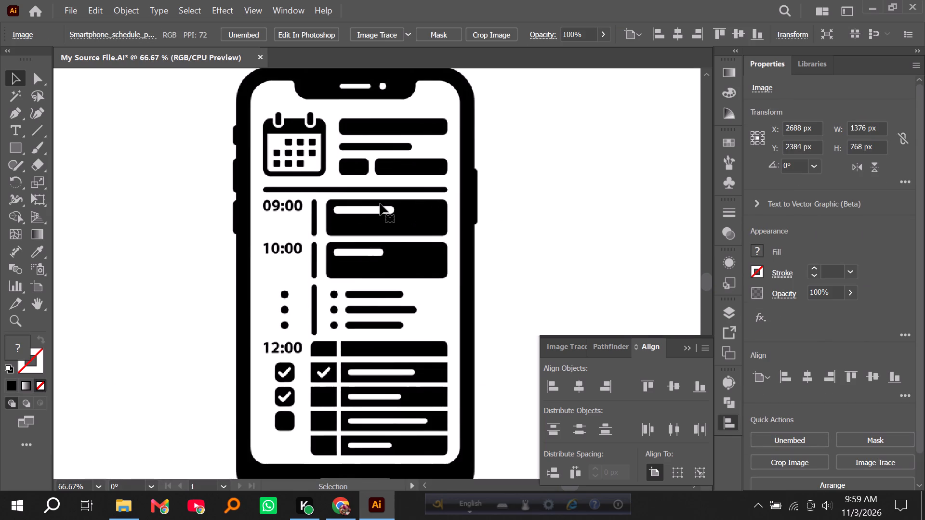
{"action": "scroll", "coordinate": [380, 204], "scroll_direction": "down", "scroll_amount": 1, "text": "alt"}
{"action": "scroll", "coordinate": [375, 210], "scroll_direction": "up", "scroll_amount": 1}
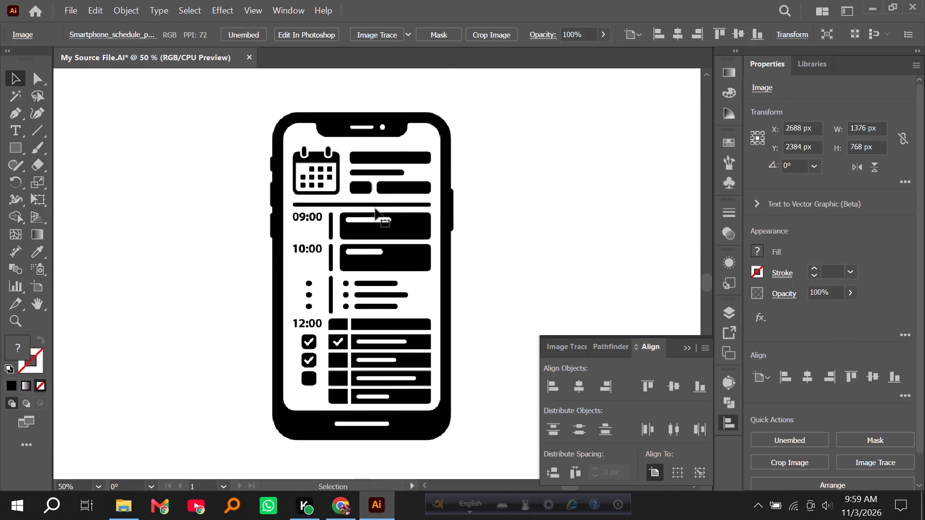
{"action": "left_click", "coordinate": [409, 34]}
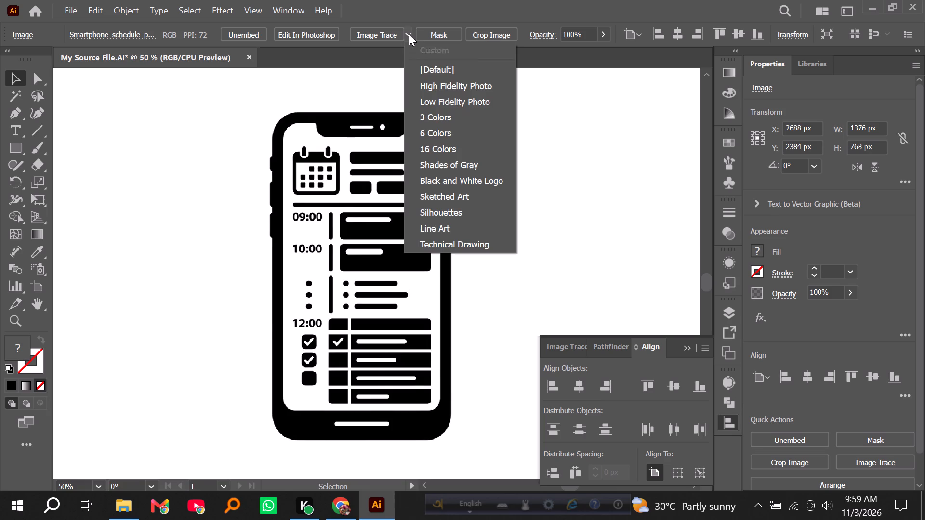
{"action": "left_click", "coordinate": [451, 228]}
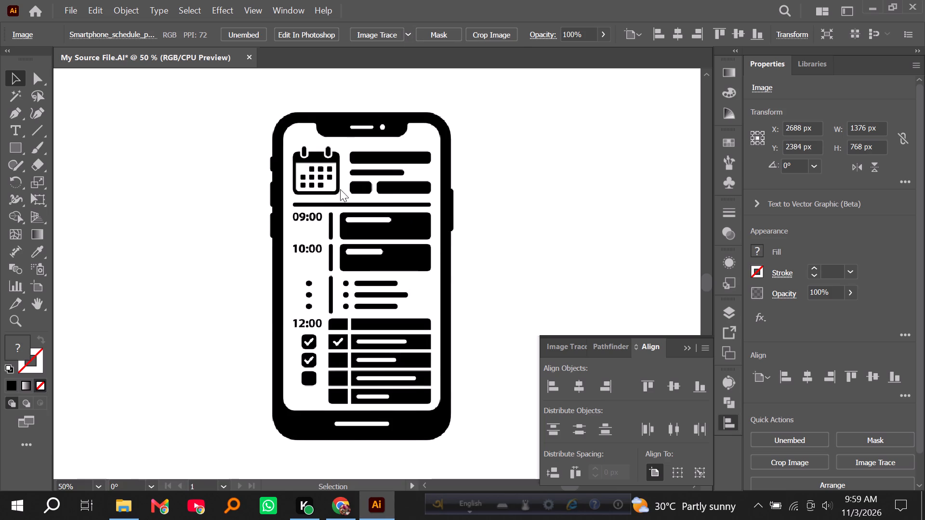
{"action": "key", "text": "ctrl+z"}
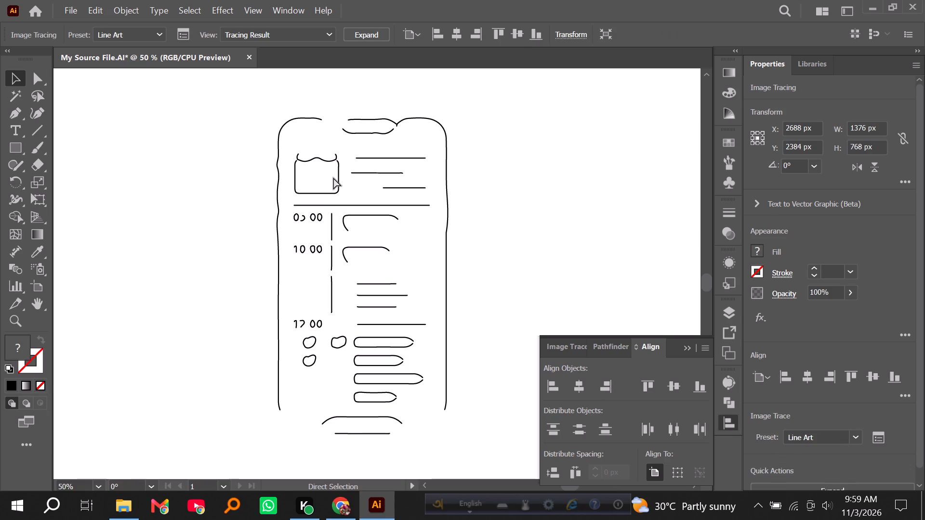
Trace the smartphone schedule image with the Sketched Art preset.
{"action": "left_click", "coordinate": [407, 33]}
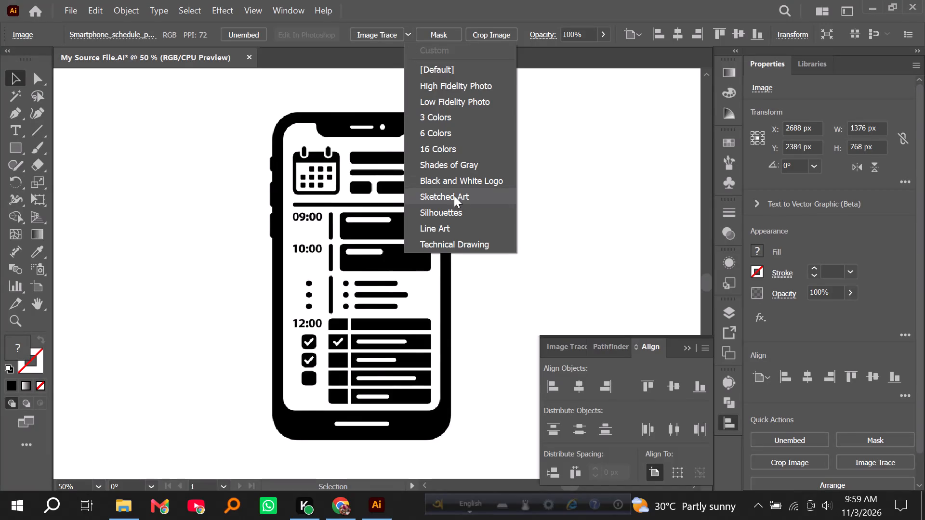
{"action": "left_click", "coordinate": [454, 195]}
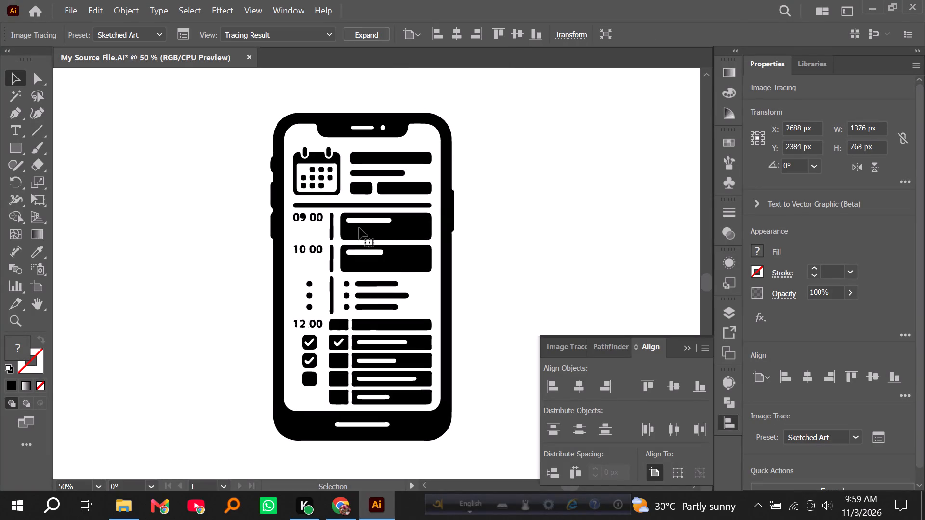
Examine the phone's tracing result up close from the bottom bar up to the notch, checking shapes, checkboxes and time labels.
{"action": "scroll", "coordinate": [324, 303], "scroll_direction": "up", "scroll_amount": 1, "text": "alt"}
{"action": "scroll", "coordinate": [355, 335], "scroll_direction": "down", "scroll_amount": 2}
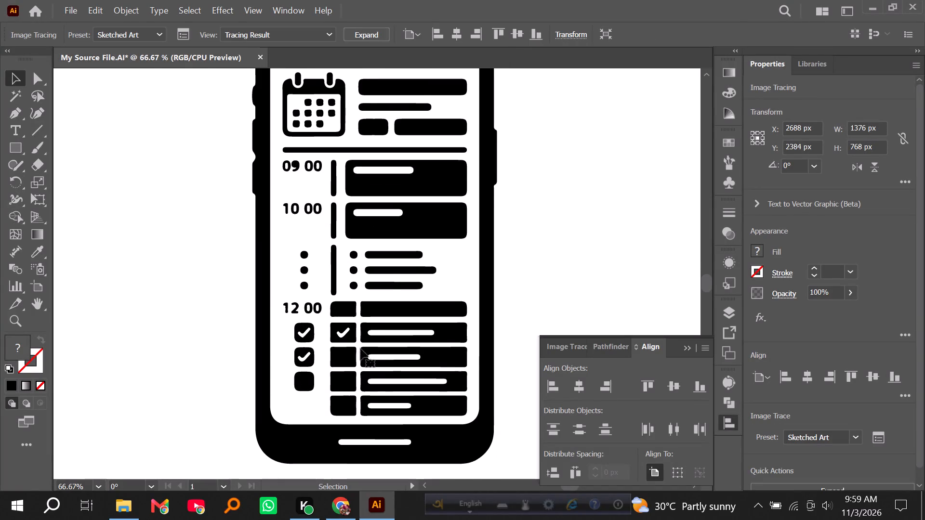
{"action": "scroll", "coordinate": [384, 424], "scroll_direction": "down", "scroll_amount": 3}
{"action": "scroll", "coordinate": [388, 449], "scroll_direction": "up", "scroll_amount": 2, "text": "alt"}
{"action": "scroll", "coordinate": [385, 420], "scroll_direction": "up", "scroll_amount": 1}
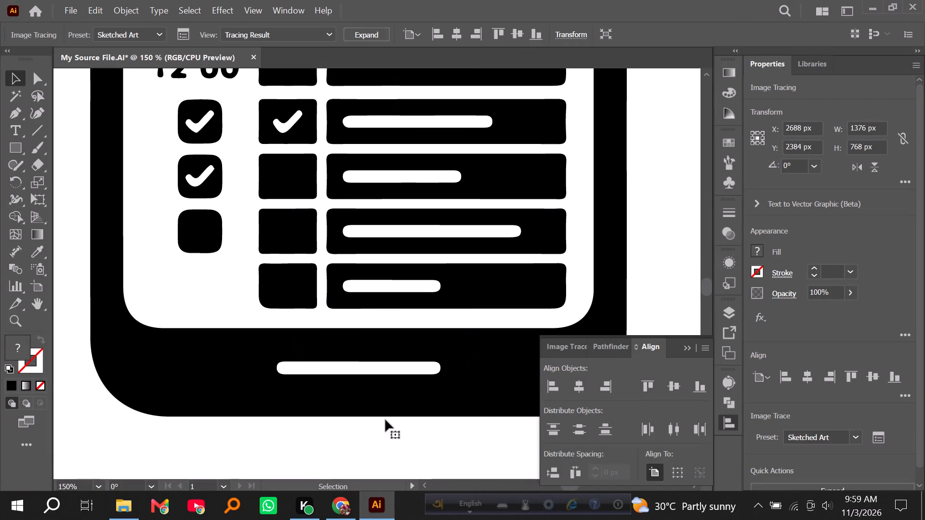
{"action": "scroll", "coordinate": [385, 420], "scroll_direction": "up", "scroll_amount": 3}
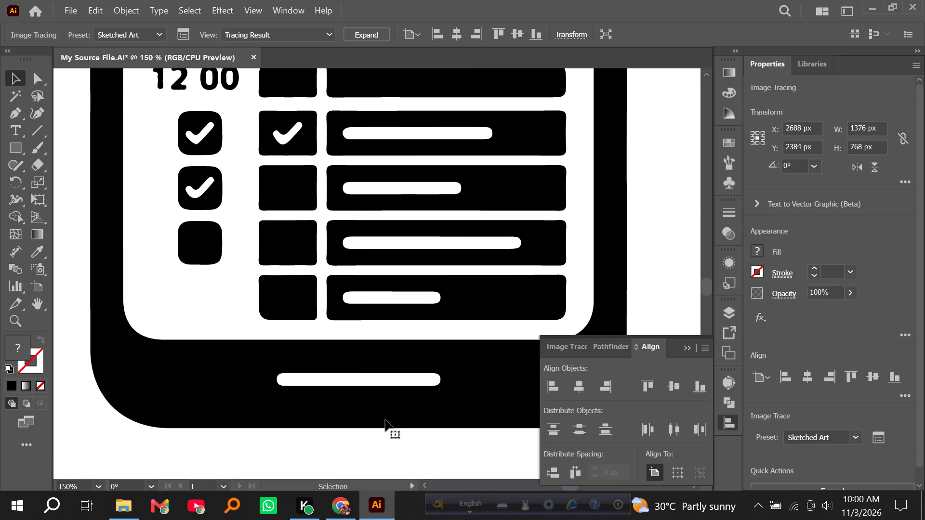
{"action": "scroll", "coordinate": [385, 420], "scroll_direction": "up", "scroll_amount": 6}
{"action": "scroll", "coordinate": [385, 420], "scroll_direction": "up", "scroll_amount": 18}
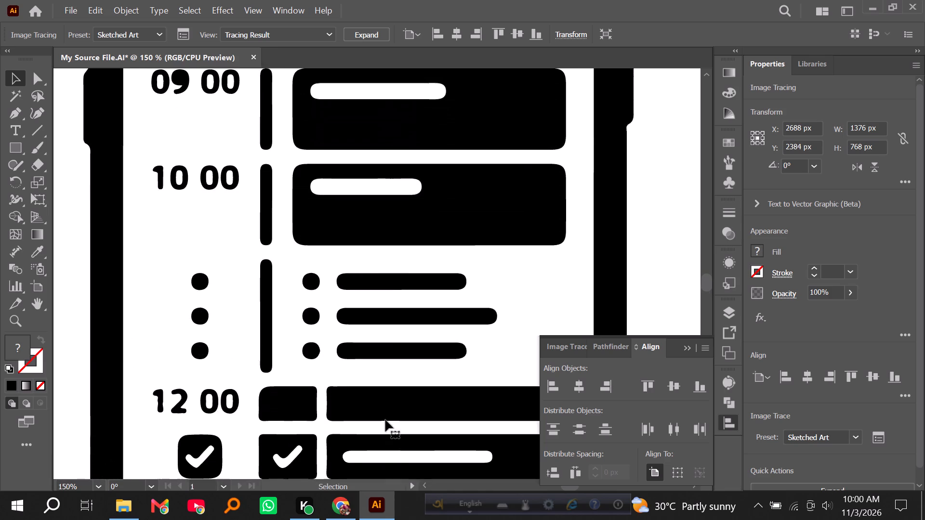
{"action": "scroll", "coordinate": [385, 420], "scroll_direction": "up", "scroll_amount": 20}
{"action": "scroll", "coordinate": [385, 420], "scroll_direction": "up", "scroll_amount": 11}
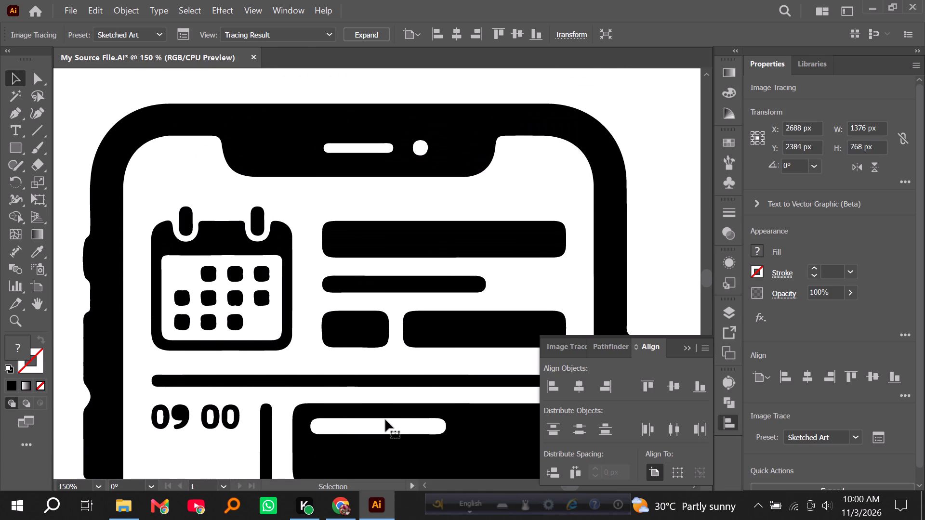
Expand the smartphone tracing into editable vector shapes.
{"action": "left_click", "coordinate": [367, 33]}
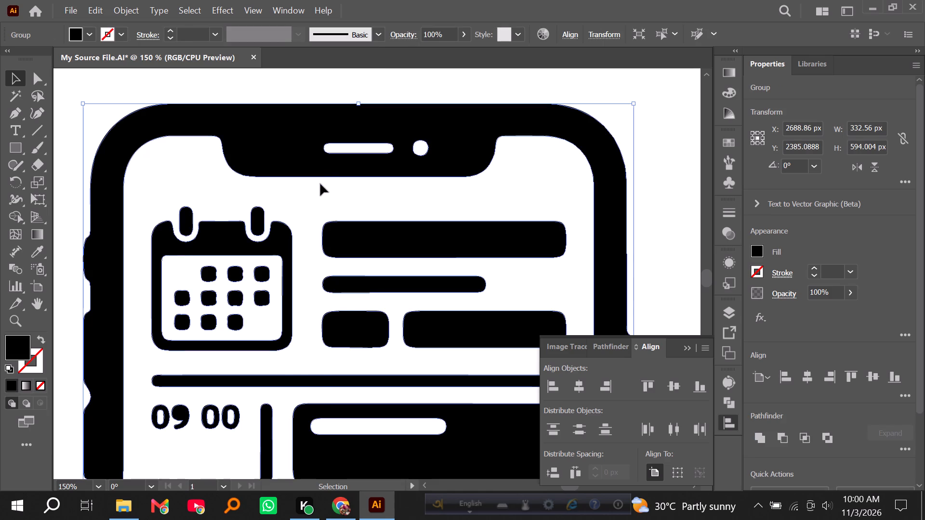
Draw a black circle about 9.35 px in diameter from the centre of the camera hole in the phone's notch.
{"action": "scroll", "coordinate": [322, 198], "scroll_direction": "down", "scroll_amount": 4, "text": "alt"}
{"action": "scroll", "coordinate": [370, 171], "scroll_direction": "up", "scroll_amount": 4, "text": "alt"}
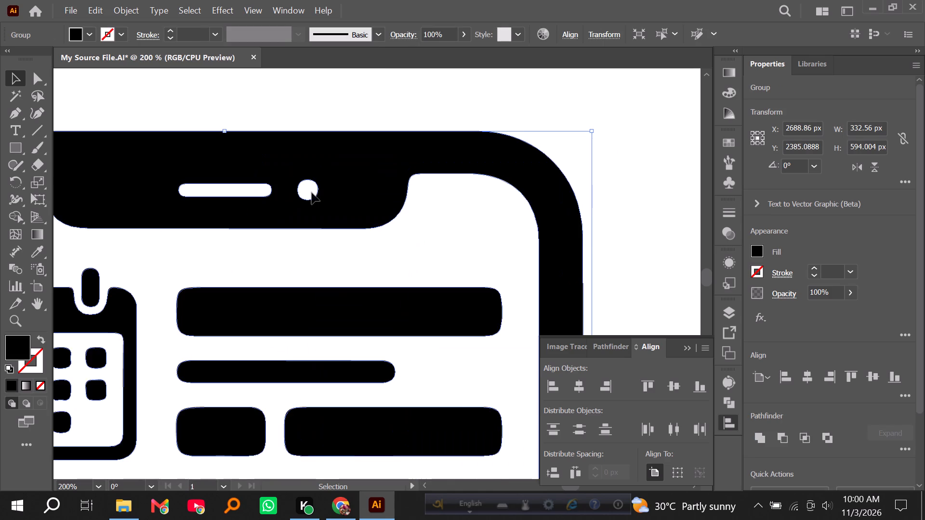
{"action": "scroll", "coordinate": [271, 203], "scroll_direction": "up", "scroll_amount": 4}
{"action": "left_click", "coordinate": [249, 286]}
{"action": "scroll", "coordinate": [230, 260], "scroll_direction": "up", "scroll_amount": 2, "text": "alt"}
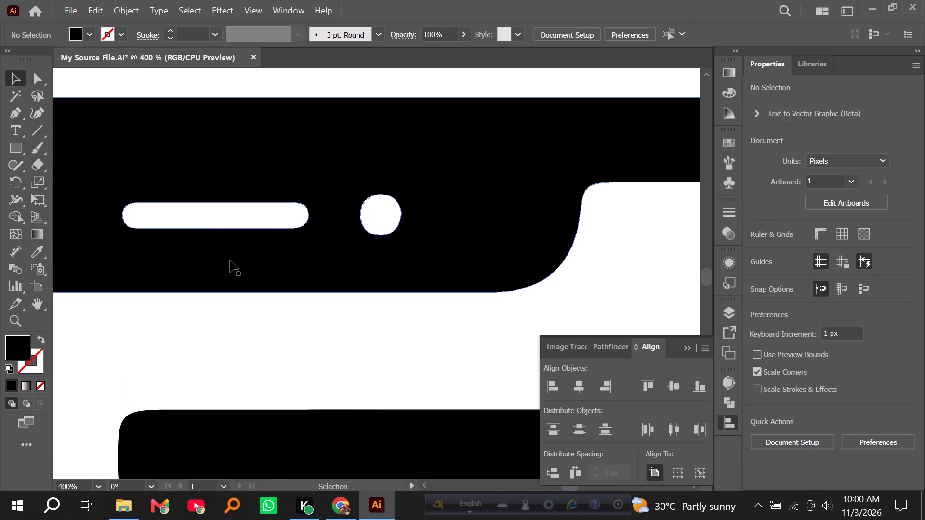
{"action": "right_click", "coordinate": [15, 148]}
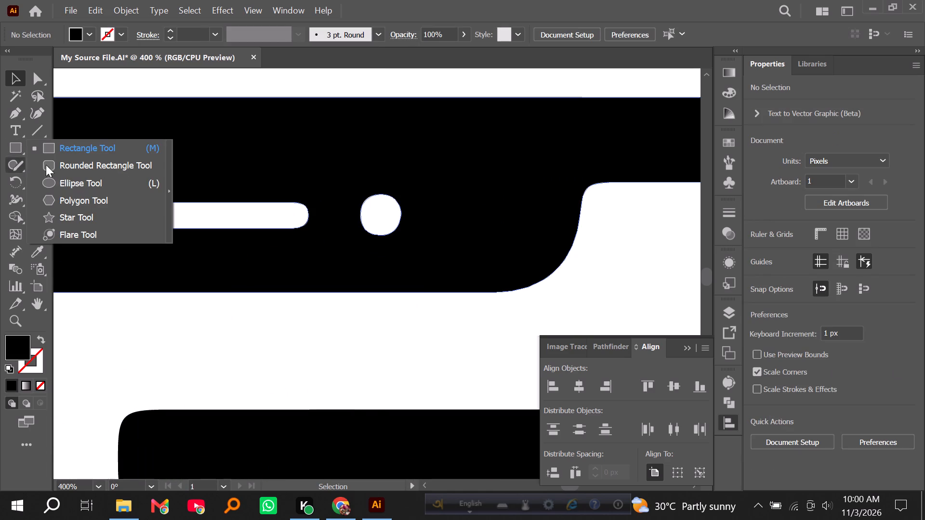
{"action": "left_click", "coordinate": [59, 181]}
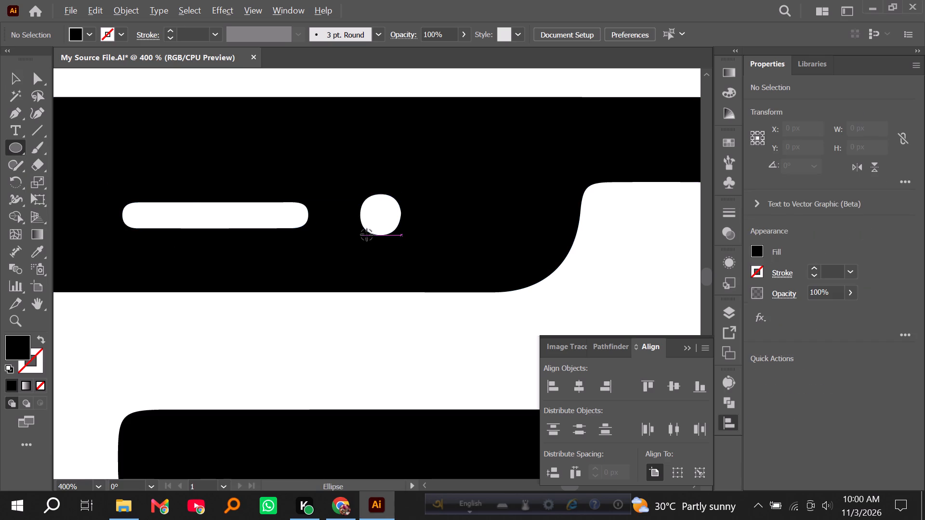
{"action": "scroll", "coordinate": [368, 233], "scroll_direction": "up", "scroll_amount": 3, "text": "alt"}
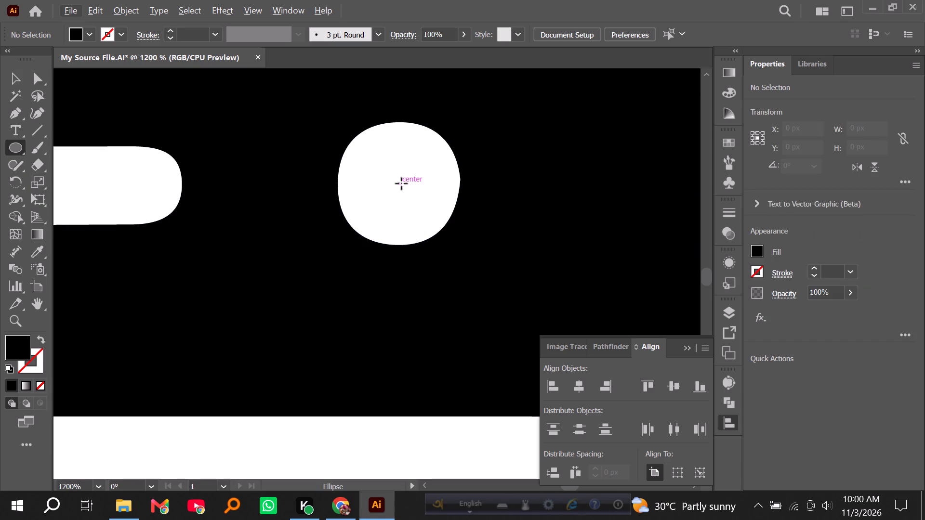
{"action": "left_click_drag", "start_coordinate": [399, 185], "coordinate": [455, 245]}
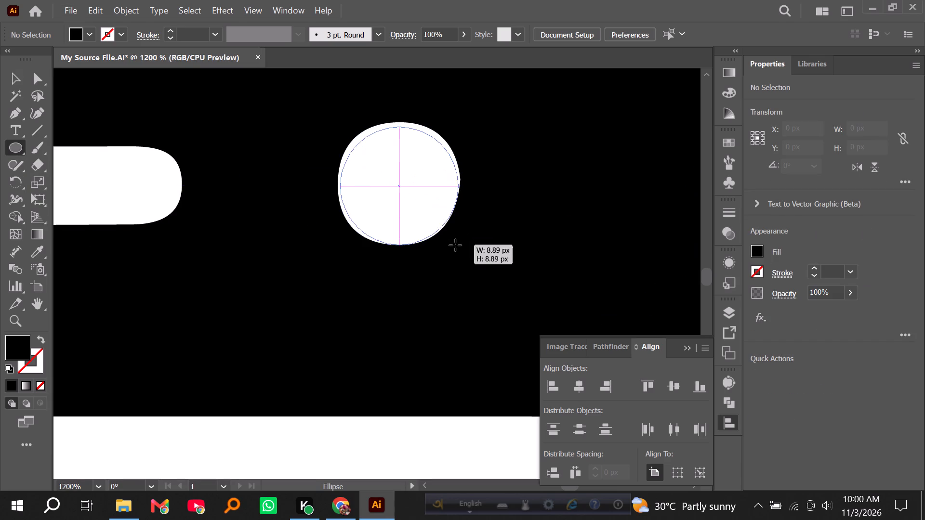
{"action": "left_click_drag", "start_coordinate": [455, 245], "coordinate": [459, 248]}
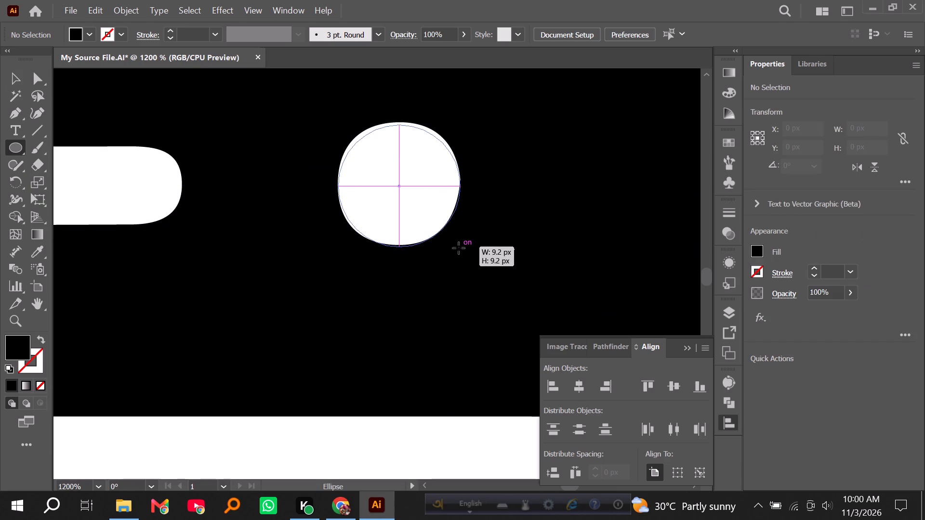
{"action": "left_click_drag", "start_coordinate": [459, 248], "coordinate": [460, 249]}
{"action": "left_click", "coordinate": [14, 78]}
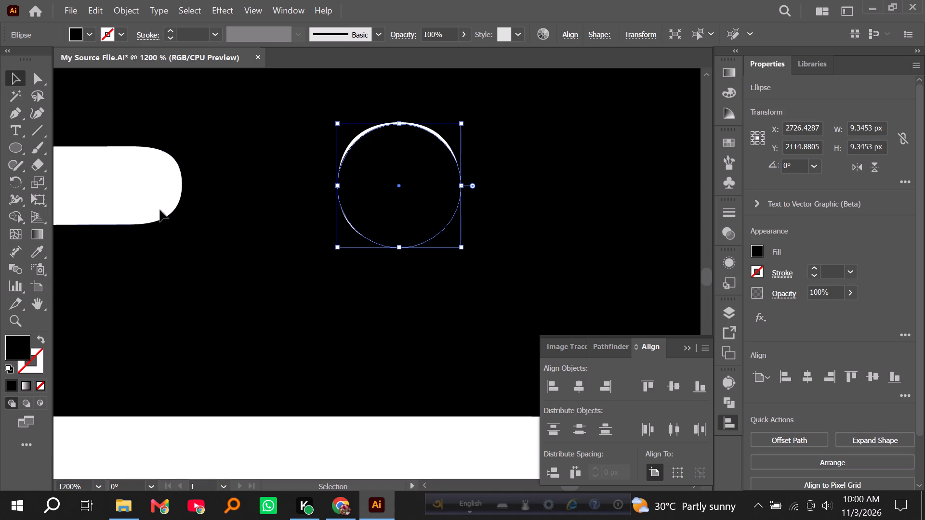
Move the new circle off the camera hole to the notch's lower edge.
{"action": "scroll", "coordinate": [305, 360], "scroll_direction": "down", "scroll_amount": 2, "text": "alt"}
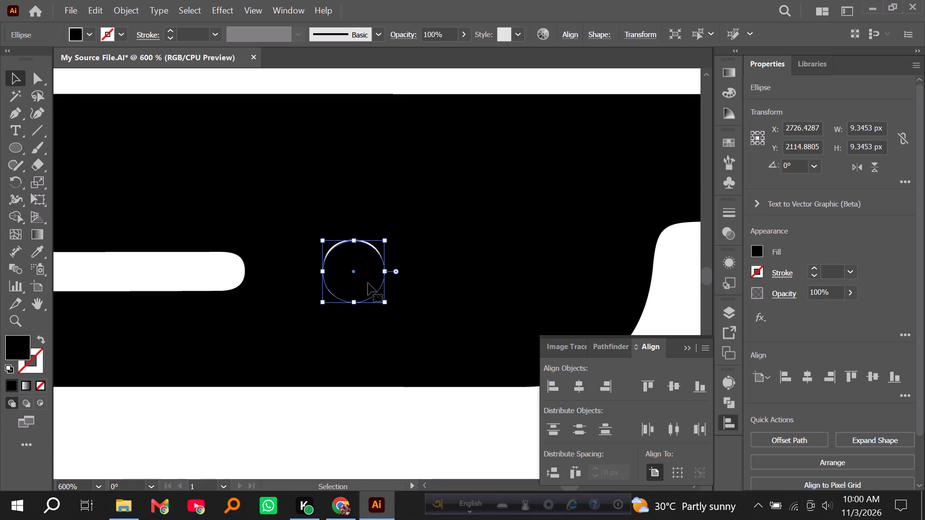
{"action": "left_click", "coordinate": [395, 398]}
{"action": "left_click", "coordinate": [361, 282]}
{"action": "left_click_drag", "start_coordinate": [359, 281], "coordinate": [257, 406]}
Fill in the uneven traced camera hole in the phone's notch with the Shape Builder tool.
{"action": "left_click_drag", "start_coordinate": [429, 422], "coordinate": [354, 170]}
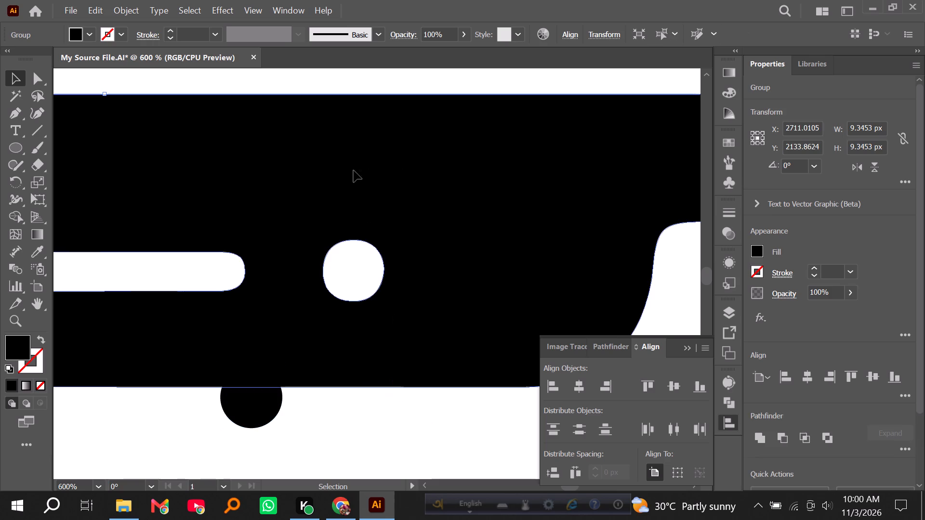
{"action": "left_click", "coordinate": [16, 216]}
{"action": "left_click_drag", "start_coordinate": [343, 261], "coordinate": [416, 301]}
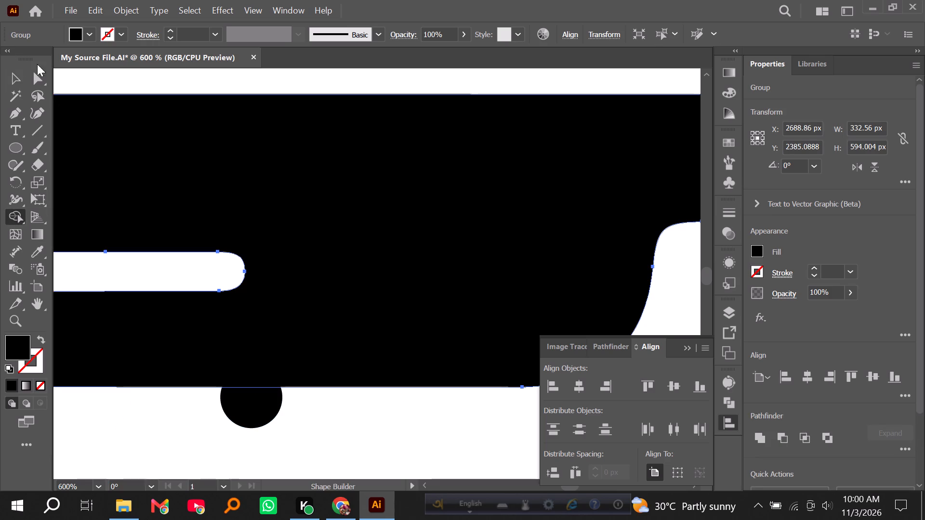
{"action": "left_click", "coordinate": [13, 78]}
{"action": "left_click", "coordinate": [117, 81]}
Move the circle back onto the notch, level with the speaker slot.
{"action": "left_click_drag", "start_coordinate": [245, 404], "coordinate": [256, 387]}
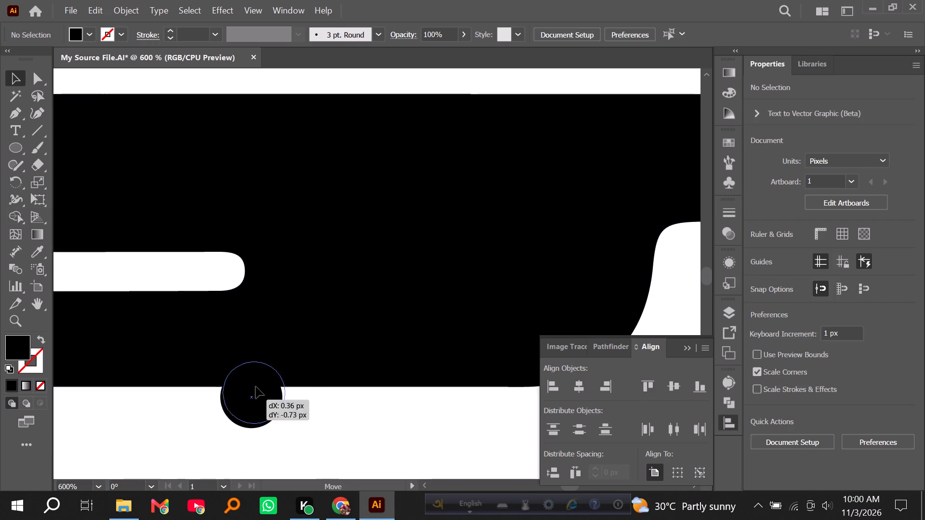
{"action": "left_click_drag", "start_coordinate": [256, 387], "coordinate": [369, 278]}
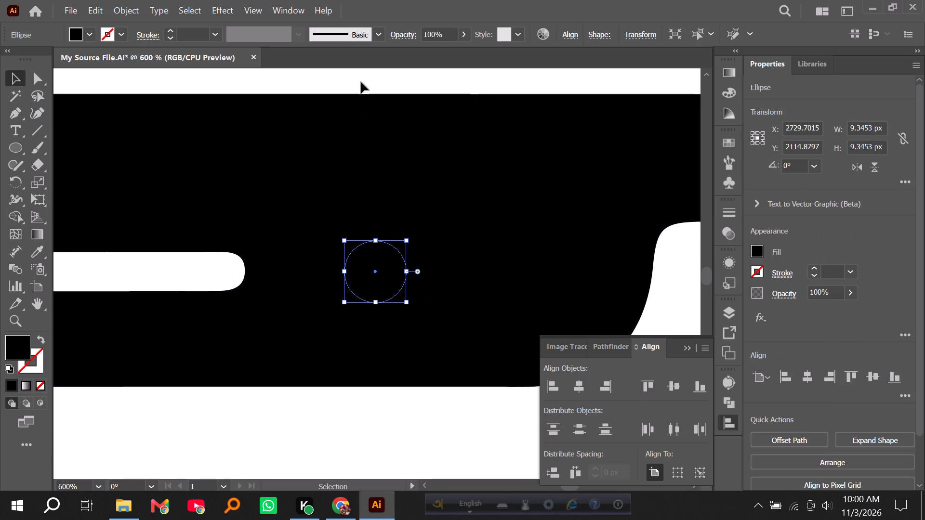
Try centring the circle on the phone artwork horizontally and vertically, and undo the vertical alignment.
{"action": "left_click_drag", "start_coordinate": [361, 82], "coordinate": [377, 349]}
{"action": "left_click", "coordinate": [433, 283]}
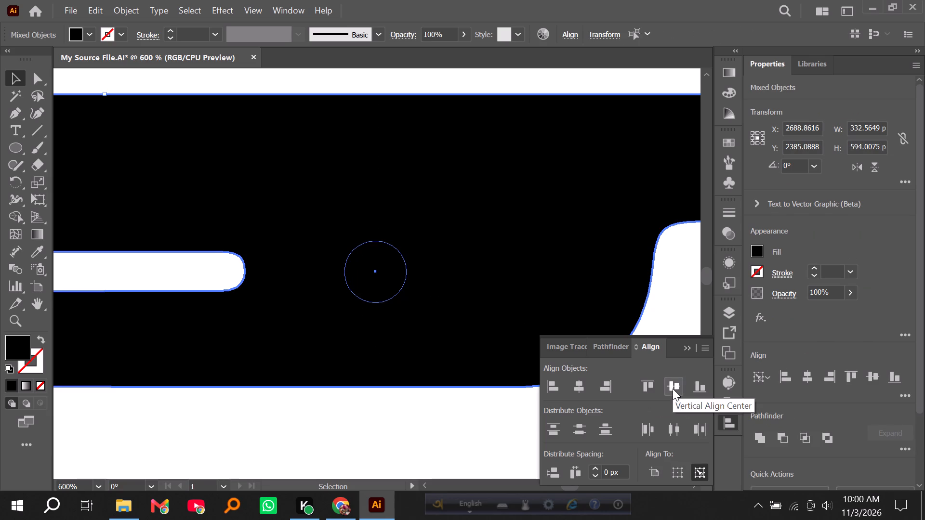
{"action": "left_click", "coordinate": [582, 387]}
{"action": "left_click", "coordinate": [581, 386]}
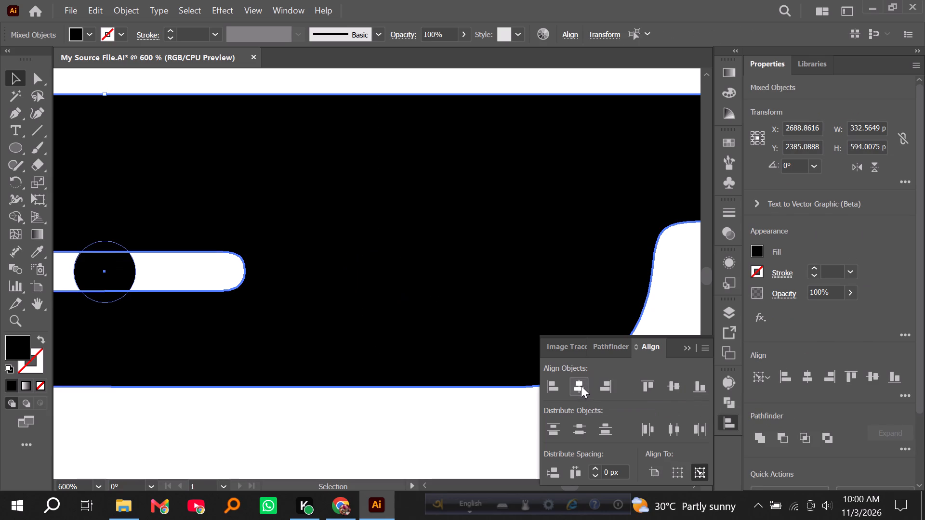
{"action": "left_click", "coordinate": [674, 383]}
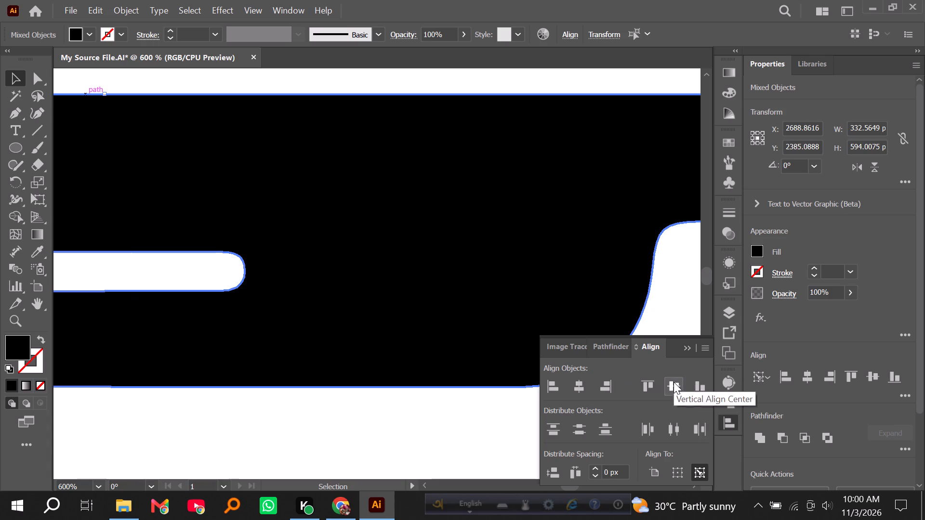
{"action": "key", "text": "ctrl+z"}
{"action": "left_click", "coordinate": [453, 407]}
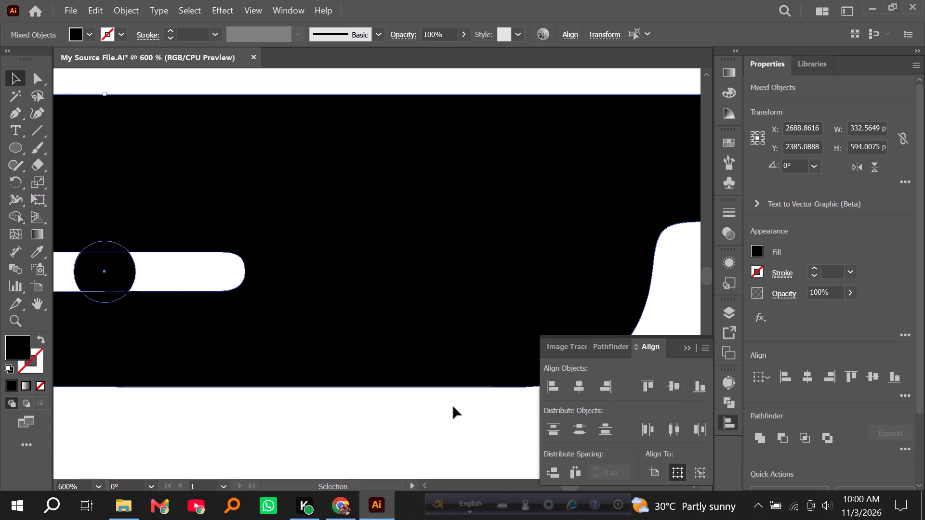
Move the circle straight across by about 43 px, to the right of the speaker slot.
{"action": "left_click", "coordinate": [199, 262]}
{"action": "left_click_drag", "start_coordinate": [112, 274], "coordinate": [402, 274]}
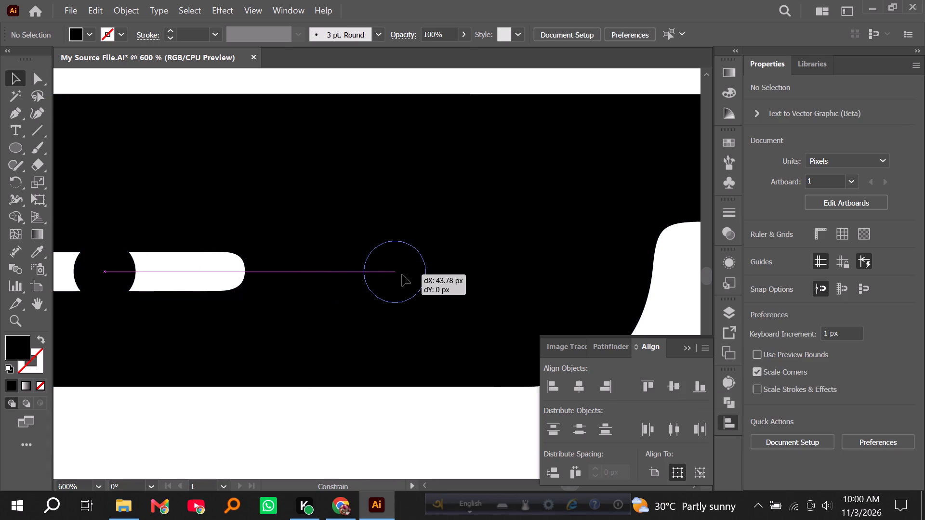
{"action": "left_click_drag", "start_coordinate": [402, 274], "coordinate": [399, 272]}
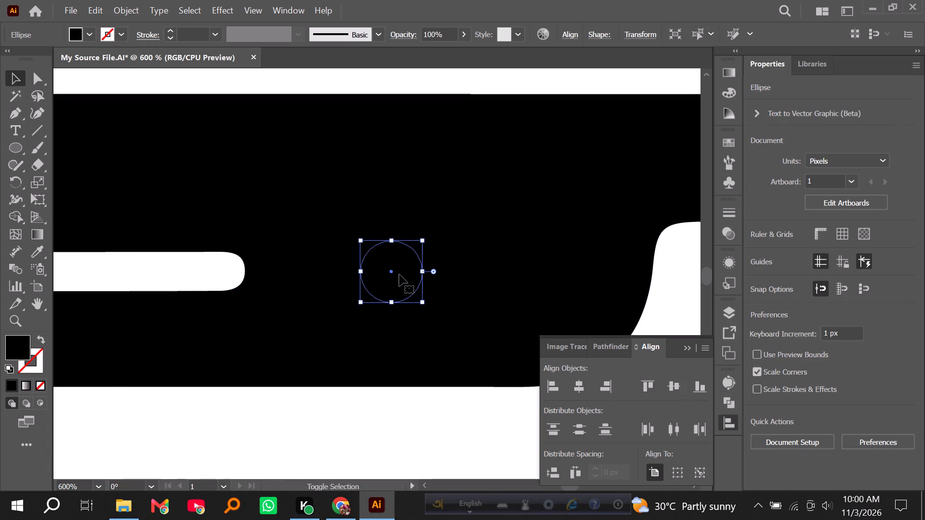
Cut the circle out of the phone's notch with the Shape Builder tool to make a round camera hole.
{"action": "scroll", "coordinate": [394, 353], "scroll_direction": "down", "scroll_amount": 3, "text": "alt"}
{"action": "left_click_drag", "start_coordinate": [438, 398], "coordinate": [383, 292]}
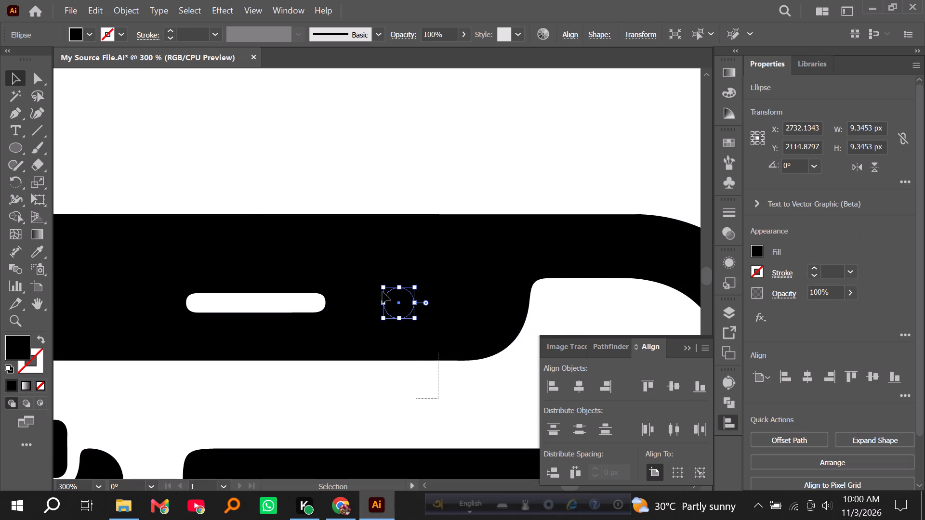
{"action": "left_click_drag", "start_coordinate": [383, 292], "coordinate": [361, 218]}
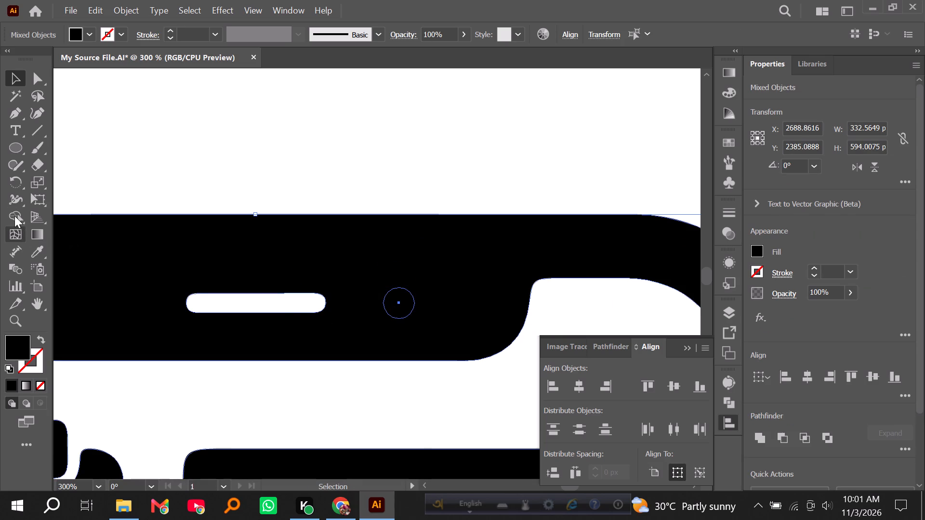
{"action": "left_click", "coordinate": [14, 216]}
{"action": "left_click", "coordinate": [397, 295], "text": "alt"}
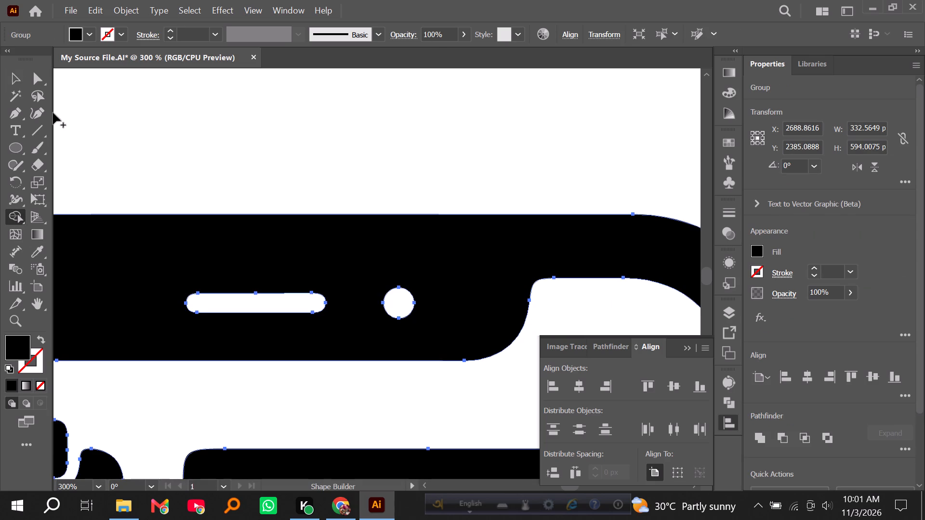
{"action": "left_click", "coordinate": [12, 76]}
{"action": "left_click", "coordinate": [189, 145]}
Delete the extra anchor point in the middle of the speaker slot's top edge.
{"action": "scroll", "coordinate": [205, 260], "scroll_direction": "up", "scroll_amount": 3, "text": "alt"}
{"action": "left_click", "coordinate": [231, 297]}
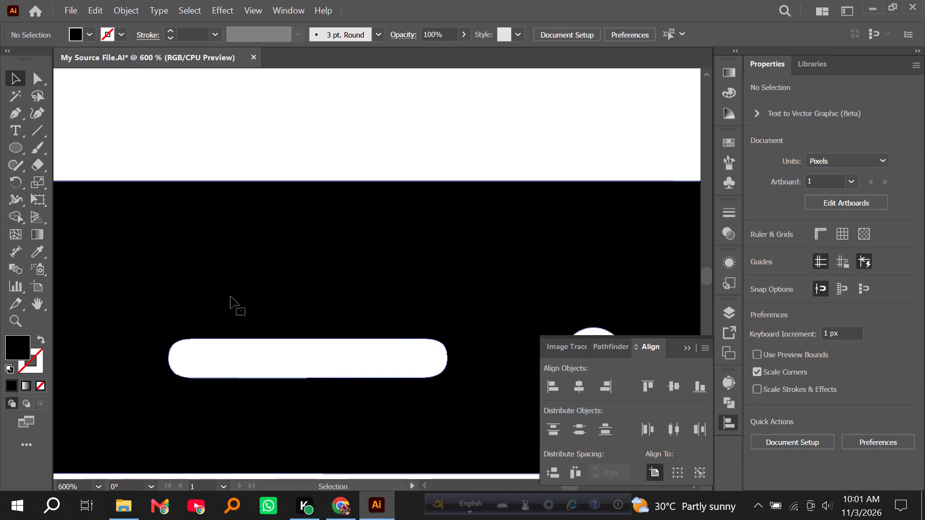
{"action": "scroll", "coordinate": [245, 292], "scroll_direction": "down", "scroll_amount": 5}
{"action": "right_click", "coordinate": [18, 111]}
{"action": "left_click", "coordinate": [78, 145]}
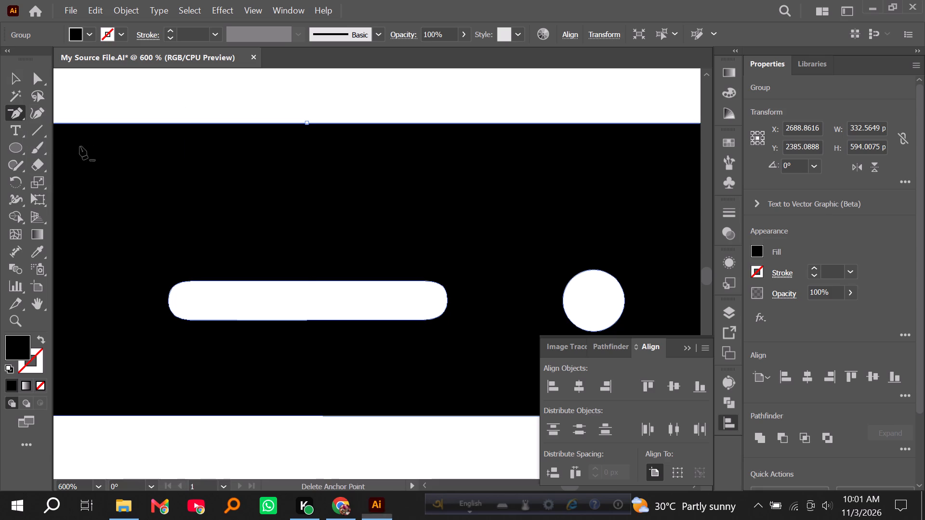
{"action": "double_click", "coordinate": [307, 280]}
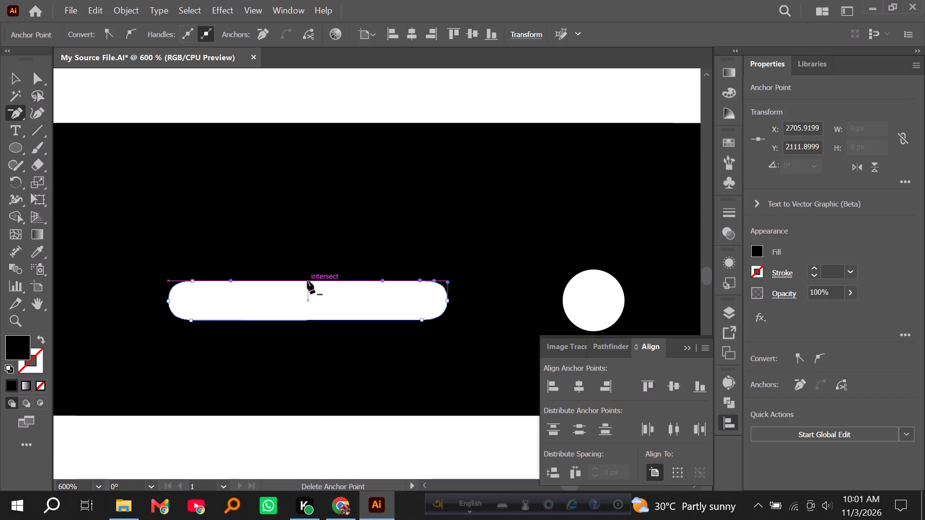
{"action": "left_click", "coordinate": [14, 78]}
{"action": "left_click", "coordinate": [105, 83]}
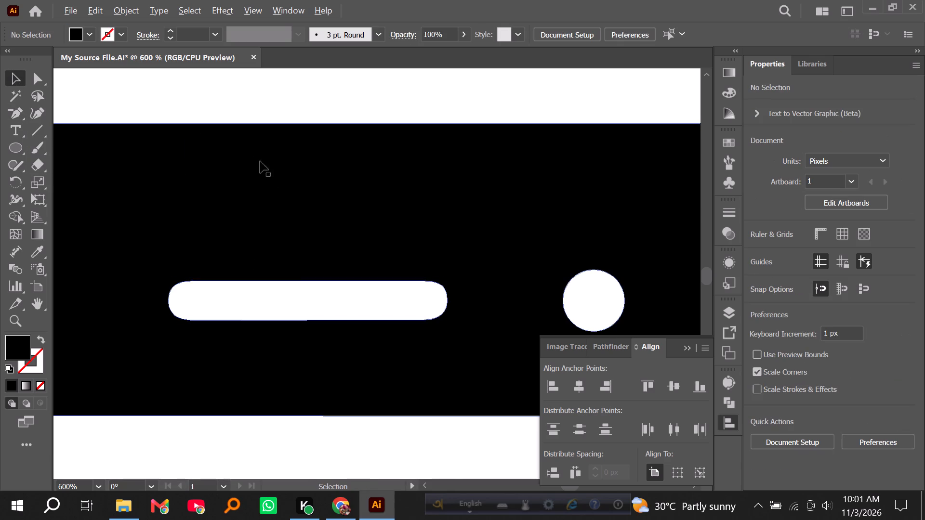
Ungroup the phone artwork into separate shapes.
{"action": "scroll", "coordinate": [264, 170], "scroll_direction": "down", "scroll_amount": 5, "text": "alt"}
{"action": "scroll", "coordinate": [327, 192], "scroll_direction": "down", "scroll_amount": 1}
{"action": "scroll", "coordinate": [337, 190], "scroll_direction": "down", "scroll_amount": 1, "text": "alt"}
{"action": "scroll", "coordinate": [337, 204], "scroll_direction": "down", "scroll_amount": 2}
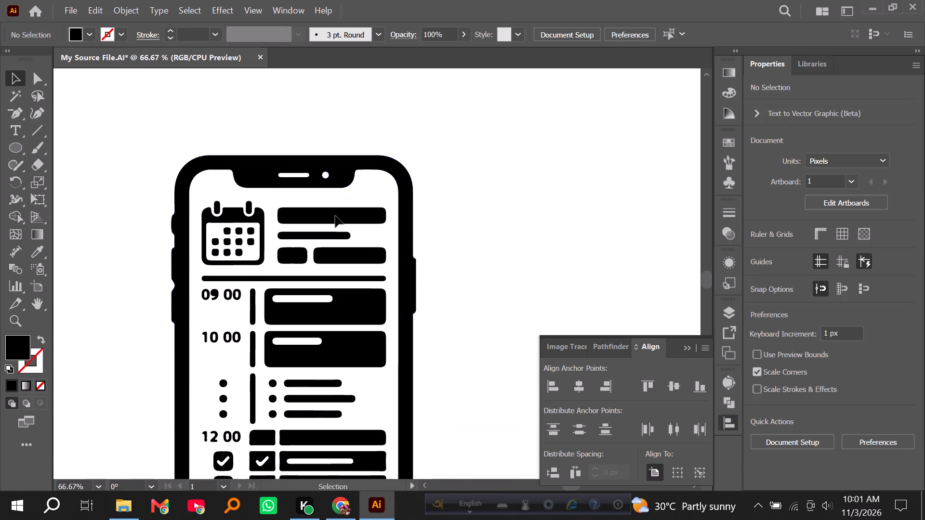
{"action": "scroll", "coordinate": [335, 216], "scroll_direction": "down", "scroll_amount": 1}
{"action": "scroll", "coordinate": [328, 221], "scroll_direction": "up", "scroll_amount": 3, "text": "alt"}
{"action": "scroll", "coordinate": [327, 221], "scroll_direction": "up", "scroll_amount": 3}
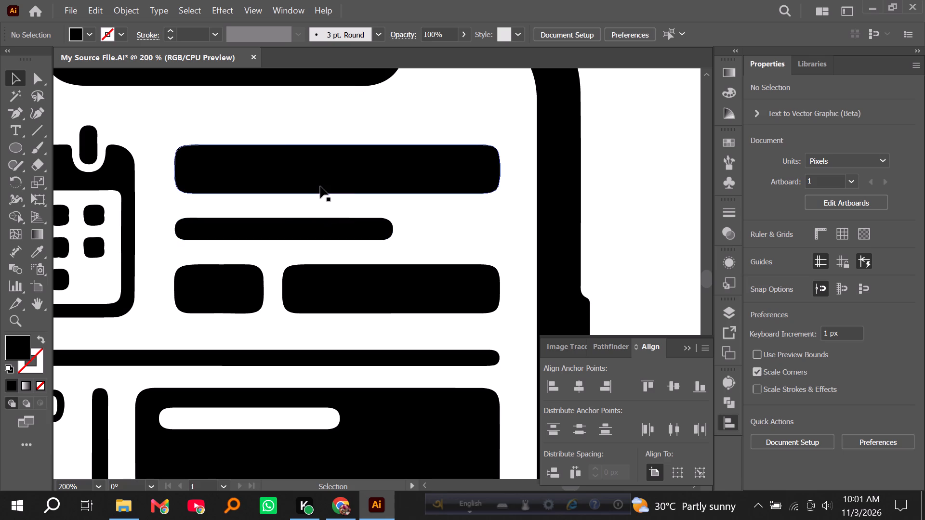
{"action": "scroll", "coordinate": [316, 177], "scroll_direction": "up", "scroll_amount": 2, "text": "alt"}
{"action": "left_click", "coordinate": [316, 178]}
{"action": "scroll", "coordinate": [316, 178], "scroll_direction": "down", "scroll_amount": 1, "text": "alt"}
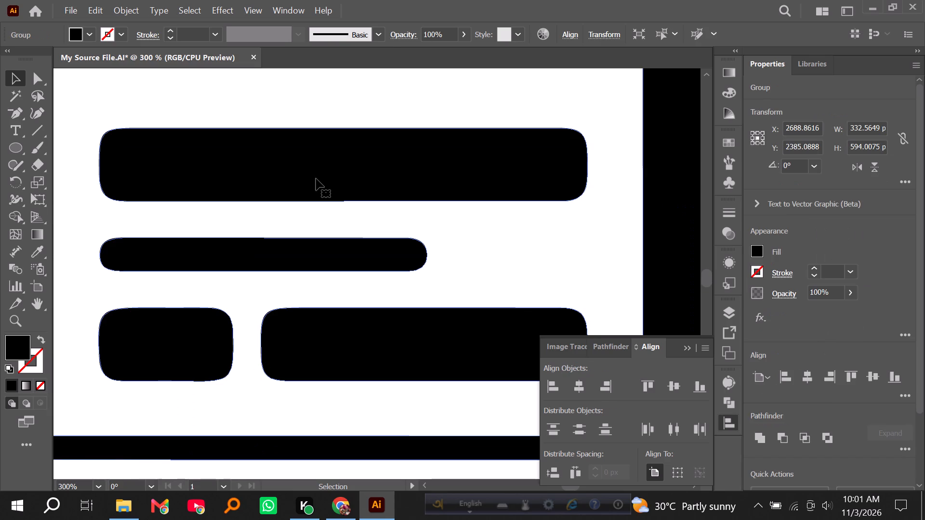
{"action": "left_click", "coordinate": [316, 179]}
{"action": "right_click", "coordinate": [316, 179]}
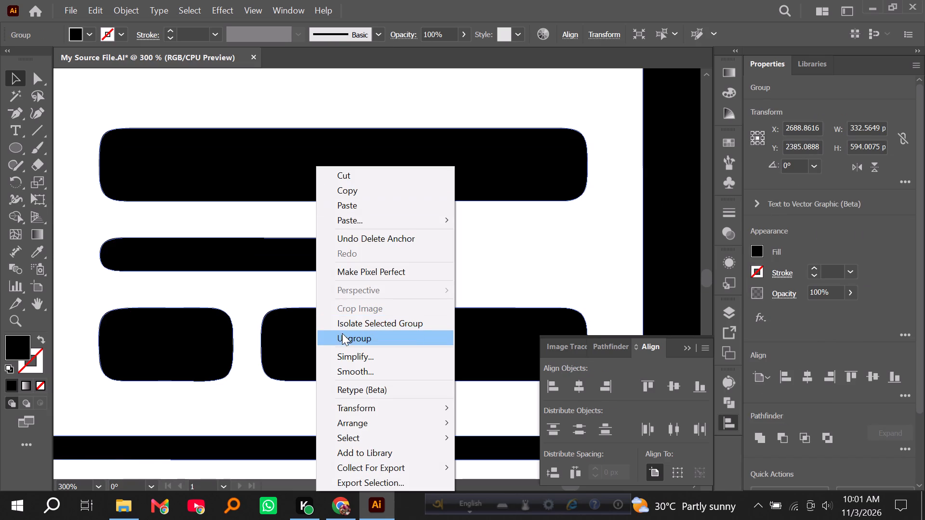
{"action": "left_click", "coordinate": [342, 333]}
{"action": "left_click", "coordinate": [330, 291]}
Draw a rectangle about 99 by 10 px over the thin second bar beside the phone's calendar icon.
{"action": "scroll", "coordinate": [320, 274], "scroll_direction": "down", "scroll_amount": 1, "text": "alt"}
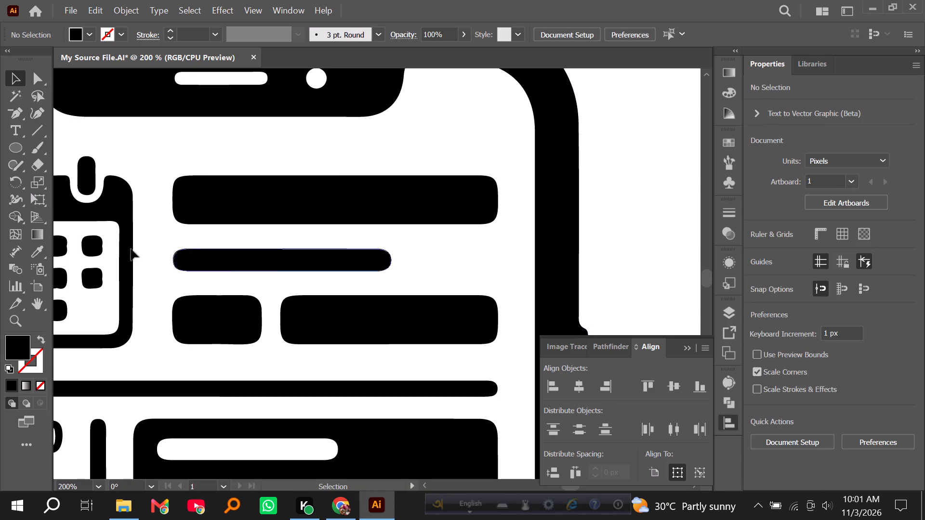
{"action": "right_click", "coordinate": [10, 148]}
{"action": "left_click", "coordinate": [56, 148]}
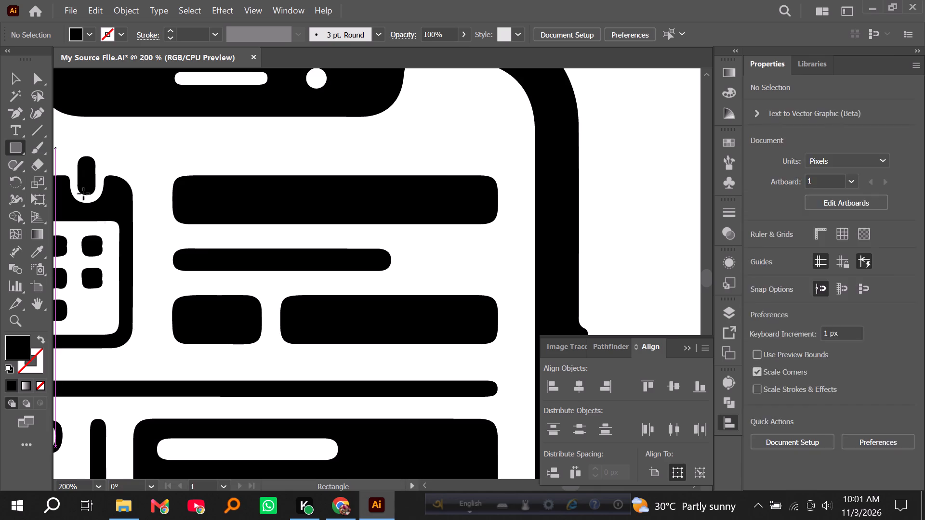
{"action": "scroll", "coordinate": [130, 253], "scroll_direction": "up", "scroll_amount": 2, "text": "alt"}
{"action": "scroll", "coordinate": [166, 256], "scroll_direction": "down", "scroll_amount": 2}
{"action": "scroll", "coordinate": [166, 255], "scroll_direction": "down", "scroll_amount": 4, "text": "ctrl"}
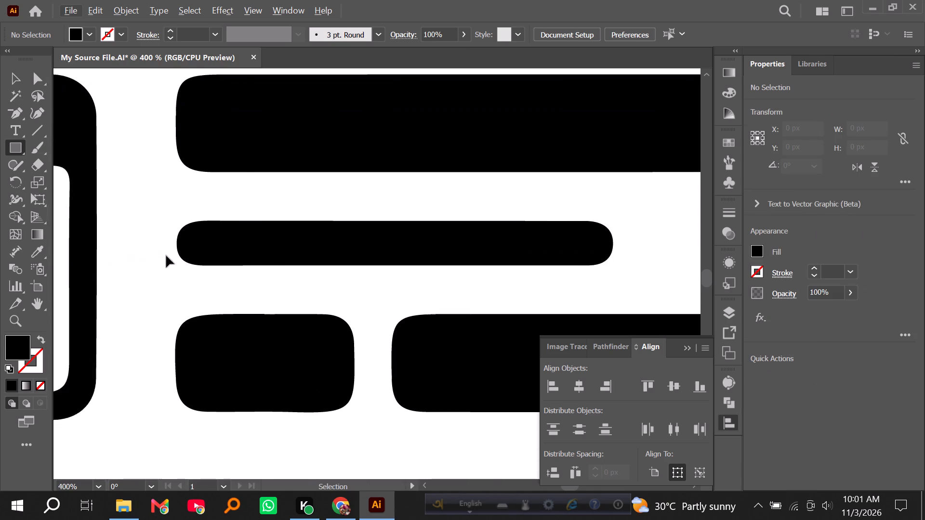
{"action": "scroll", "coordinate": [166, 256], "scroll_direction": "down", "scroll_amount": 1, "text": "ctrl"}
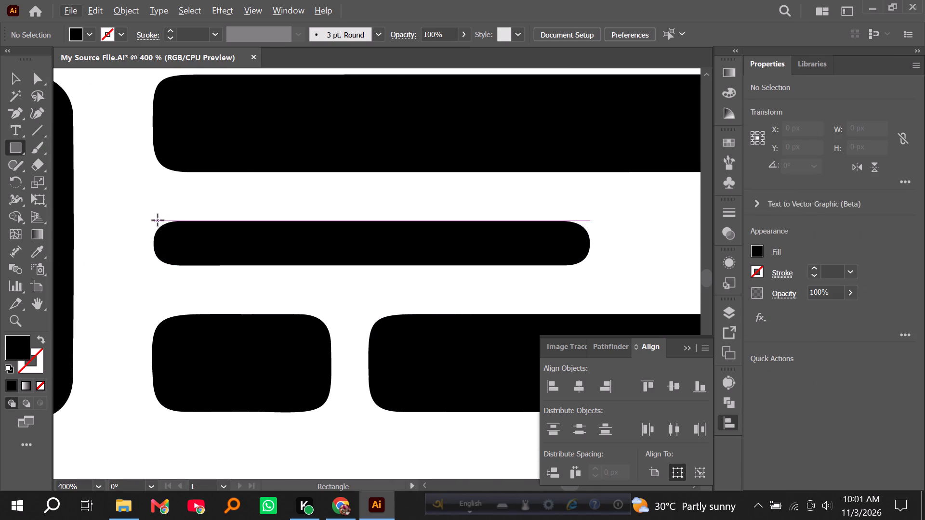
{"action": "left_click_drag", "start_coordinate": [153, 220], "coordinate": [269, 248]}
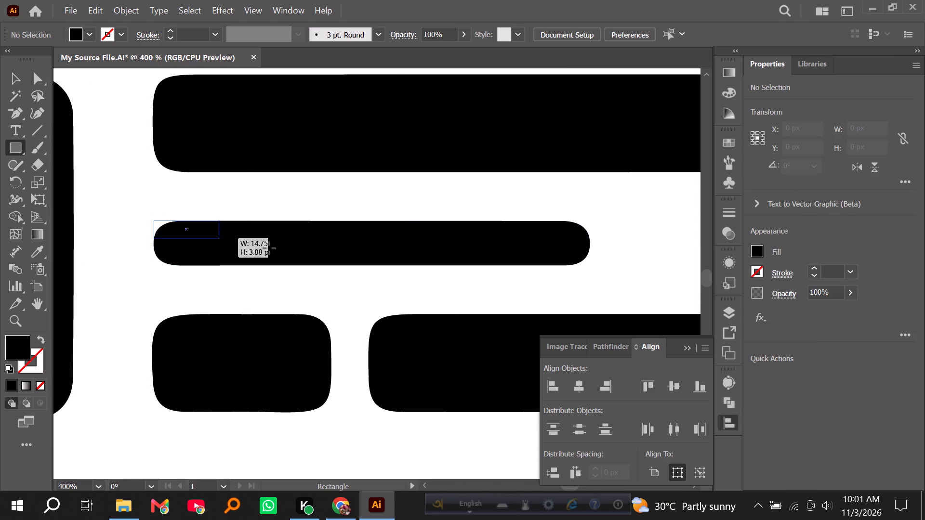
{"action": "left_click_drag", "start_coordinate": [269, 248], "coordinate": [591, 268]}
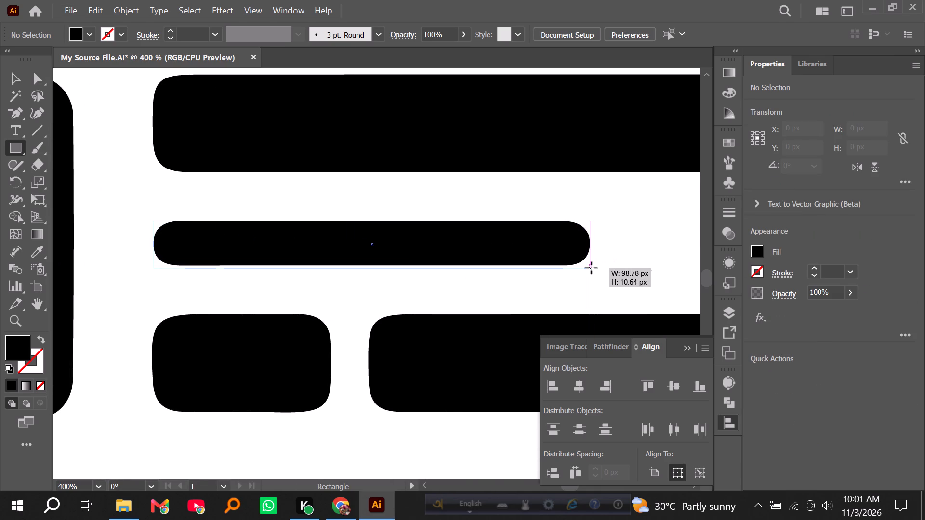
{"action": "left_click_drag", "start_coordinate": [591, 268], "coordinate": [590, 265]}
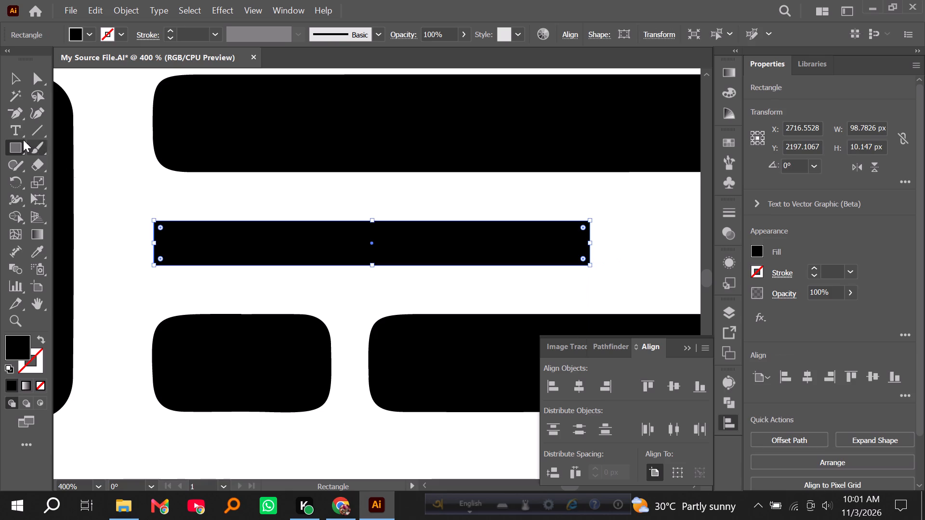
Delete the uneven traced bar lying beneath the new thin rectangle, keeping the rectangle in its place.
{"action": "left_click", "coordinate": [15, 80]}
{"action": "left_click", "coordinate": [149, 205]}
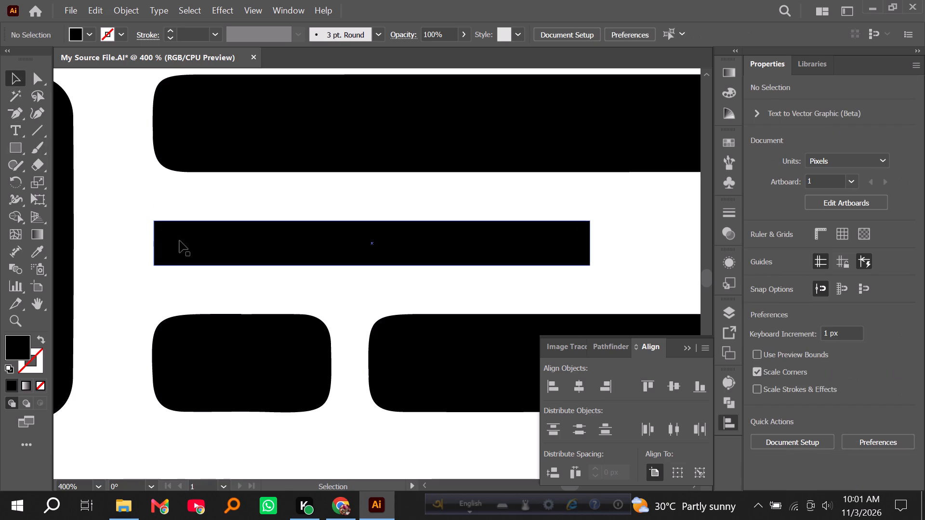
{"action": "left_click_drag", "start_coordinate": [180, 241], "coordinate": [177, 264]}
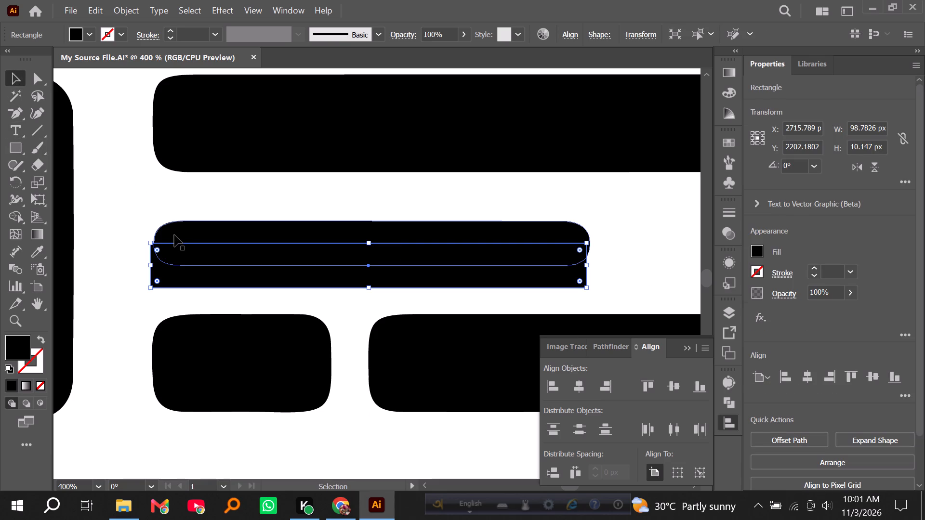
{"action": "key", "text": "ctrl+z"}
{"action": "left_click_drag", "start_coordinate": [112, 210], "coordinate": [215, 275]}
{"action": "left_click", "coordinate": [179, 245]}
{"action": "left_click", "coordinate": [131, 234]}
{"action": "left_click", "coordinate": [168, 243]}
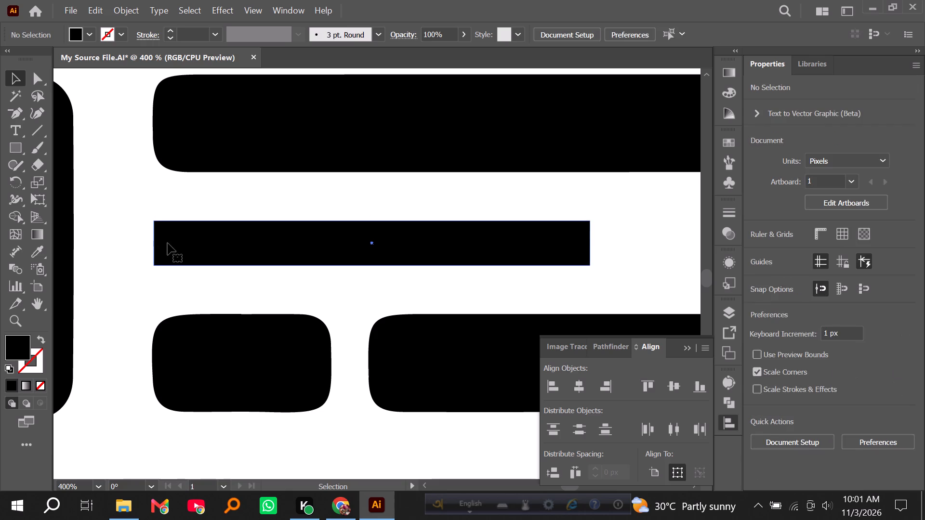
{"action": "left_click_drag", "start_coordinate": [110, 230], "coordinate": [198, 272]}
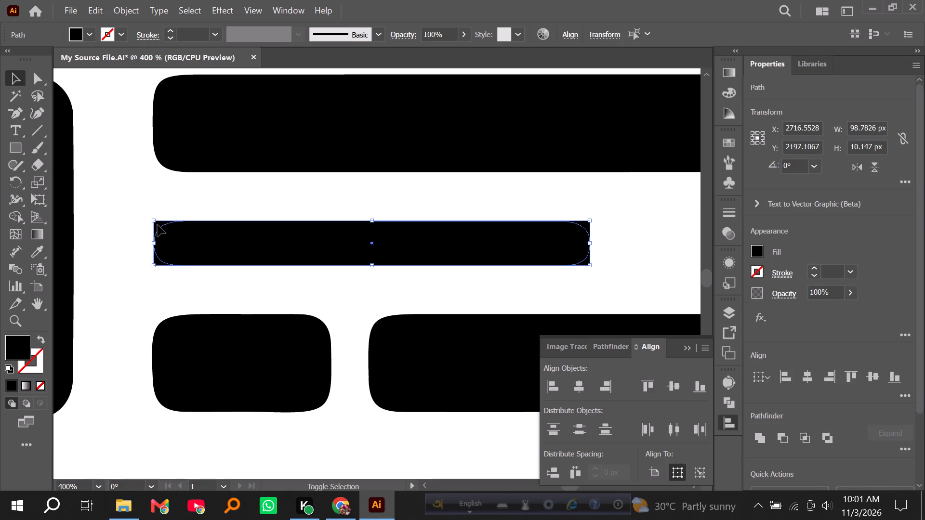
{"action": "left_click", "coordinate": [158, 225], "text": "shift"}
{"action": "key", "text": "Delete"}
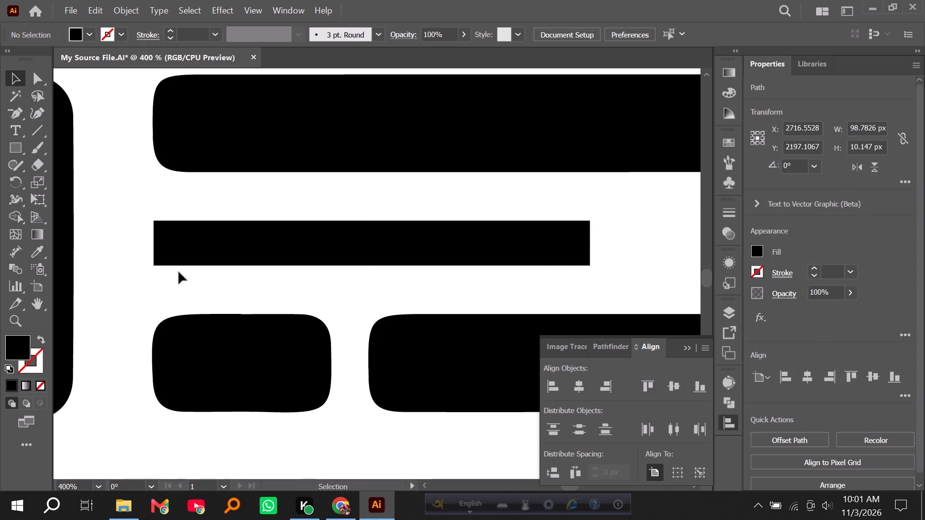
Convert the new thin rectangle into a plain path with the Shape Builder tool.
{"action": "left_click", "coordinate": [177, 240]}
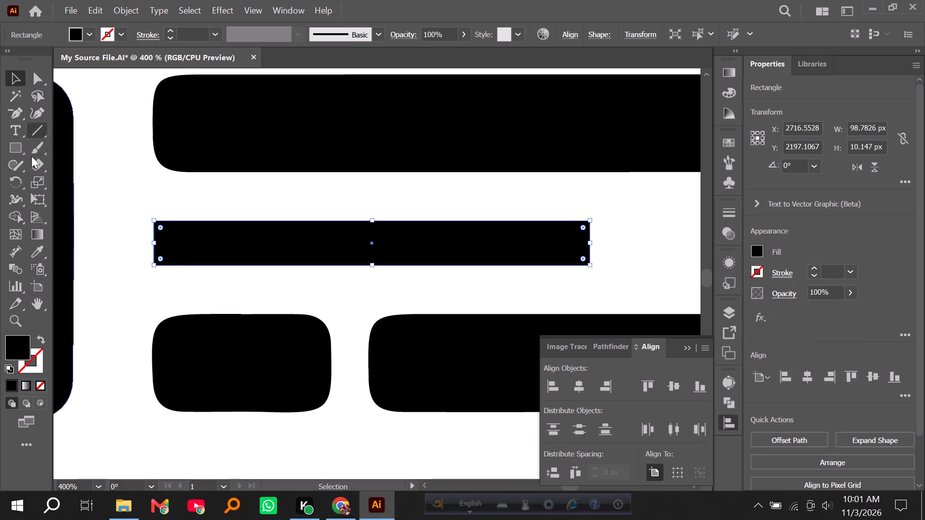
{"action": "left_click", "coordinate": [14, 215]}
{"action": "left_click", "coordinate": [175, 234]}
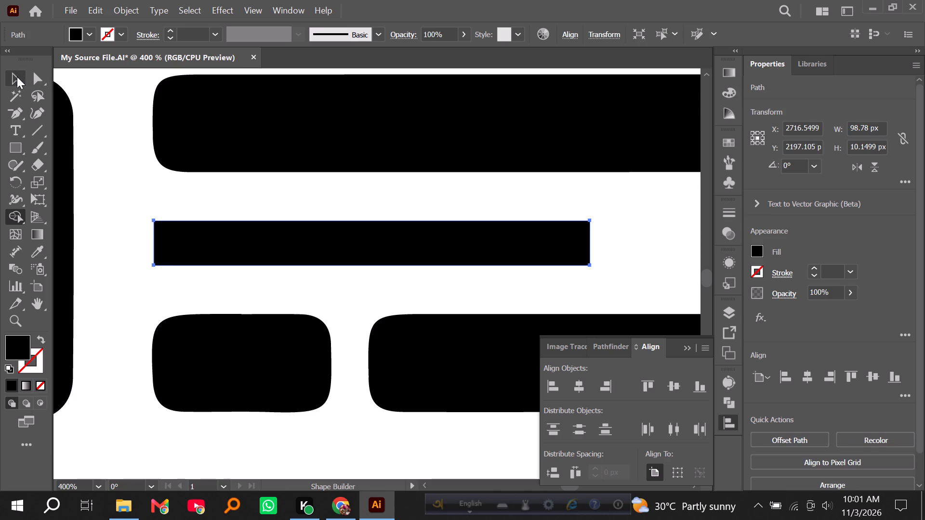
Round all four corners of the thin bar to about 5 px so both ends form full semicircles.
{"action": "left_click", "coordinate": [17, 77]}
{"action": "left_click", "coordinate": [90, 120]}
{"action": "left_click", "coordinate": [41, 76]}
{"action": "left_click", "coordinate": [225, 245]}
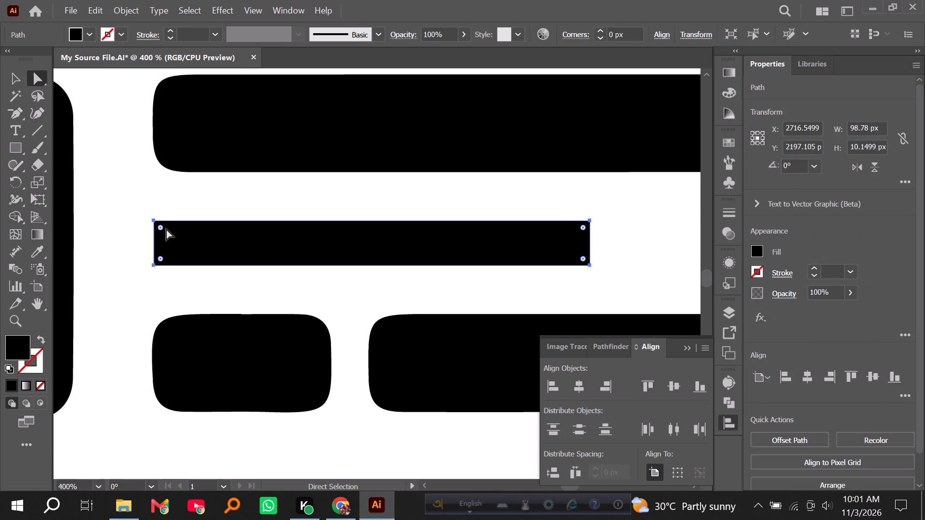
{"action": "left_click_drag", "start_coordinate": [163, 227], "coordinate": [192, 242]}
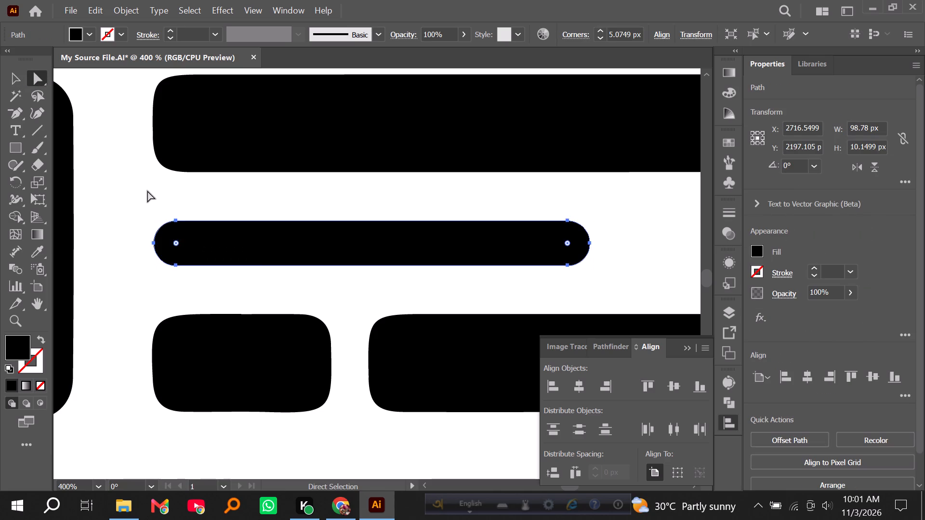
{"action": "left_click", "coordinate": [147, 187]}
Apply the top bar's appearance to the thin rounded bar with the Eyedropper tool.
{"action": "scroll", "coordinate": [161, 223], "scroll_direction": "down", "scroll_amount": 3, "text": "alt"}
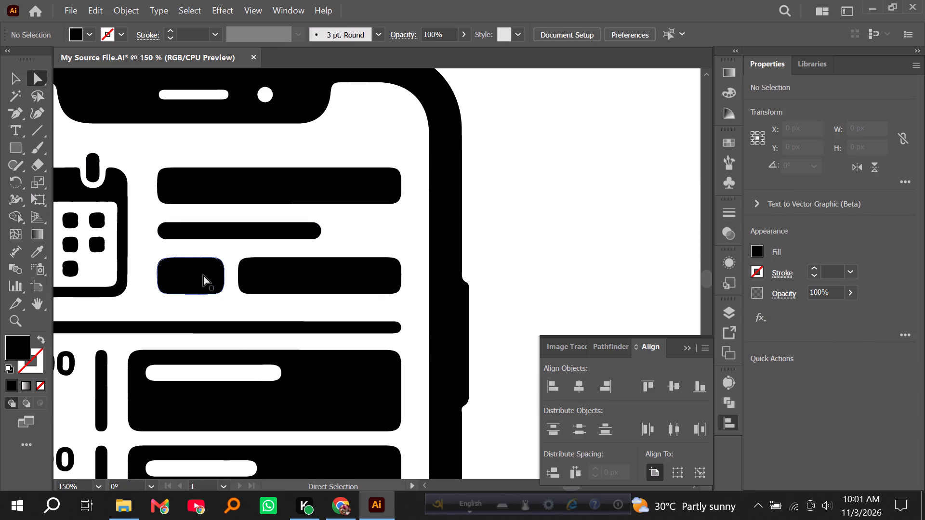
{"action": "left_click", "coordinate": [16, 77]}
{"action": "left_click", "coordinate": [120, 153]}
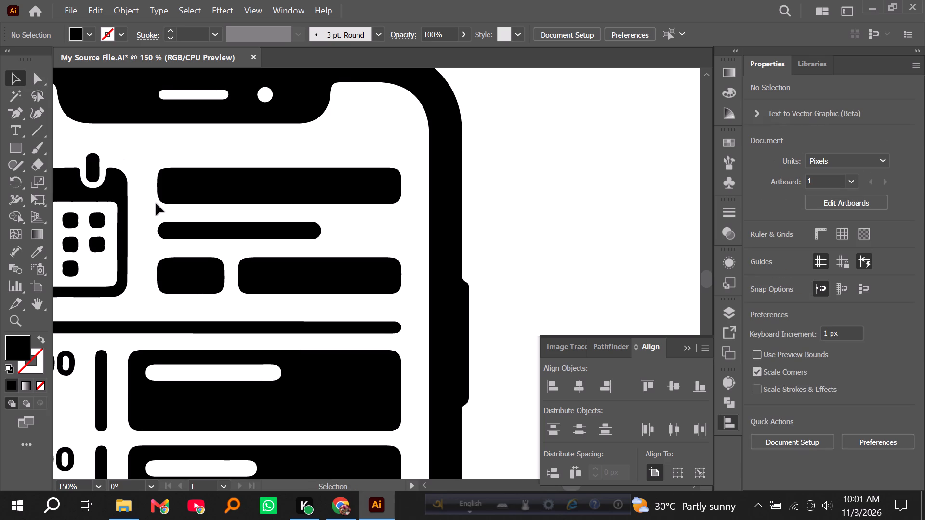
{"action": "left_click", "coordinate": [188, 237]}
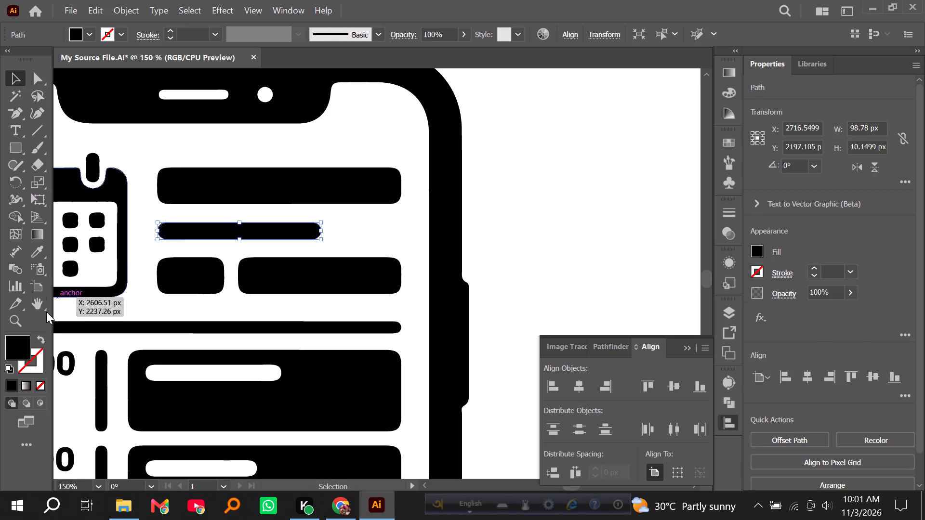
{"action": "left_click", "coordinate": [37, 250]}
{"action": "left_click", "coordinate": [173, 191]}
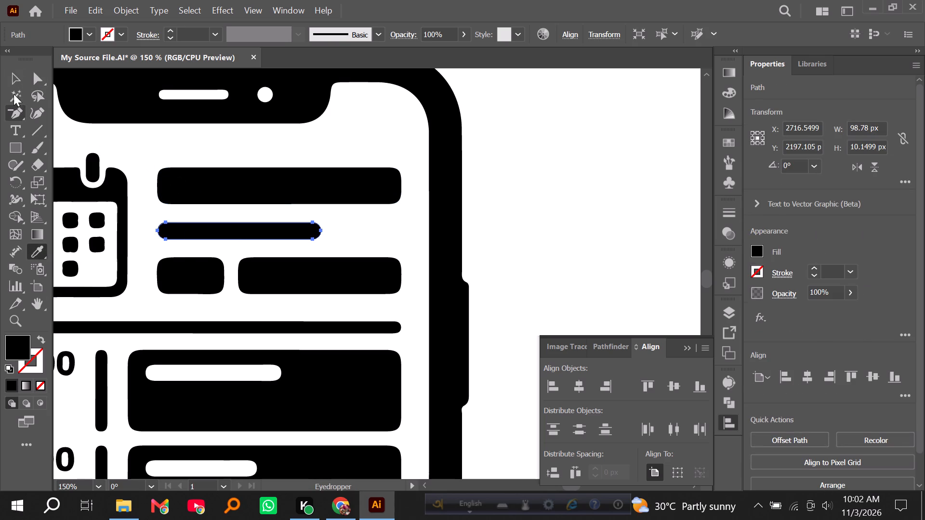
{"action": "left_click", "coordinate": [12, 80]}
{"action": "double_click", "coordinate": [128, 148]}
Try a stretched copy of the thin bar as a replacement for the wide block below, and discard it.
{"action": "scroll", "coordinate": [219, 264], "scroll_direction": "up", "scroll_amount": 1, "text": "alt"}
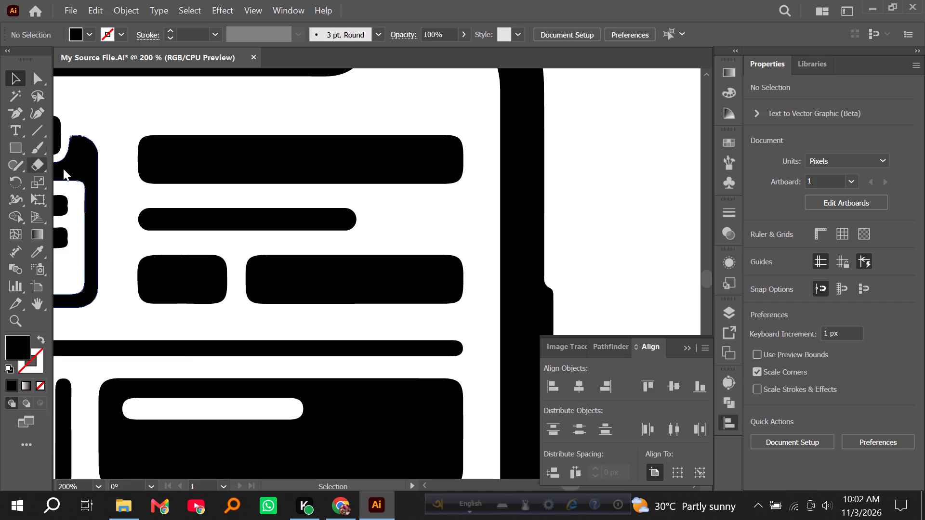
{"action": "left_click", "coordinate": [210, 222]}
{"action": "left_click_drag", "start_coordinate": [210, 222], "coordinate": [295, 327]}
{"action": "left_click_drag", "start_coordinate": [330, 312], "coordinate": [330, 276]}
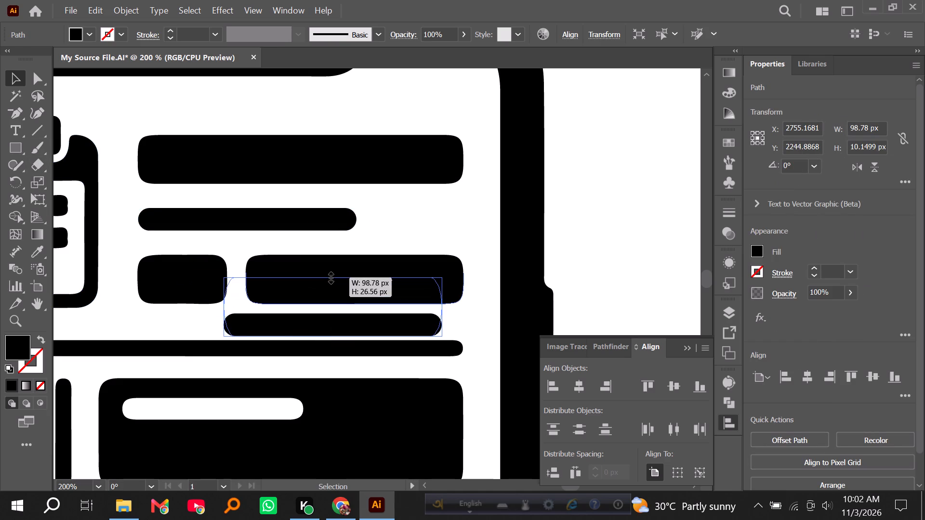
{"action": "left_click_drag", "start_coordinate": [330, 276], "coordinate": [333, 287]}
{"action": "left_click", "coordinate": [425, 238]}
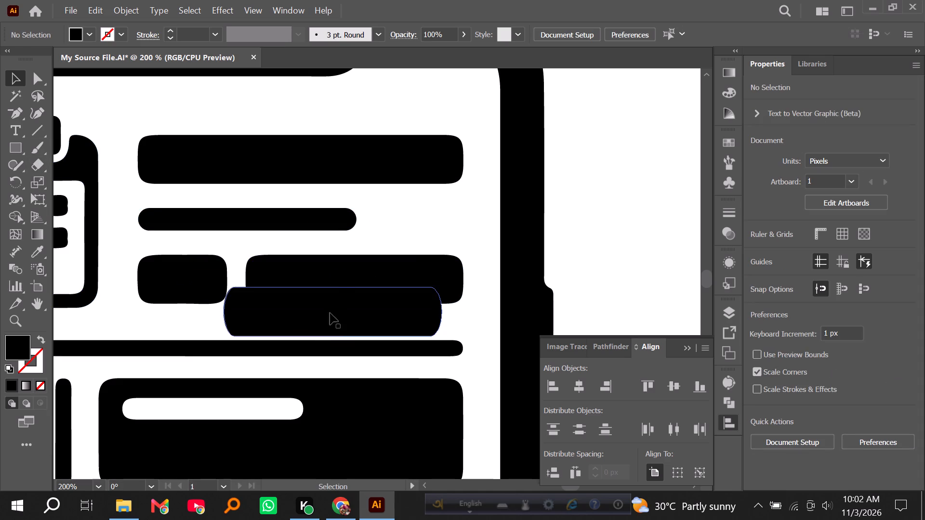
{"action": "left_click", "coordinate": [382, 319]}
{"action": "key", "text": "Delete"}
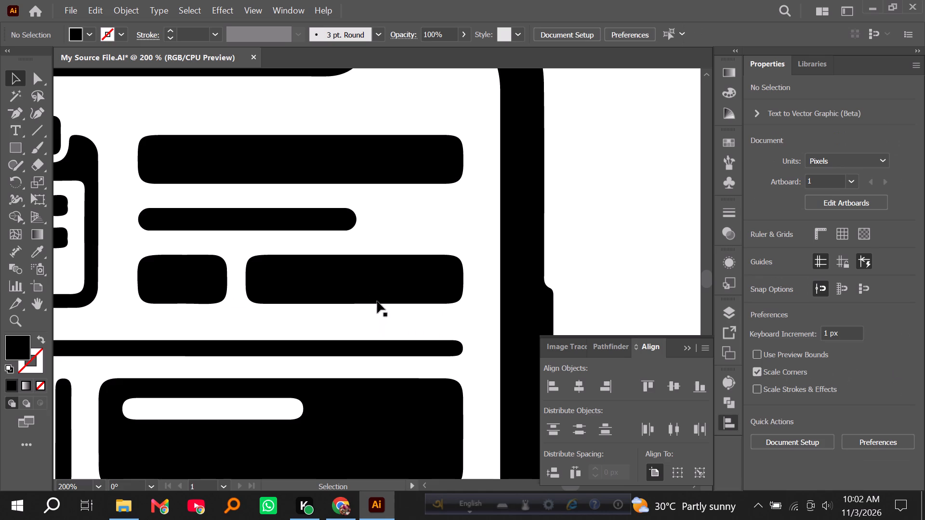
Draw a rectangle about 99 by 22 px over the wide block in the third row.
{"action": "left_click", "coordinate": [13, 148]}
{"action": "scroll", "coordinate": [239, 248], "scroll_direction": "up", "scroll_amount": 2, "text": "alt"}
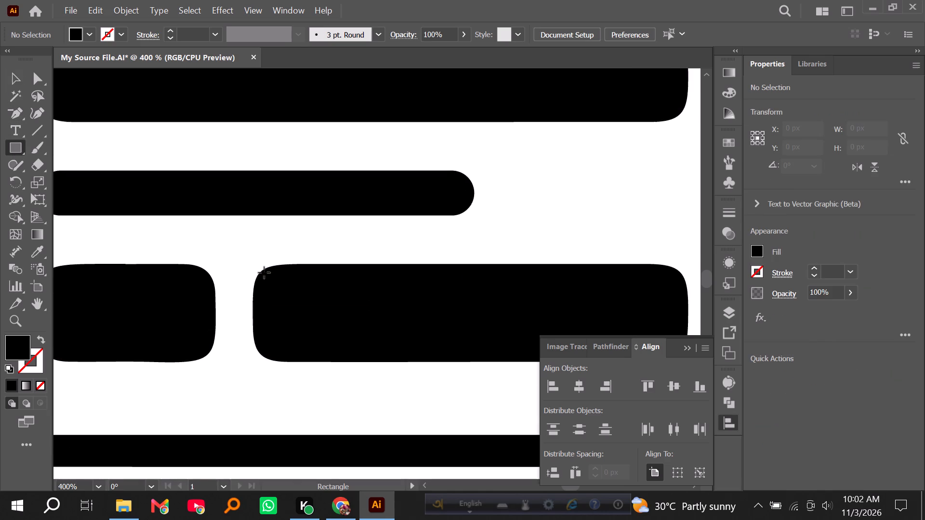
{"action": "scroll", "coordinate": [281, 280], "scroll_direction": "down", "scroll_amount": 2, "text": "alt"}
{"action": "scroll", "coordinate": [418, 335], "scroll_direction": "up", "scroll_amount": 1, "text": "alt"}
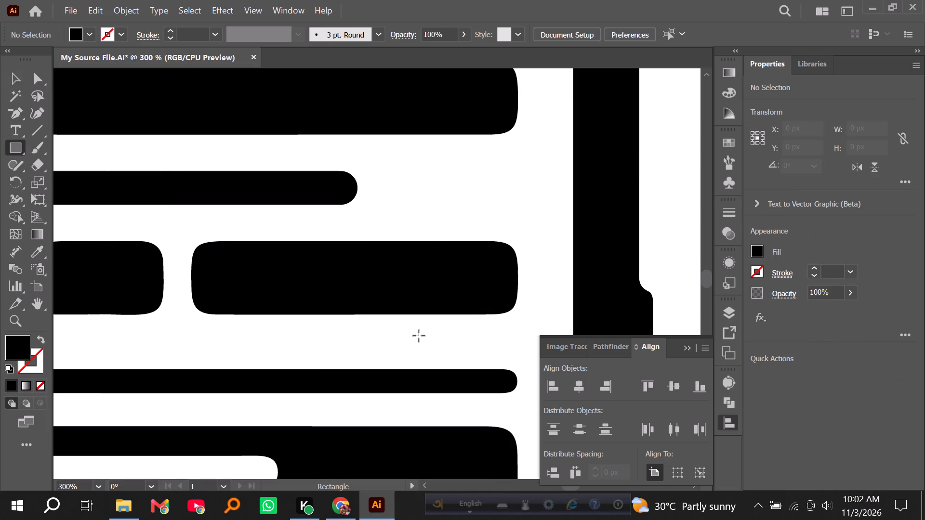
{"action": "scroll", "coordinate": [420, 344], "scroll_direction": "up", "scroll_amount": 1}
{"action": "scroll", "coordinate": [420, 344], "scroll_direction": "up", "scroll_amount": 1, "text": "alt"}
{"action": "scroll", "coordinate": [420, 344], "scroll_direction": "down", "scroll_amount": 1}
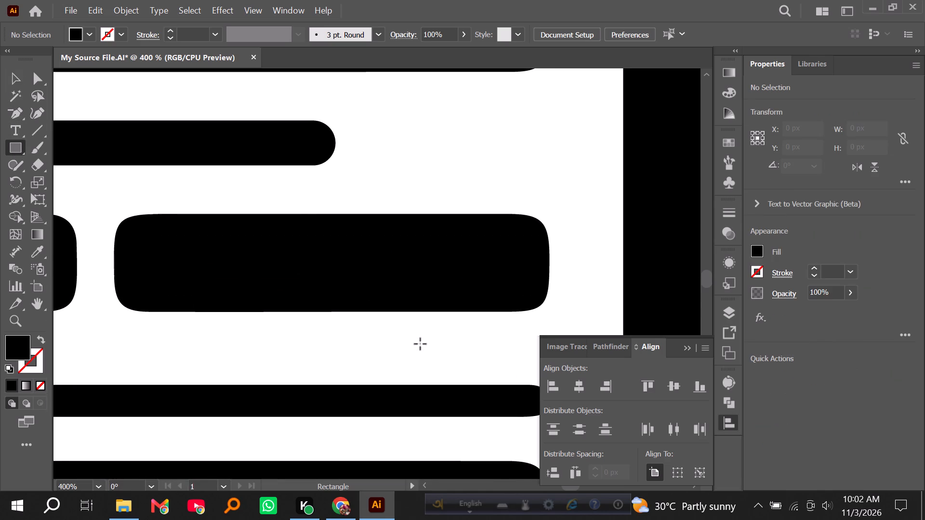
{"action": "scroll", "coordinate": [420, 344], "scroll_direction": "down", "scroll_amount": 1}
{"action": "scroll", "coordinate": [421, 343], "scroll_direction": "down", "scroll_amount": 1, "text": "ctrl"}
{"action": "scroll", "coordinate": [351, 320], "scroll_direction": "down", "scroll_amount": 1}
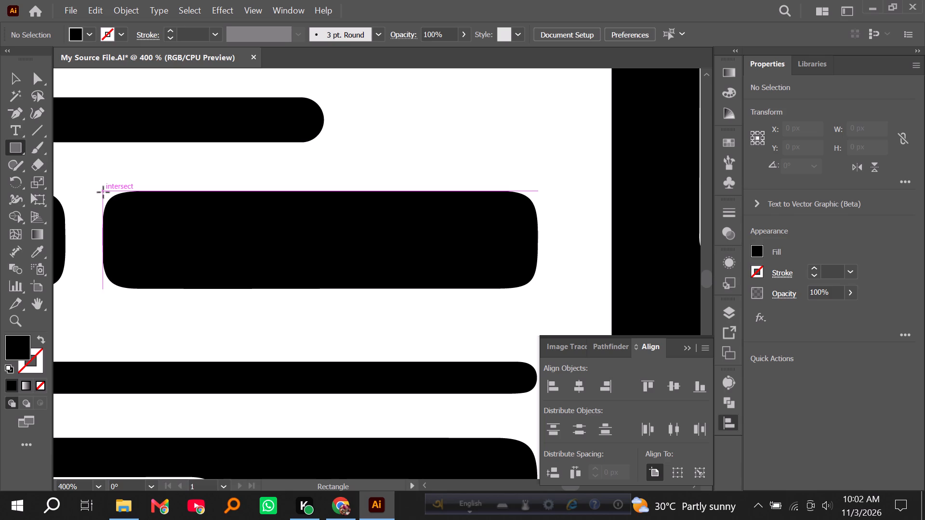
{"action": "left_click_drag", "start_coordinate": [103, 192], "coordinate": [507, 290]}
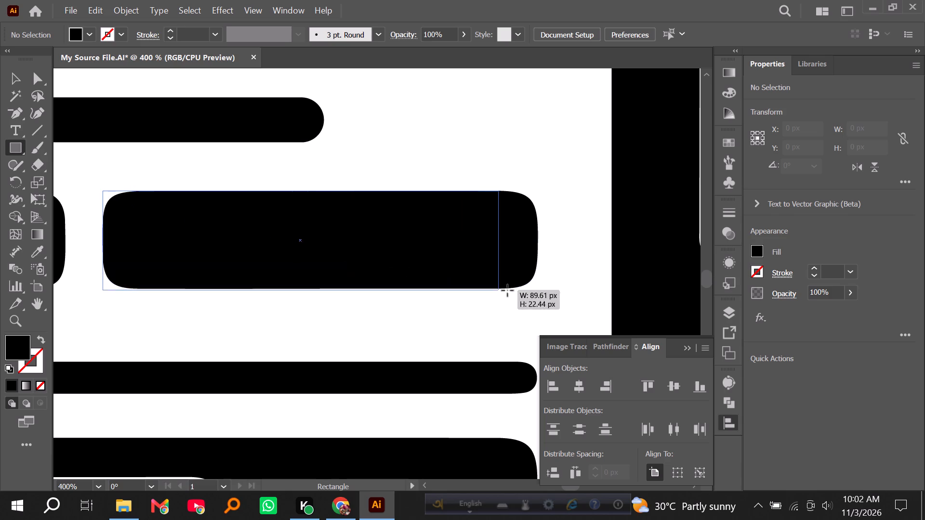
{"action": "left_click_drag", "start_coordinate": [507, 290], "coordinate": [539, 290]}
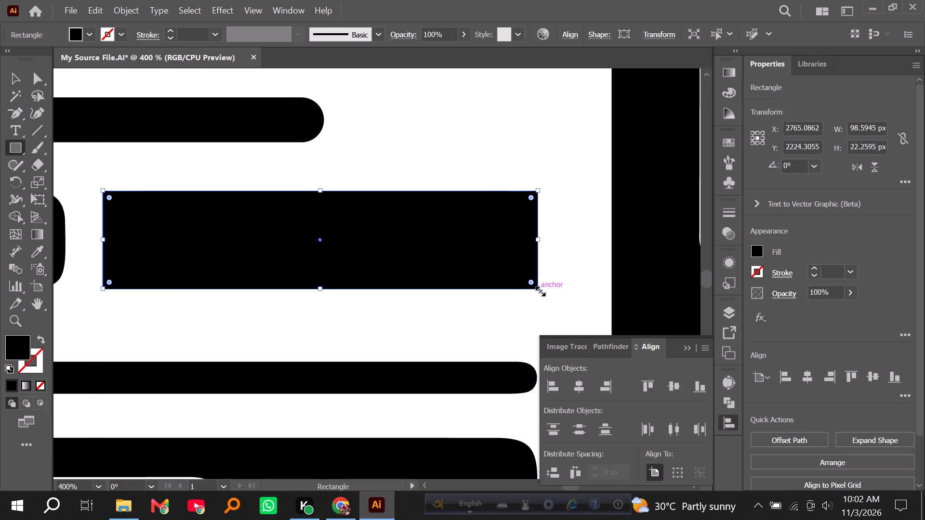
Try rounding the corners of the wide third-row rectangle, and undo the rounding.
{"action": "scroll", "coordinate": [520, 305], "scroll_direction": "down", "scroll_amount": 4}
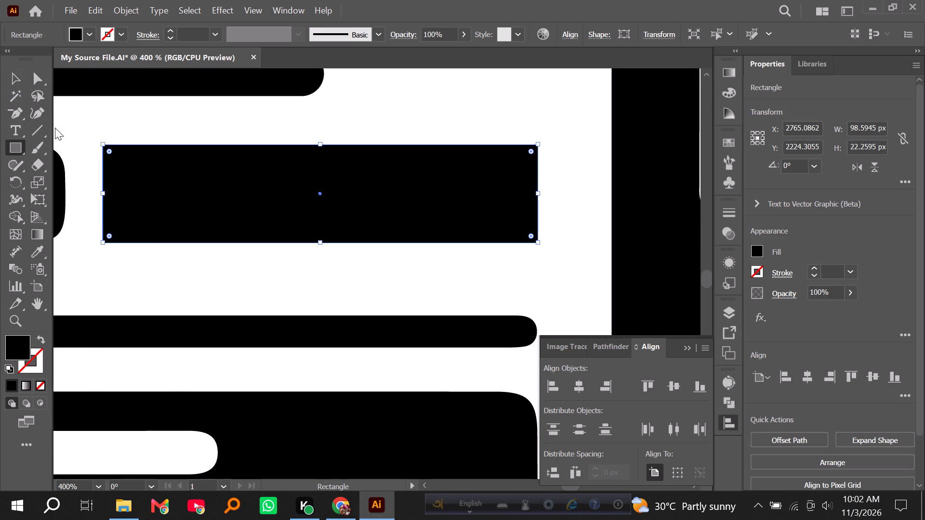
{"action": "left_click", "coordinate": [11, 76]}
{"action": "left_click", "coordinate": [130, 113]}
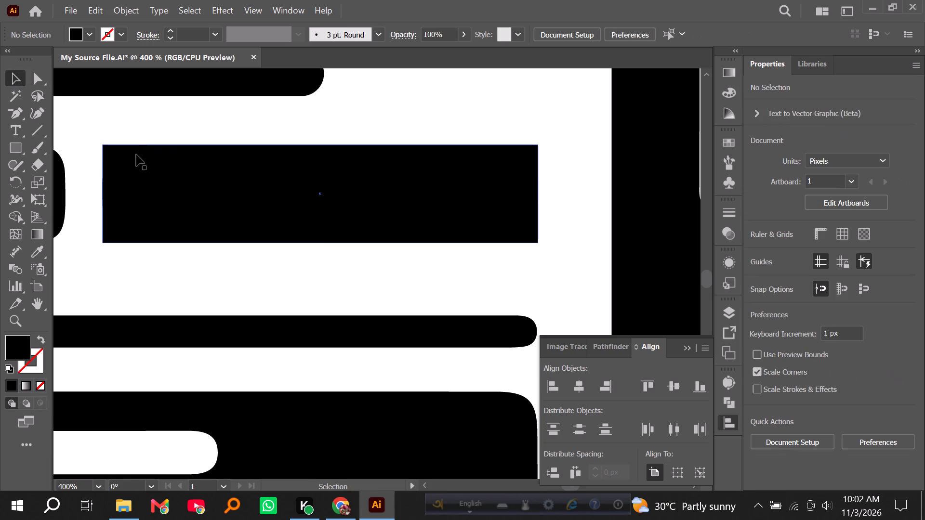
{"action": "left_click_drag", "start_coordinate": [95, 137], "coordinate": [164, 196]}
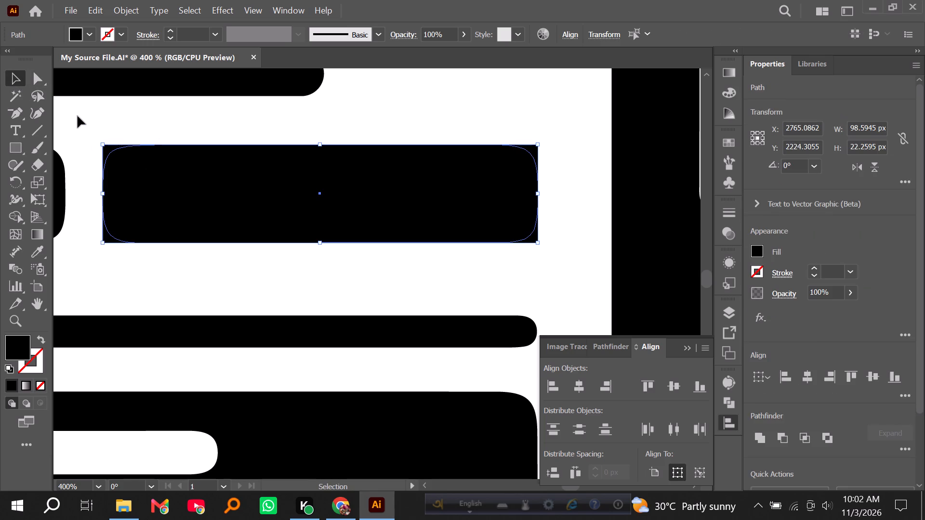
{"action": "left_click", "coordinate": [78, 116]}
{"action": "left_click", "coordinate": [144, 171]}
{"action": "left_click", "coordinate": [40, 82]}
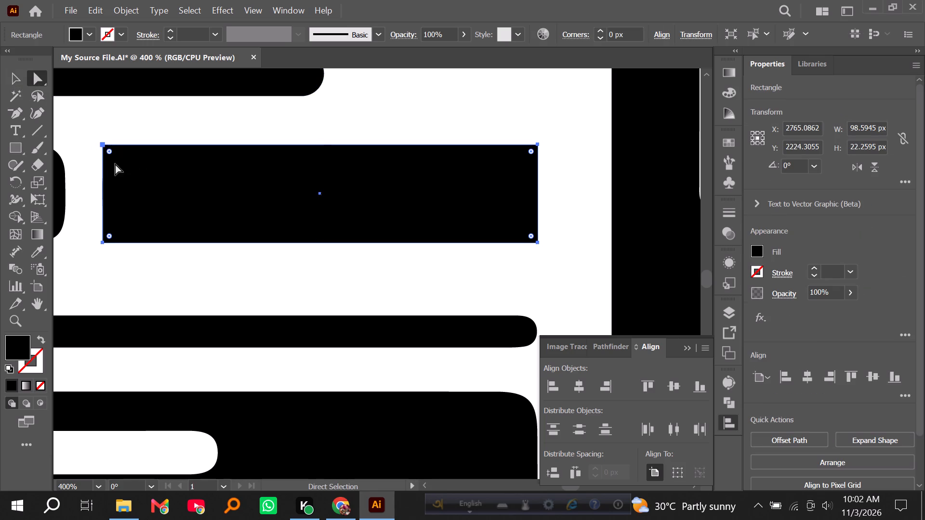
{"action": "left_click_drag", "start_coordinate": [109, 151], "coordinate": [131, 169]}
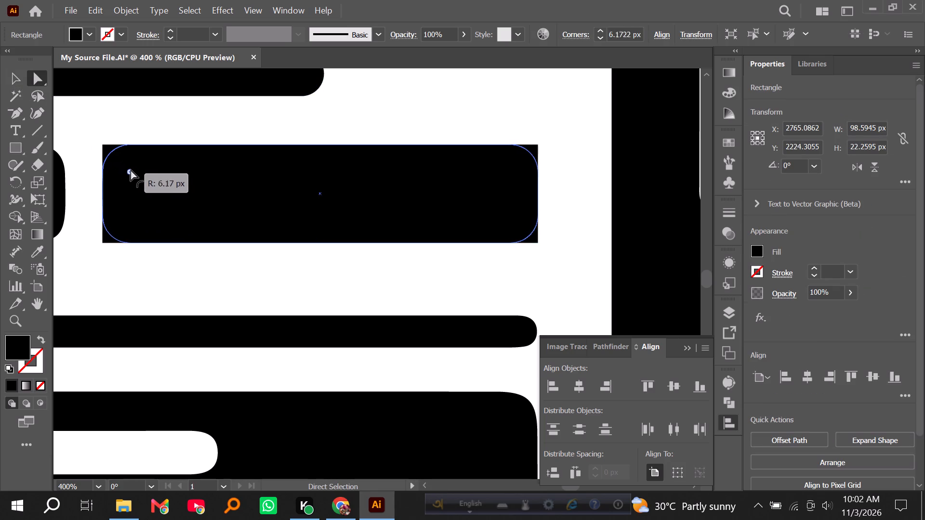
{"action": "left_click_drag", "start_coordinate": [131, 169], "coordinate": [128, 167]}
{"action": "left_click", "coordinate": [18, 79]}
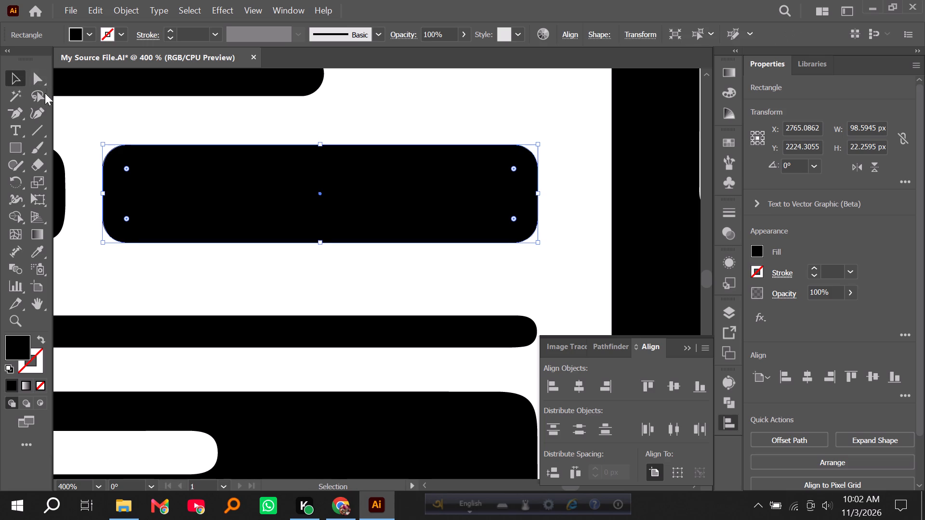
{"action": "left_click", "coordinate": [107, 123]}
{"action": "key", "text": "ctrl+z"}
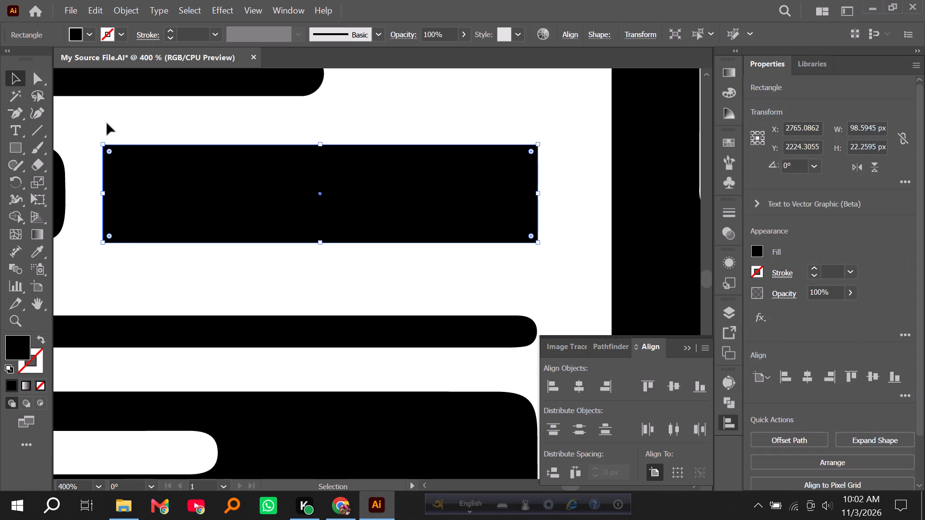
Move the original traced wide block about 29 px down, clear of the rectangle covering it.
{"action": "left_click", "coordinate": [107, 123]}
{"action": "left_click_drag", "start_coordinate": [120, 125], "coordinate": [186, 232]}
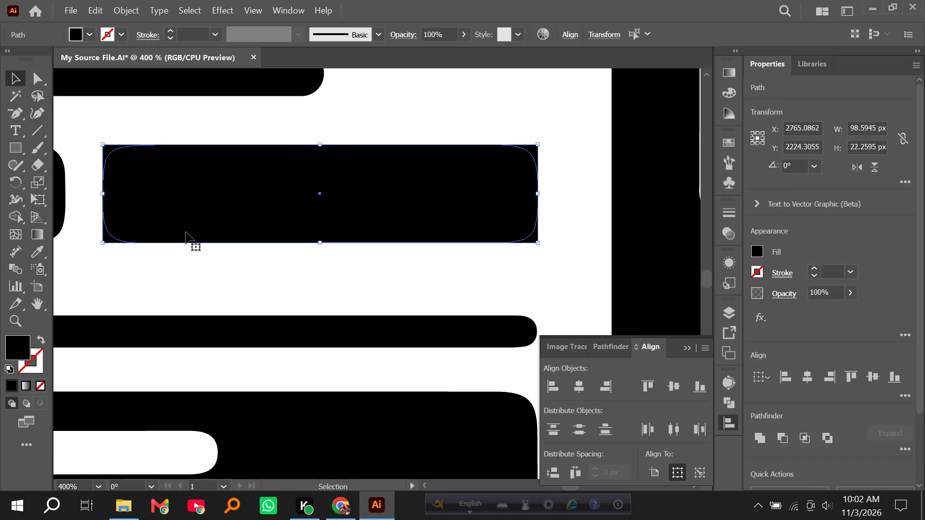
{"action": "left_click", "coordinate": [107, 239], "text": "shift"}
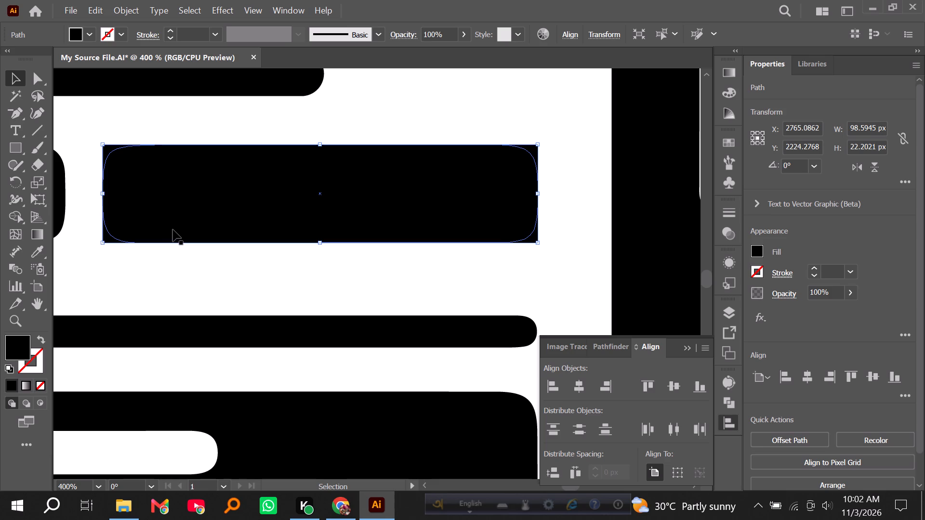
{"action": "key", "text": "Down"}
{"action": "key", "text": "Down"}
{"action": "key", "text": "Down"}
{"action": "key", "text": "Down"}
{"action": "key", "text": "Down"}
{"action": "key", "text": "Down"}
{"action": "key", "text": "Down"}
{"action": "key", "text": "Down"}
{"action": "key", "text": "Down"}
{"action": "key", "text": "Down"}
{"action": "key", "text": "Down"}
{"action": "key", "text": "Down"}
{"action": "key", "text": "Down"}
{"action": "key", "text": "Down"}
{"action": "key", "text": "Down"}
{"action": "key", "text": "Down"}
{"action": "key", "text": "Down"}
{"action": "key", "text": "Down"}
{"action": "key", "text": "Down"}
{"action": "key", "text": "Down"}
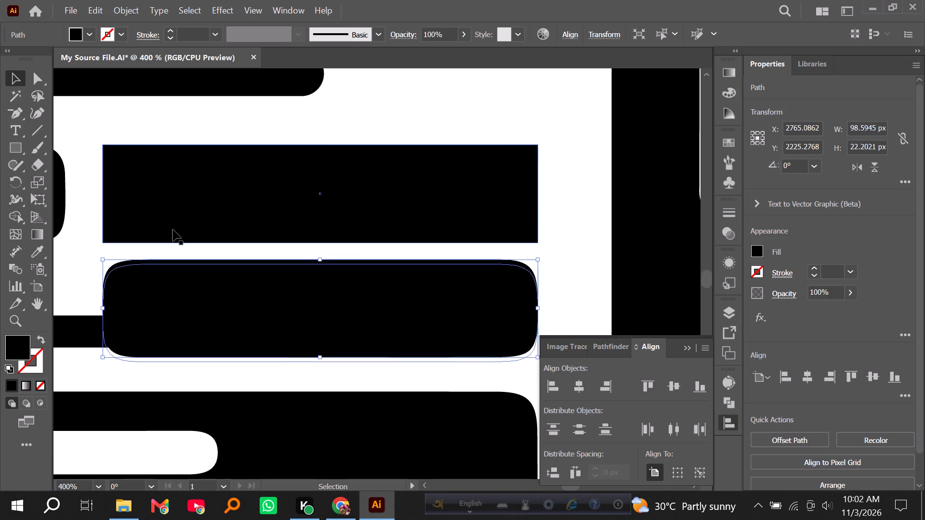
{"action": "scroll", "coordinate": [173, 233], "scroll_direction": "down", "scroll_amount": 3}
{"action": "scroll", "coordinate": [173, 235], "scroll_direction": "up", "scroll_amount": 1}
Convert the wide rectangle into a plain path with the Shape Builder.
{"action": "left_click", "coordinate": [171, 211]}
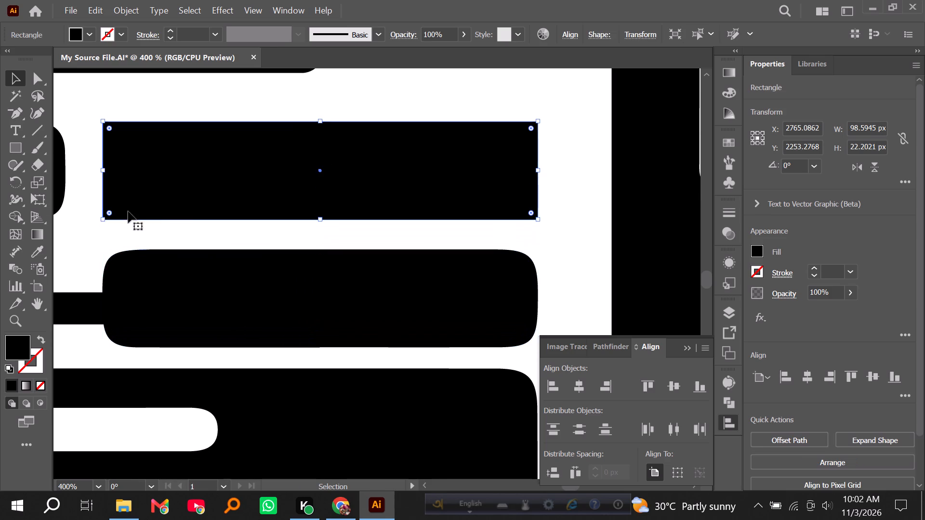
{"action": "left_click", "coordinate": [15, 215]}
{"action": "left_click", "coordinate": [152, 193]}
{"action": "left_click", "coordinate": [12, 73]}
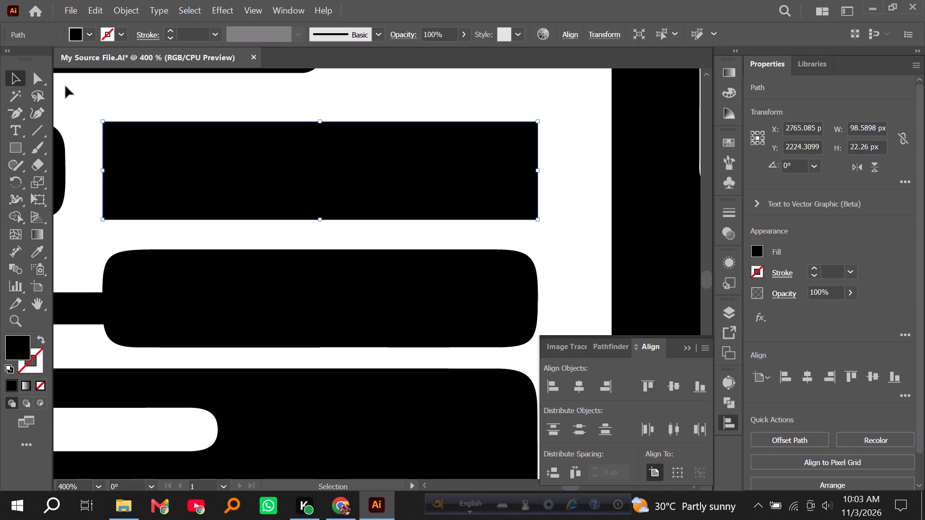
Round all four corners of the wide rectangle evenly, similar to the traced block beneath it.
{"action": "left_click", "coordinate": [34, 73]}
{"action": "left_click", "coordinate": [131, 146]}
{"action": "left_click_drag", "start_coordinate": [107, 130], "coordinate": [121, 143]}
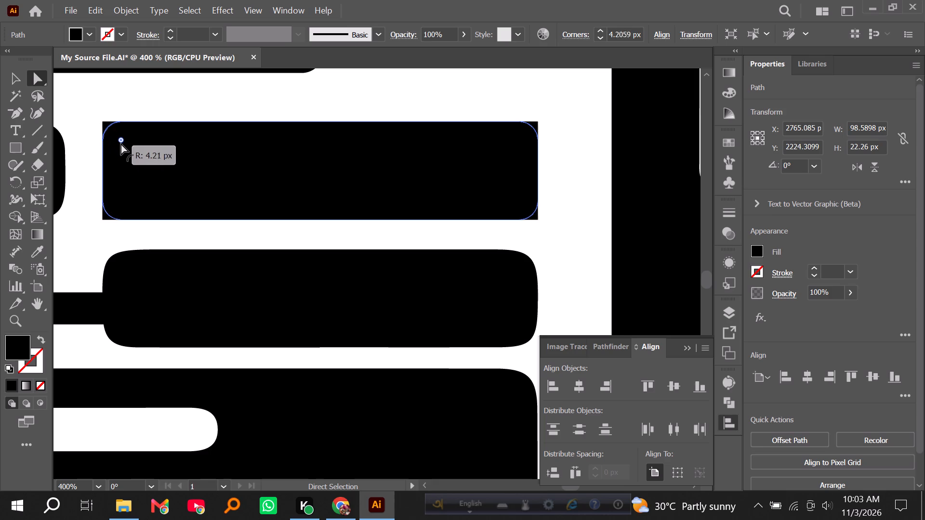
{"action": "left_click_drag", "start_coordinate": [121, 143], "coordinate": [126, 149]}
{"action": "left_click", "coordinate": [81, 116]}
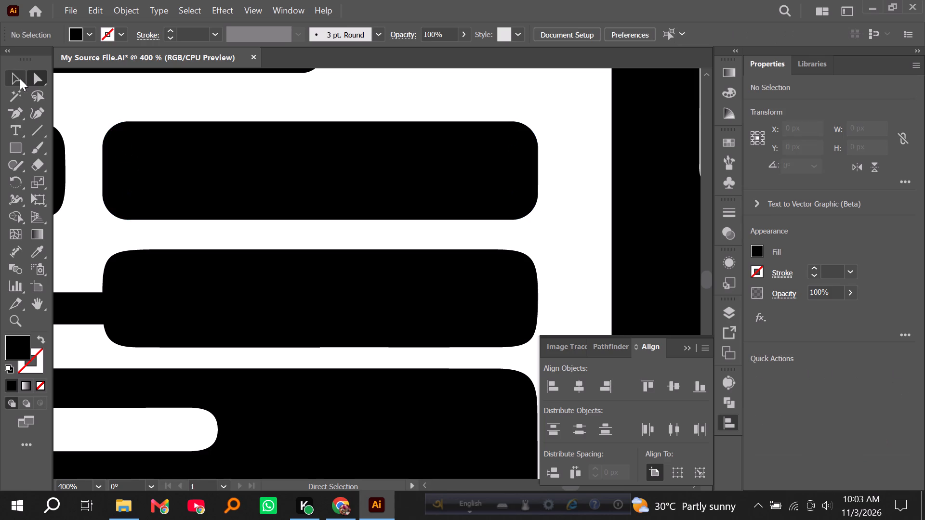
Delete the uneven traced wide block that was moved below the new rounded one.
{"action": "left_click", "coordinate": [15, 78]}
{"action": "left_click", "coordinate": [115, 97]}
{"action": "left_click", "coordinate": [173, 254]}
{"action": "key", "text": "Delete"}
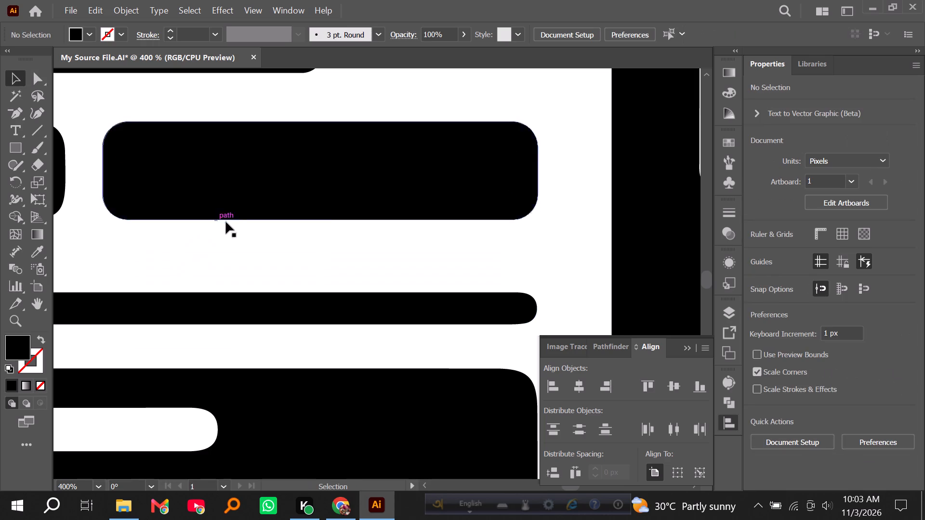
Apply the top bar's appearance to the new wide rounded block with the Eyedropper tool.
{"action": "scroll", "coordinate": [270, 206], "scroll_direction": "down", "scroll_amount": 2, "text": "alt"}
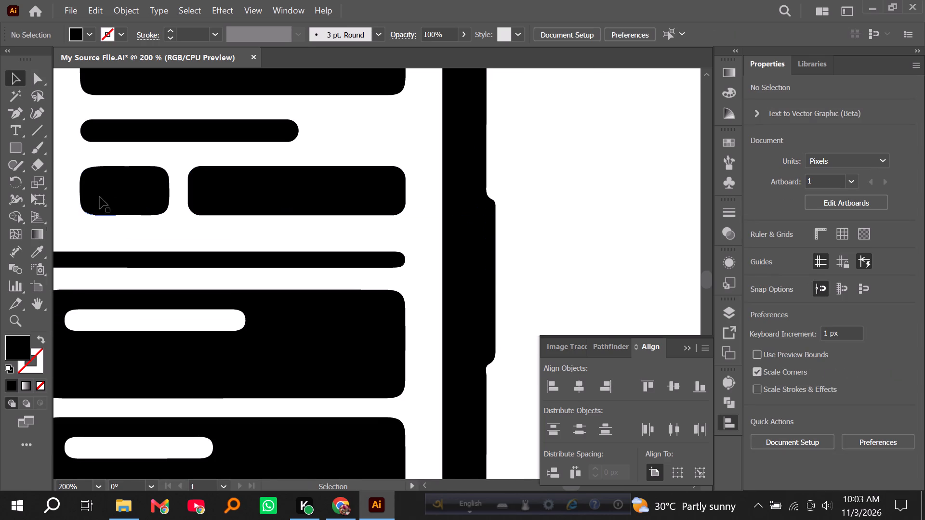
{"action": "left_click", "coordinate": [183, 193]}
{"action": "left_click", "coordinate": [195, 194]}
{"action": "left_click", "coordinate": [39, 246]}
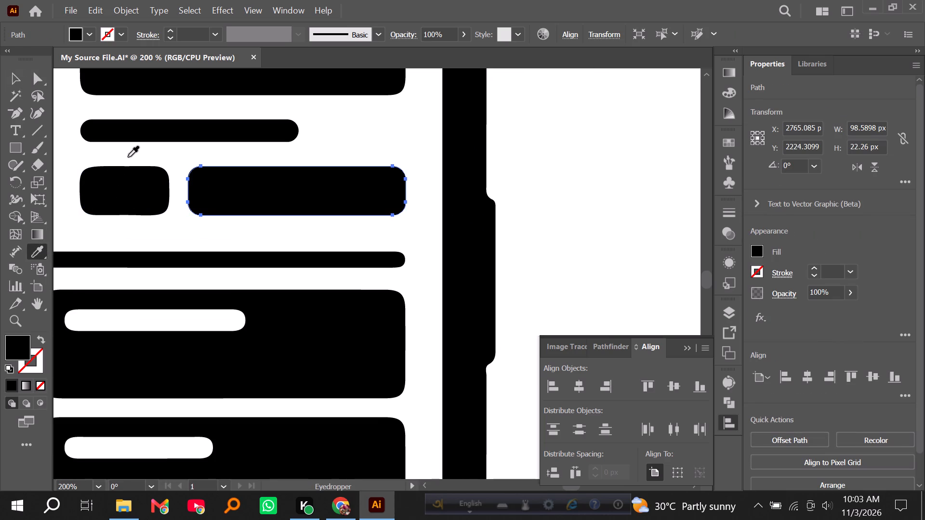
{"action": "left_click", "coordinate": [156, 82]}
{"action": "left_click", "coordinate": [12, 81]}
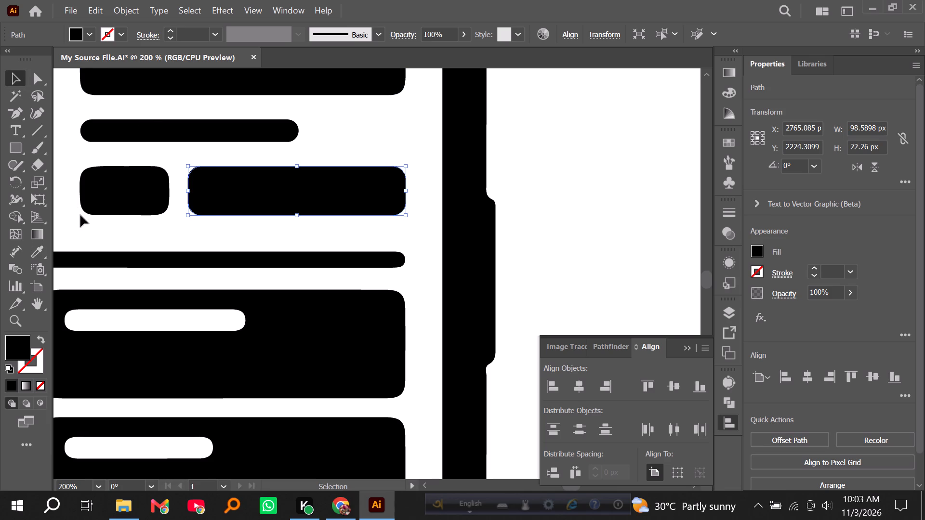
{"action": "double_click", "coordinate": [80, 218]}
Examine the phone's header bars, schedule blocks and checklist rows for shapes that still need replacing.
{"action": "scroll", "coordinate": [238, 254], "scroll_direction": "down", "scroll_amount": 2, "text": "alt"}
{"action": "scroll", "coordinate": [287, 291], "scroll_direction": "down", "scroll_amount": 1, "text": "alt"}
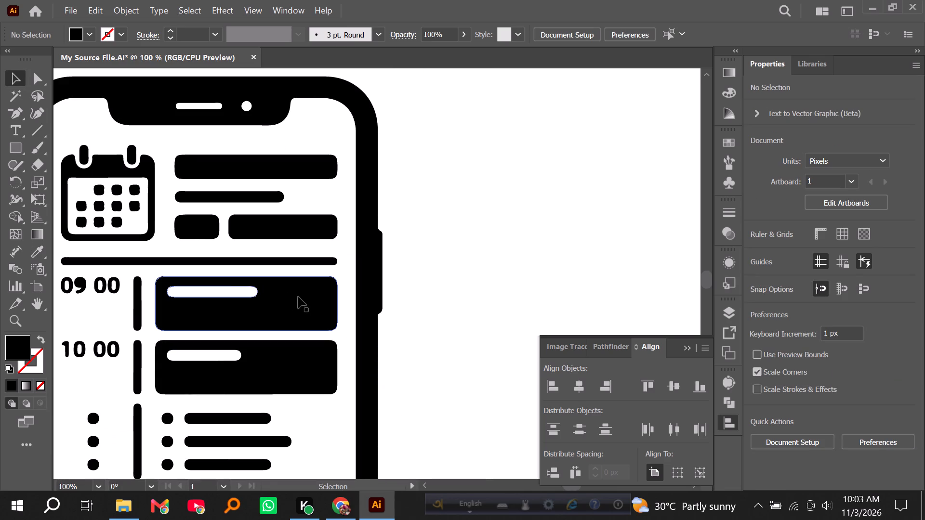
{"action": "scroll", "coordinate": [331, 315], "scroll_direction": "down", "scroll_amount": 2}
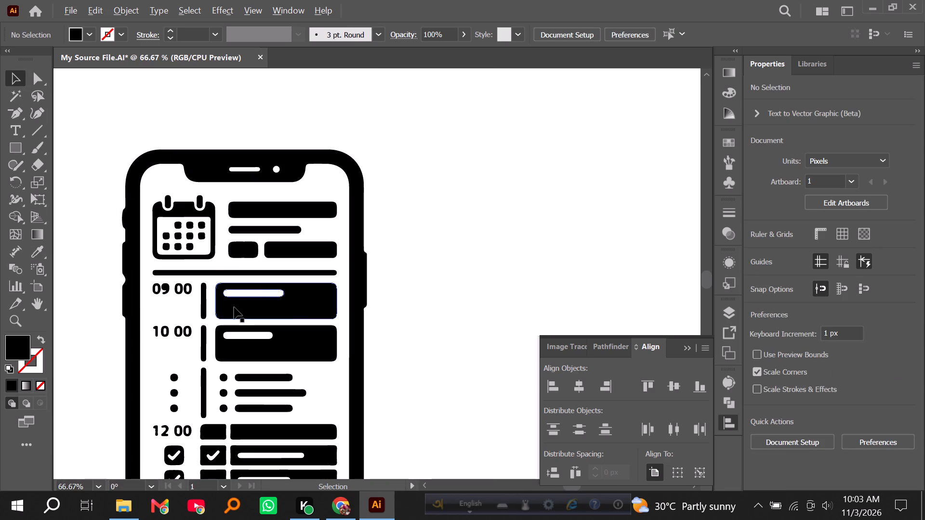
{"action": "scroll", "coordinate": [246, 382], "scroll_direction": "down", "scroll_amount": 1}
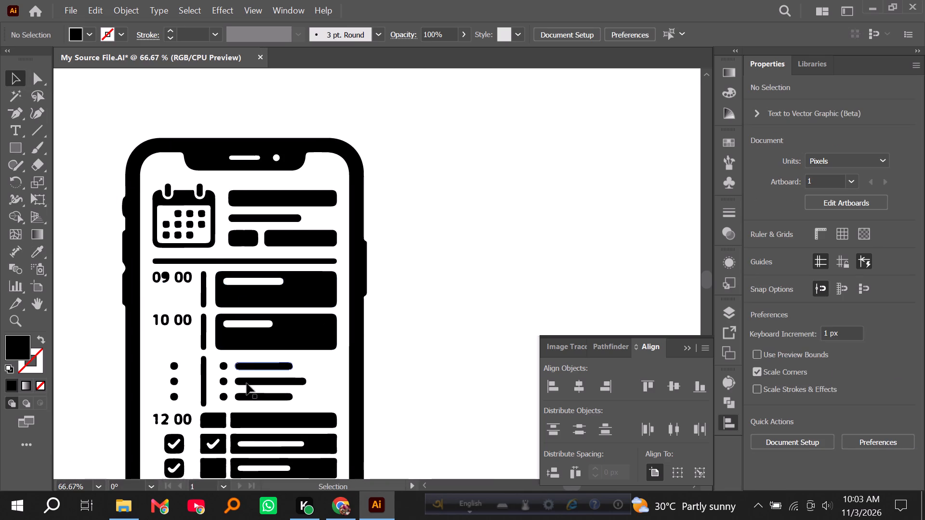
{"action": "scroll", "coordinate": [247, 383], "scroll_direction": "down", "scroll_amount": 9}
{"action": "scroll", "coordinate": [251, 378], "scroll_direction": "up", "scroll_amount": 4}
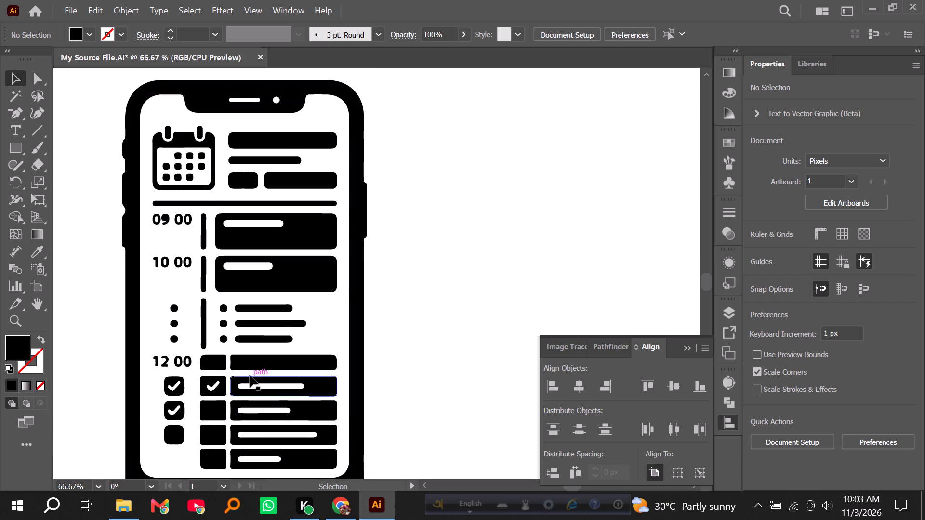
{"action": "scroll", "coordinate": [251, 374], "scroll_direction": "up", "scroll_amount": 1}
{"action": "scroll", "coordinate": [312, 137], "scroll_direction": "up", "scroll_amount": 5}
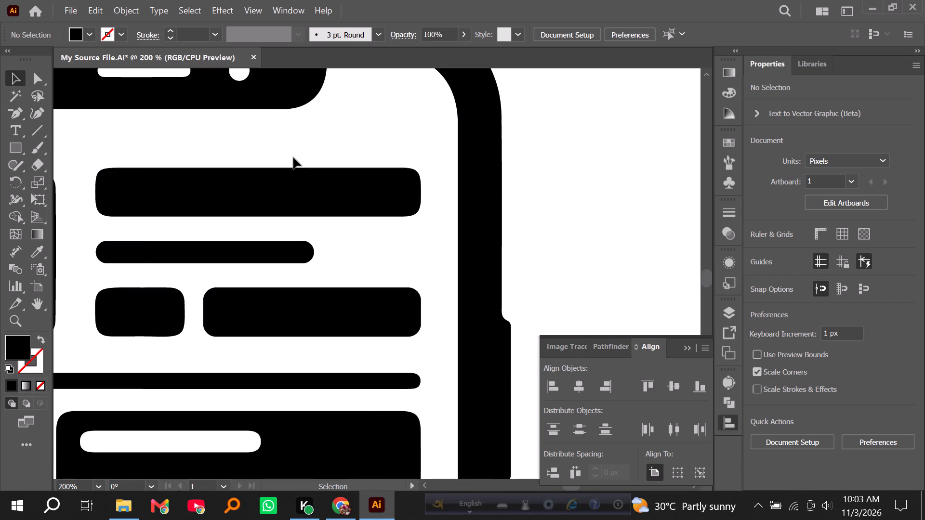
{"action": "scroll", "coordinate": [285, 188], "scroll_direction": "down", "scroll_amount": 2}
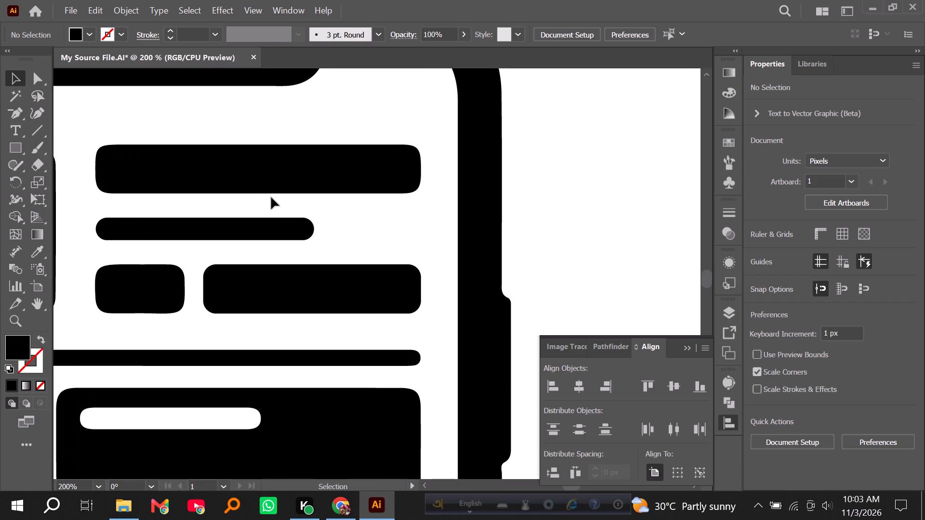
{"action": "scroll", "coordinate": [208, 183], "scroll_direction": "up", "scroll_amount": 1, "text": "alt"}
{"action": "scroll", "coordinate": [210, 183], "scroll_direction": "down", "scroll_amount": 2, "text": "alt"}
{"action": "scroll", "coordinate": [215, 185], "scroll_direction": "down", "scroll_amount": 5}
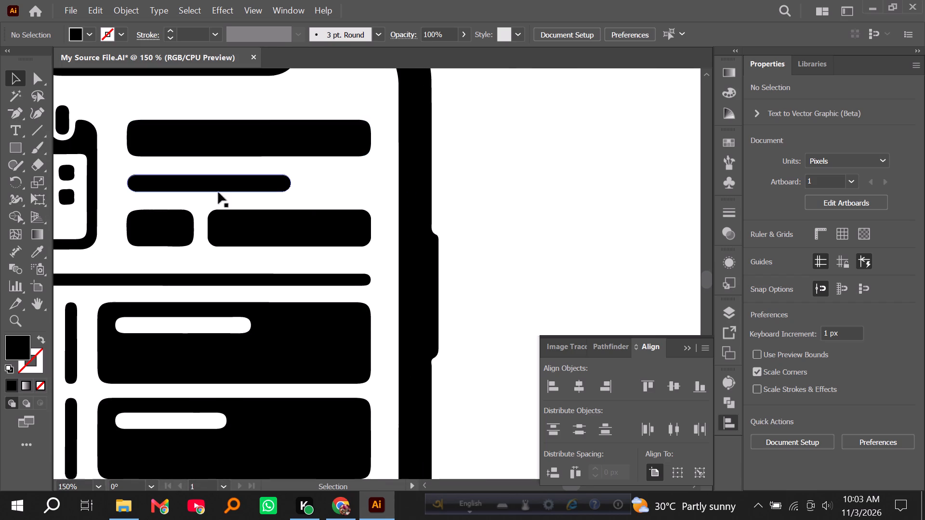
Draw a rectangle about 41 by 22 px over the small traced block beside the wide one.
{"action": "scroll", "coordinate": [218, 192], "scroll_direction": "down", "scroll_amount": 1}
{"action": "scroll", "coordinate": [152, 208], "scroll_direction": "up", "scroll_amount": 4, "text": "alt"}
{"action": "scroll", "coordinate": [205, 209], "scroll_direction": "down", "scroll_amount": 1, "text": "alt"}
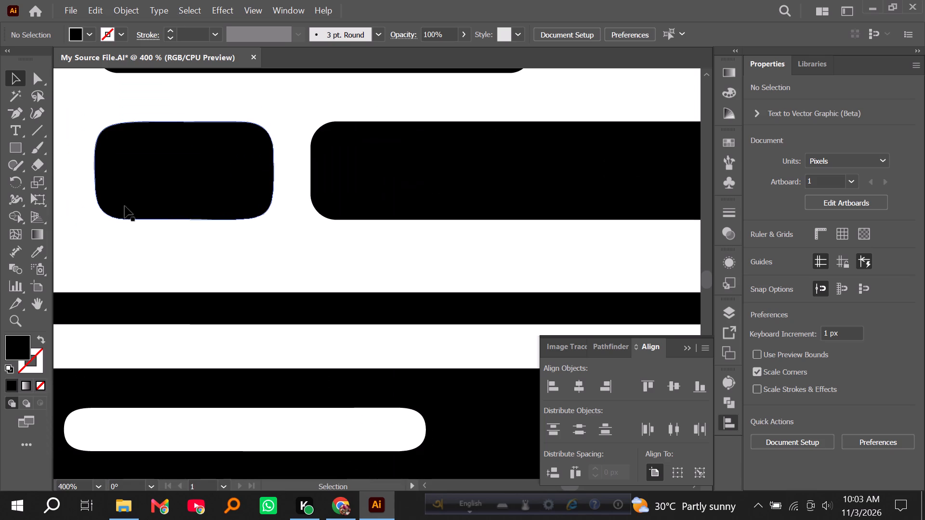
{"action": "scroll", "coordinate": [106, 198], "scroll_direction": "up", "scroll_amount": 1, "text": "alt"}
{"action": "scroll", "coordinate": [106, 201], "scroll_direction": "up", "scroll_amount": 4}
{"action": "left_click", "coordinate": [112, 202]}
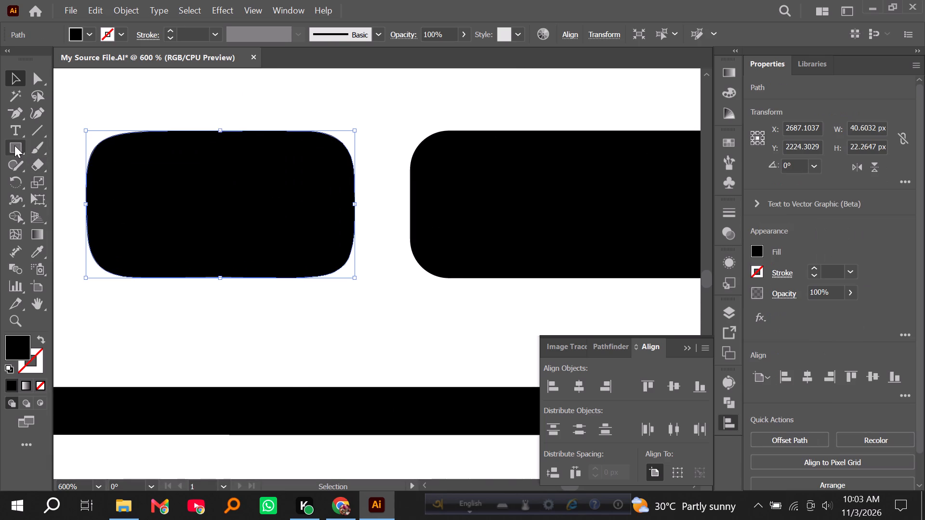
{"action": "left_click", "coordinate": [14, 145]}
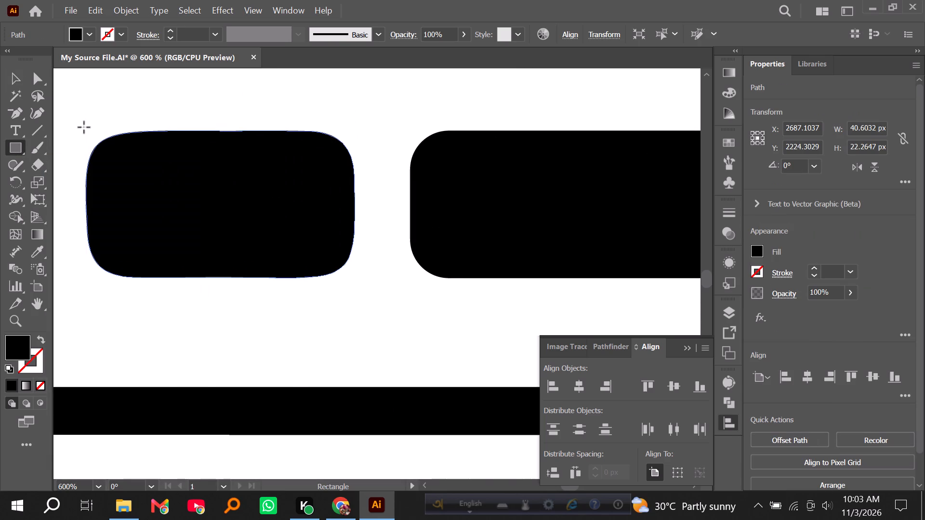
{"action": "left_click_drag", "start_coordinate": [86, 130], "coordinate": [298, 247]}
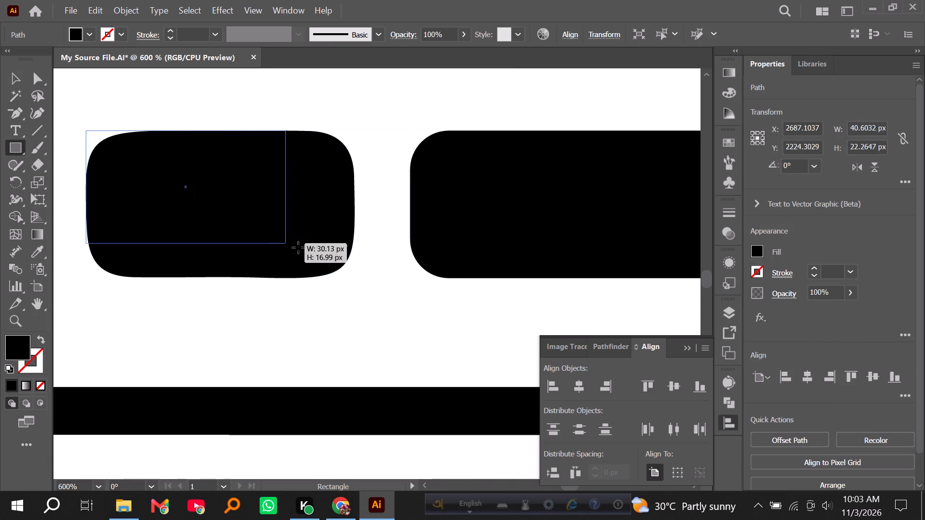
{"action": "left_click_drag", "start_coordinate": [298, 247], "coordinate": [353, 278]}
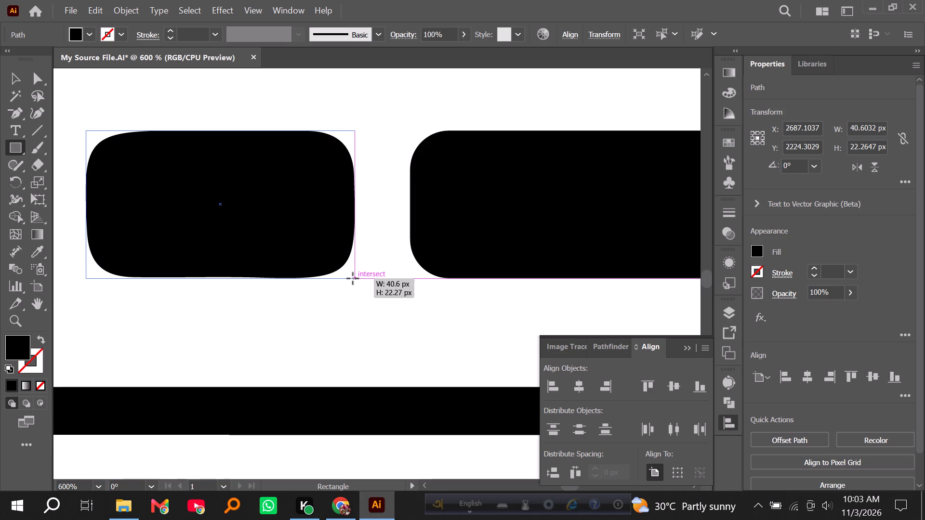
{"action": "left_click_drag", "start_coordinate": [353, 278], "coordinate": [355, 276]}
{"action": "left_click", "coordinate": [12, 77]}
{"action": "left_click", "coordinate": [72, 85]}
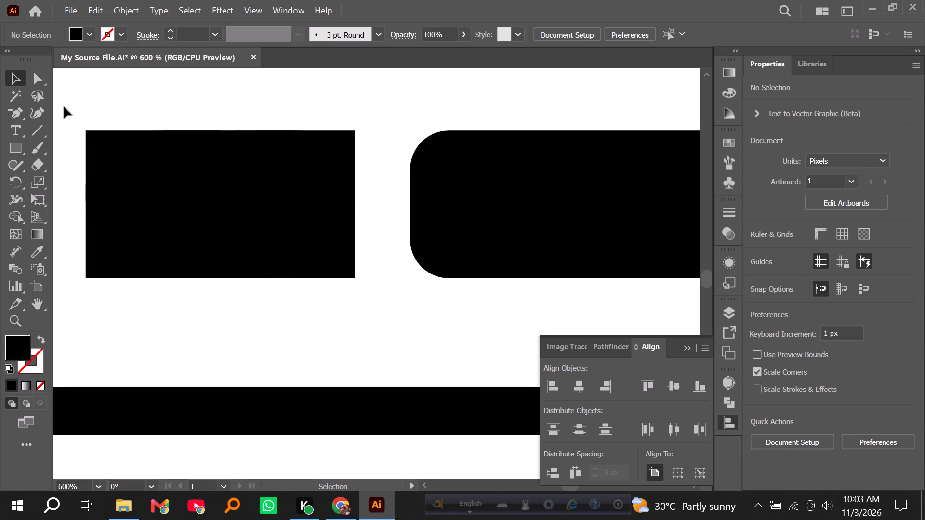
Delete the uneven small traced block lying beneath the new rectangle.
{"action": "left_click", "coordinate": [108, 156]}
{"action": "left_click_drag", "start_coordinate": [110, 104], "coordinate": [166, 191]}
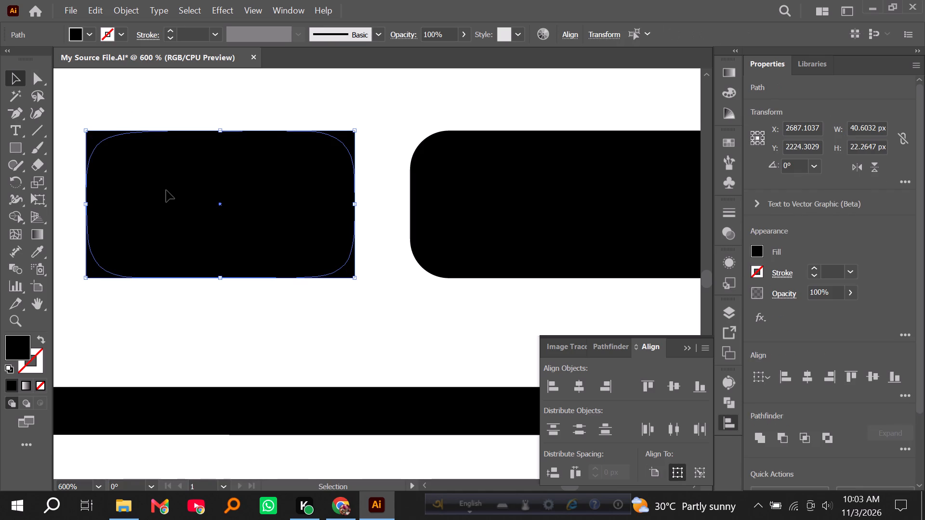
{"action": "left_click", "coordinate": [91, 141], "text": "shift"}
{"action": "key", "text": "Delete"}
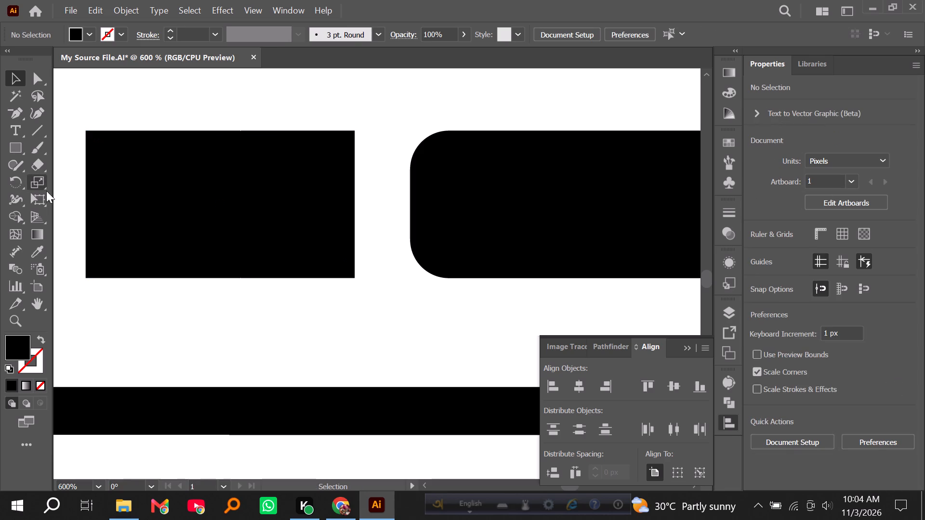
Convert the small rectangle into a plain path with the Shape Builder.
{"action": "left_click", "coordinate": [108, 195]}
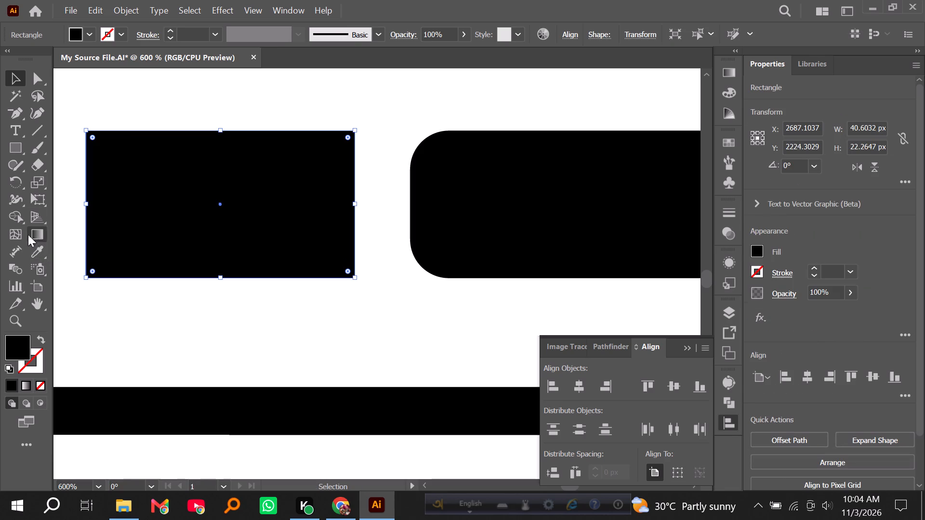
{"action": "left_click", "coordinate": [16, 215]}
{"action": "left_click", "coordinate": [125, 212]}
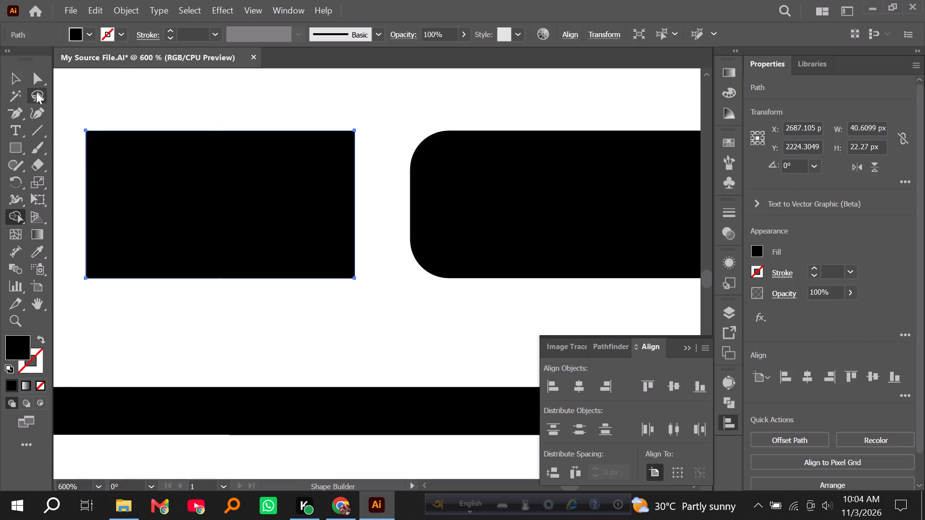
{"action": "left_click", "coordinate": [15, 82]}
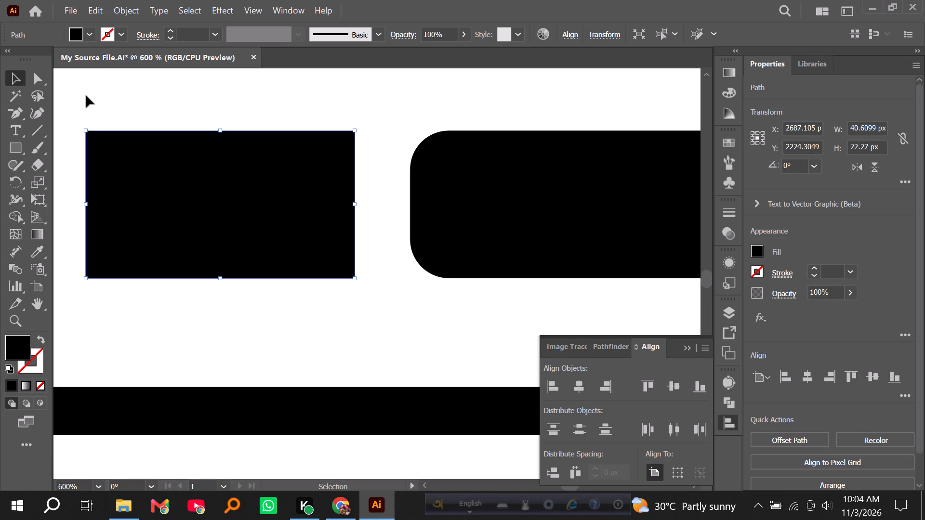
Round all four corners of the small rectangle evenly, similar to the neighbouring wide block.
{"action": "left_click", "coordinate": [43, 84]}
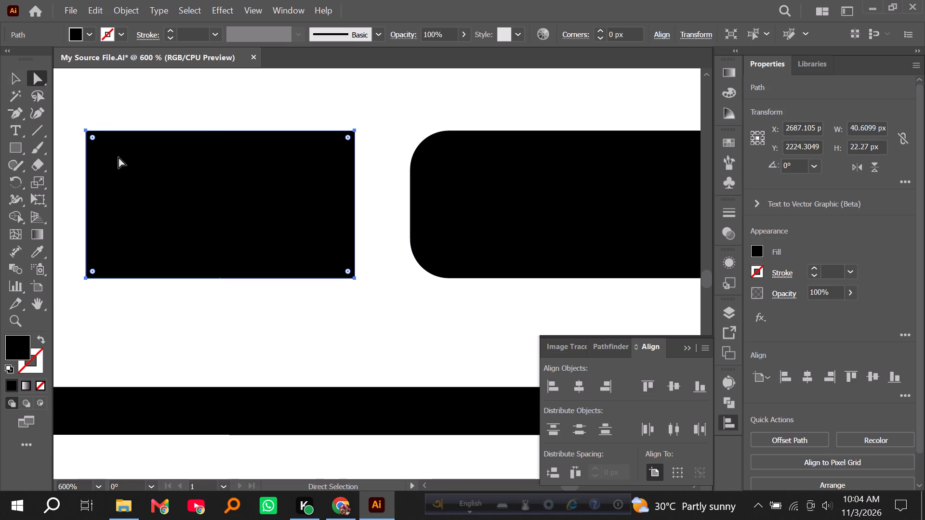
{"action": "left_click_drag", "start_coordinate": [92, 140], "coordinate": [120, 165]}
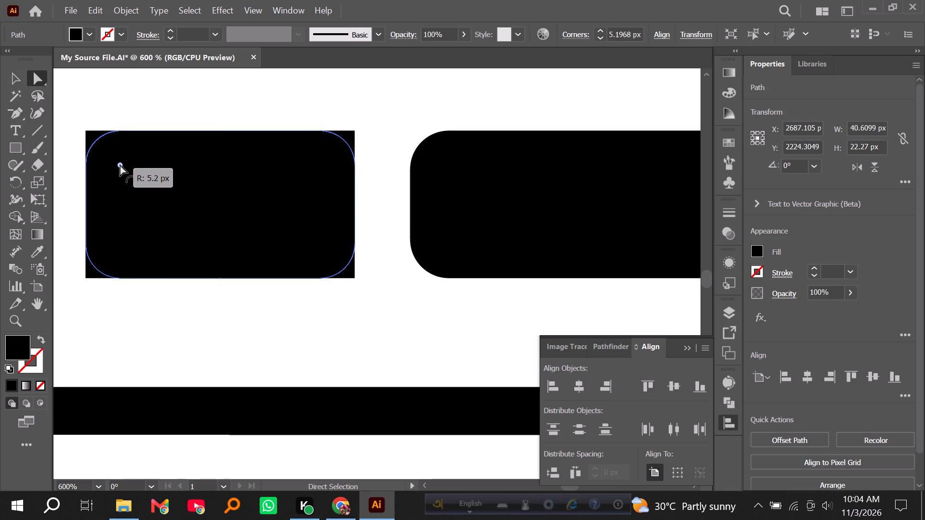
{"action": "left_click_drag", "start_coordinate": [120, 165], "coordinate": [110, 162]}
{"action": "left_click", "coordinate": [13, 79]}
{"action": "left_click", "coordinate": [106, 91]}
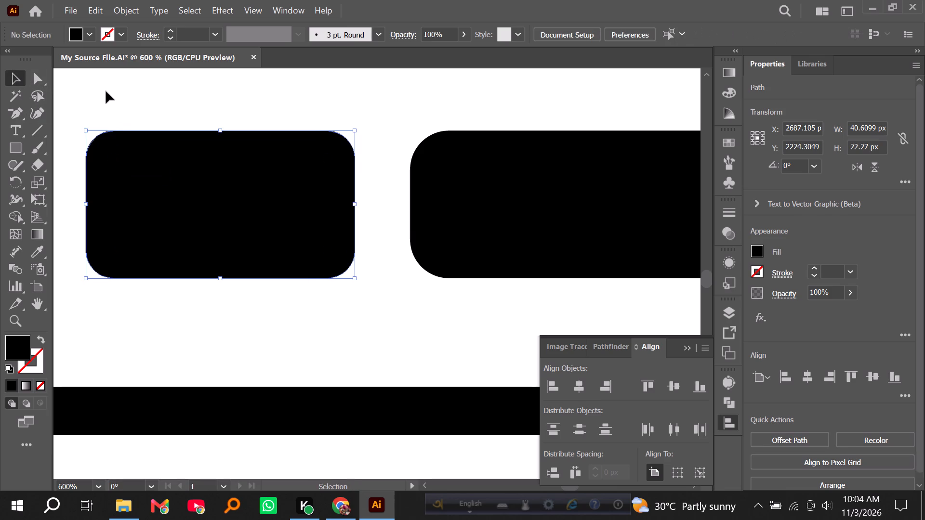
{"action": "scroll", "coordinate": [156, 201], "scroll_direction": "down", "scroll_amount": 1}
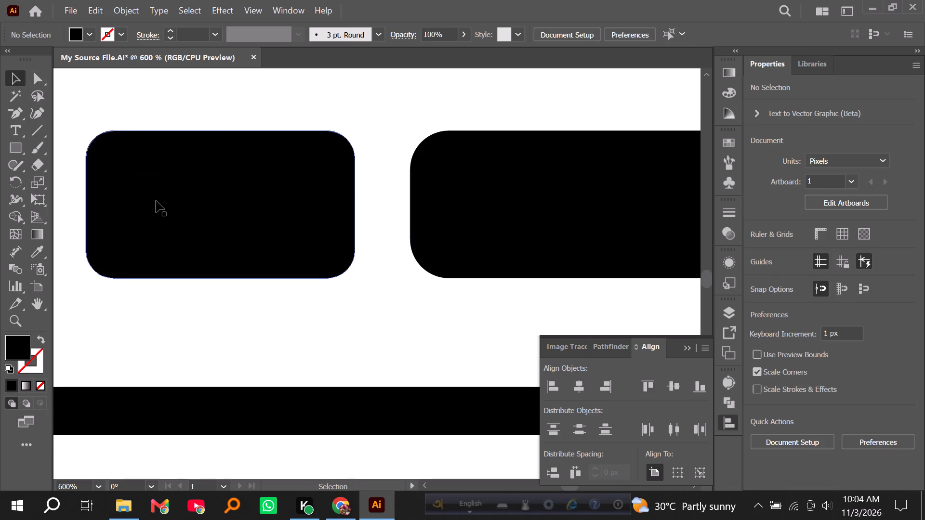
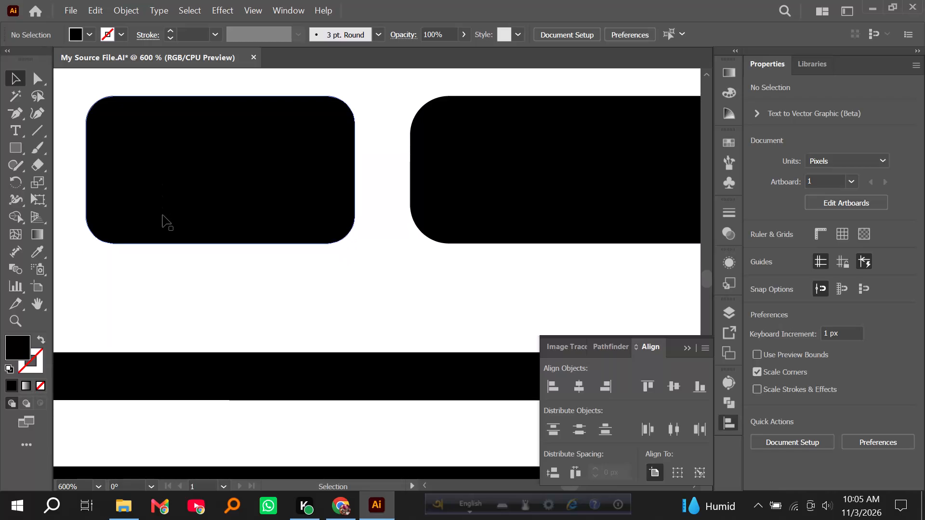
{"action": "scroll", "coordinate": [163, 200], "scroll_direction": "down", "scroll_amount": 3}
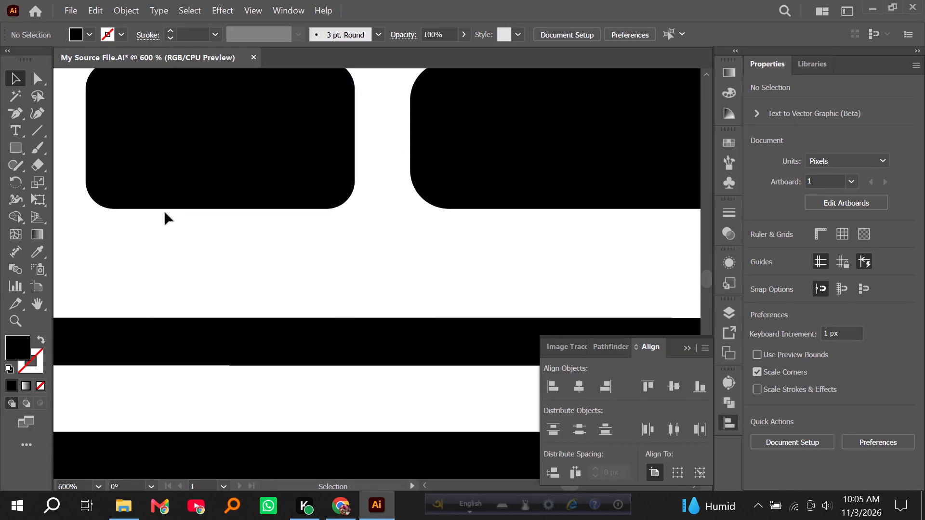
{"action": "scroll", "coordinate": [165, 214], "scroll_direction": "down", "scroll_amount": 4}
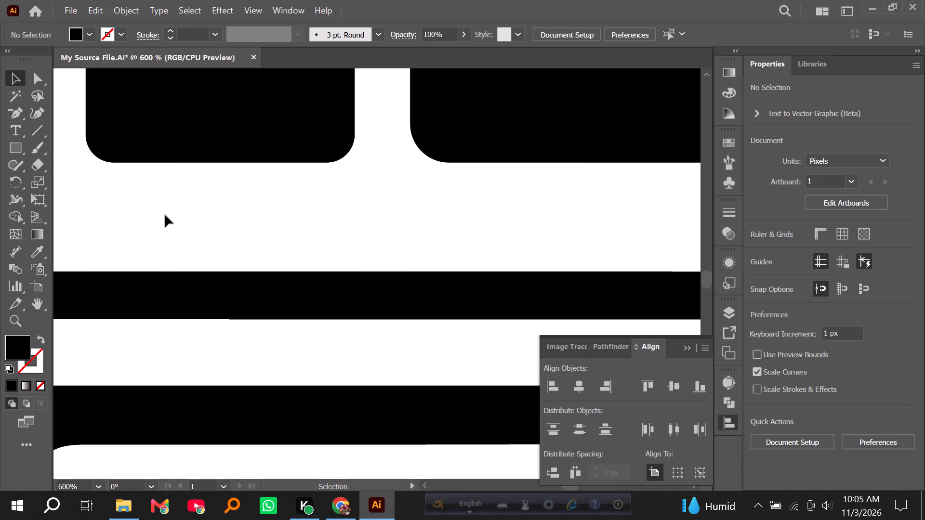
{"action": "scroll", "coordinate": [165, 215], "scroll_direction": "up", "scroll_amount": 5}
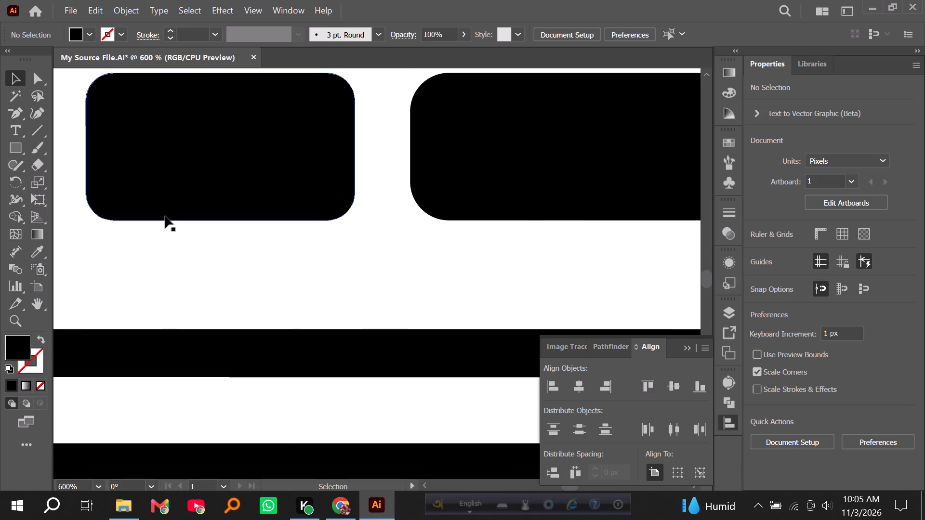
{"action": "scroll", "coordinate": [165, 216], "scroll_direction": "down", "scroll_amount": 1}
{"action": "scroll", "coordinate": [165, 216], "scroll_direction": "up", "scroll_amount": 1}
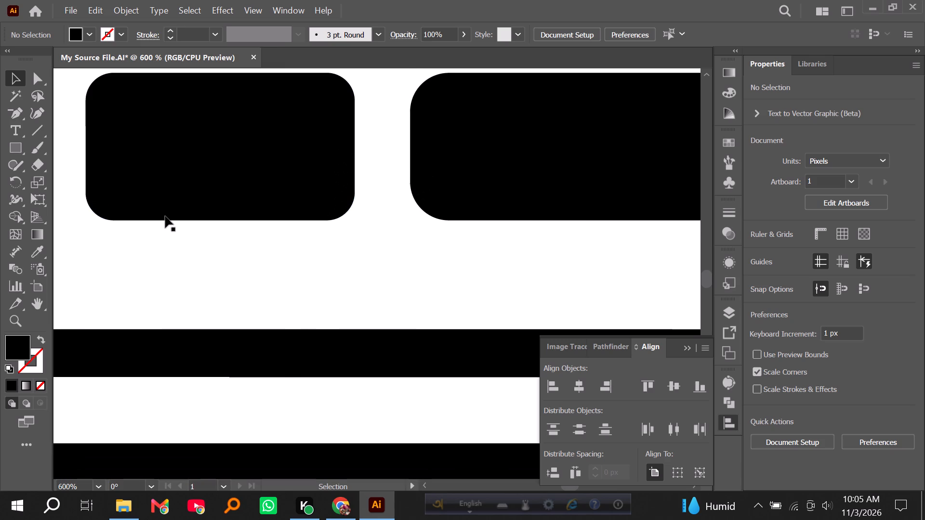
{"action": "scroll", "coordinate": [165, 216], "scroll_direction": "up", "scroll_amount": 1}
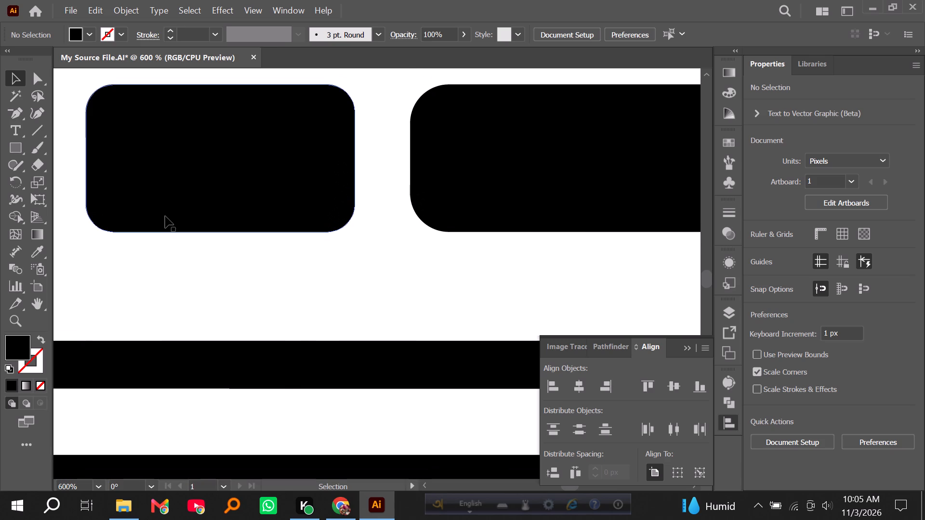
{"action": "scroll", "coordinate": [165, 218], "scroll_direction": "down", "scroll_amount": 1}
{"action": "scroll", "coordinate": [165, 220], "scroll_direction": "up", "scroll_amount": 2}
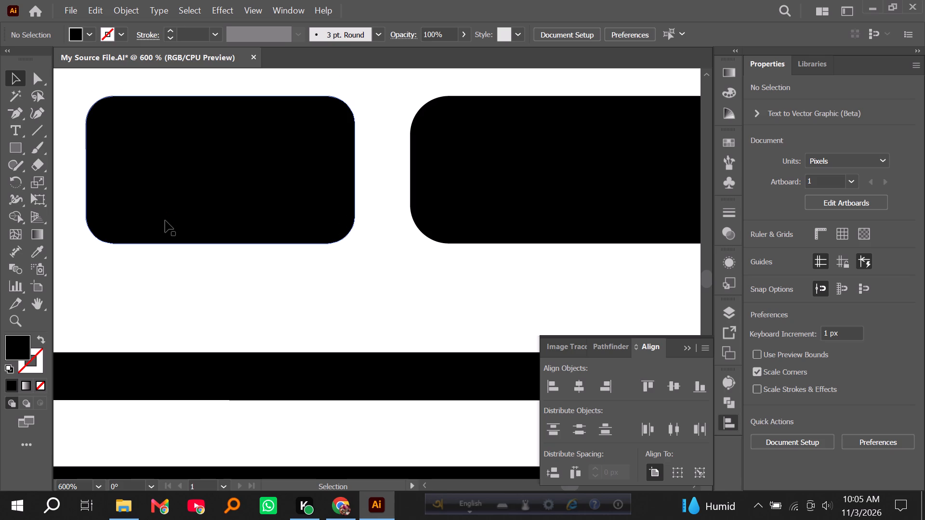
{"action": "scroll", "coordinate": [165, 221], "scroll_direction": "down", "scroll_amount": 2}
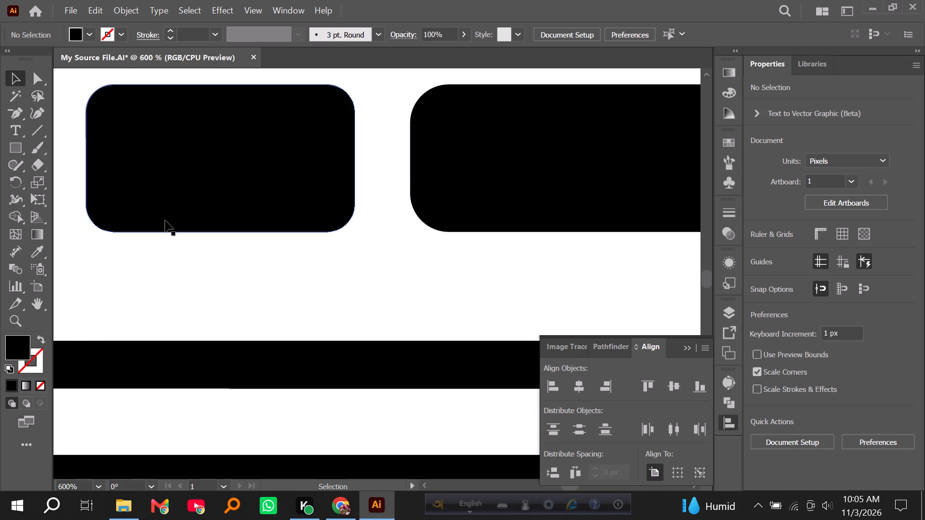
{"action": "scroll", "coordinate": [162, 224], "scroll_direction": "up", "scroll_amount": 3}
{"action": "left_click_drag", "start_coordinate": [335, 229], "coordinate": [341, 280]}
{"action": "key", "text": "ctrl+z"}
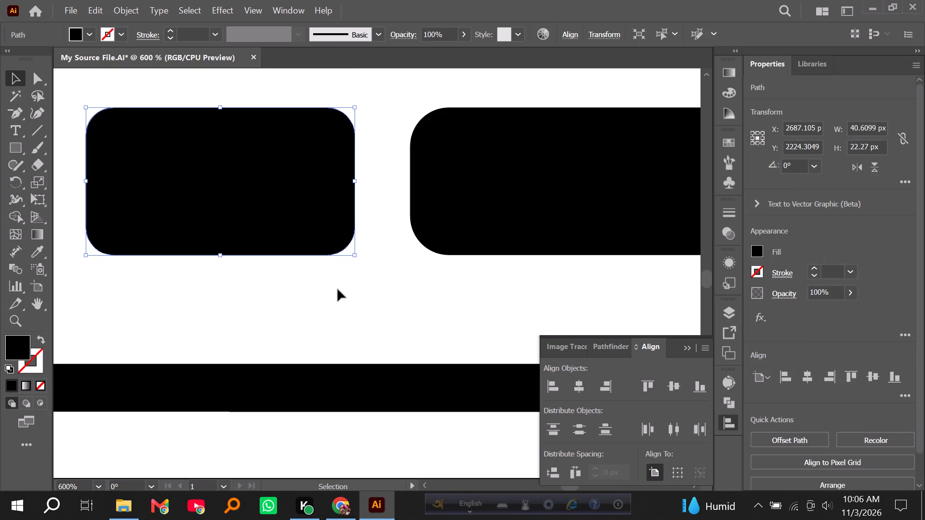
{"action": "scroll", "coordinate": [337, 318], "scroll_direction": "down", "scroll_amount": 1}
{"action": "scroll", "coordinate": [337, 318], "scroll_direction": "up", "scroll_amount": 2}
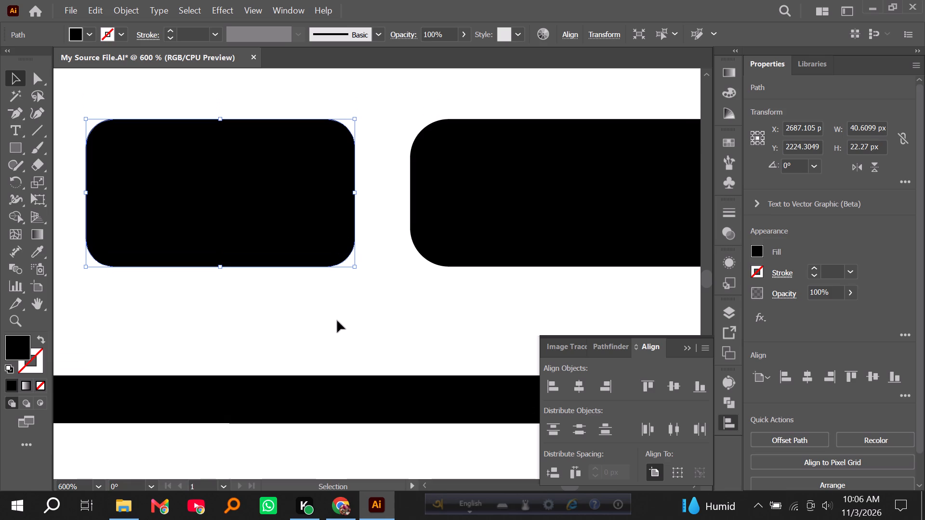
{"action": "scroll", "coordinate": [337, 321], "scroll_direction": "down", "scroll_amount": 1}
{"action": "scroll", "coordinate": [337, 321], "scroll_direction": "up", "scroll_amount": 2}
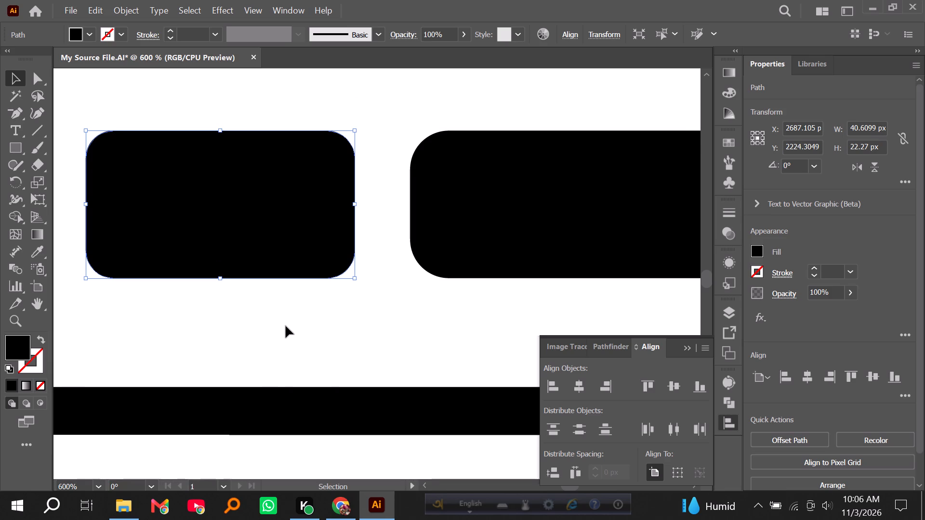
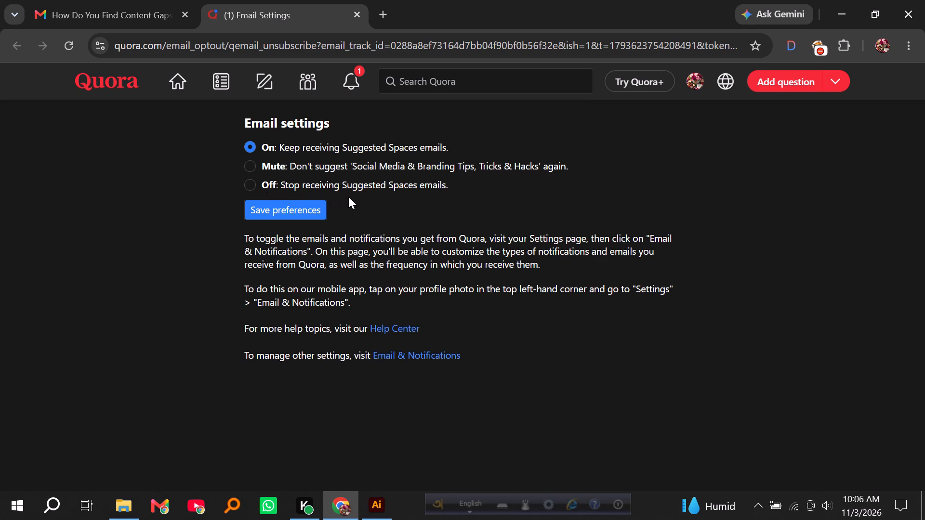
Turn off Suggested Spaces emails in the Quora email settings and save the preferences.
{"action": "left_click", "coordinate": [251, 182]}
{"action": "left_click", "coordinate": [266, 209]}
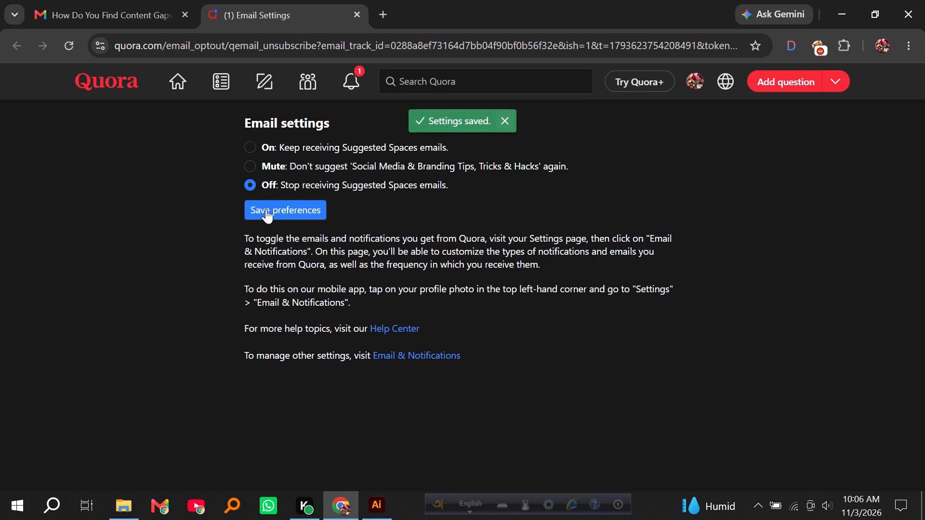
Look through all Quora notifications.
{"action": "left_click", "coordinate": [360, 77]}
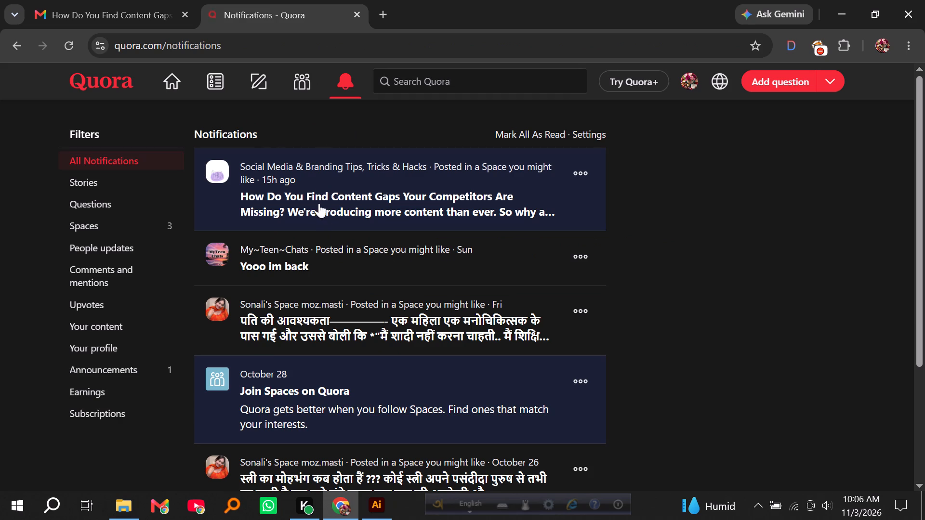
{"action": "scroll", "coordinate": [344, 260], "scroll_direction": "down", "scroll_amount": 1}
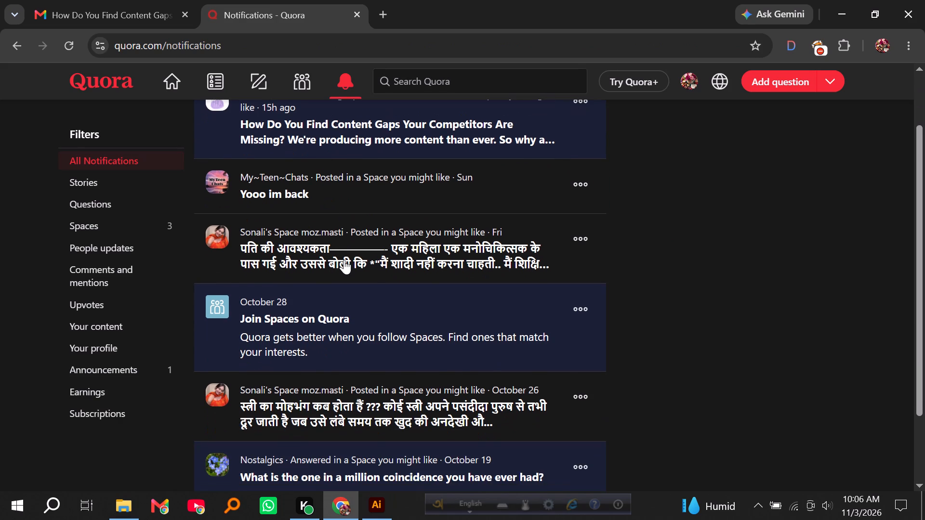
{"action": "scroll", "coordinate": [344, 260], "scroll_direction": "down", "scroll_amount": 9}
{"action": "scroll", "coordinate": [344, 260], "scroll_direction": "up", "scroll_amount": 10}
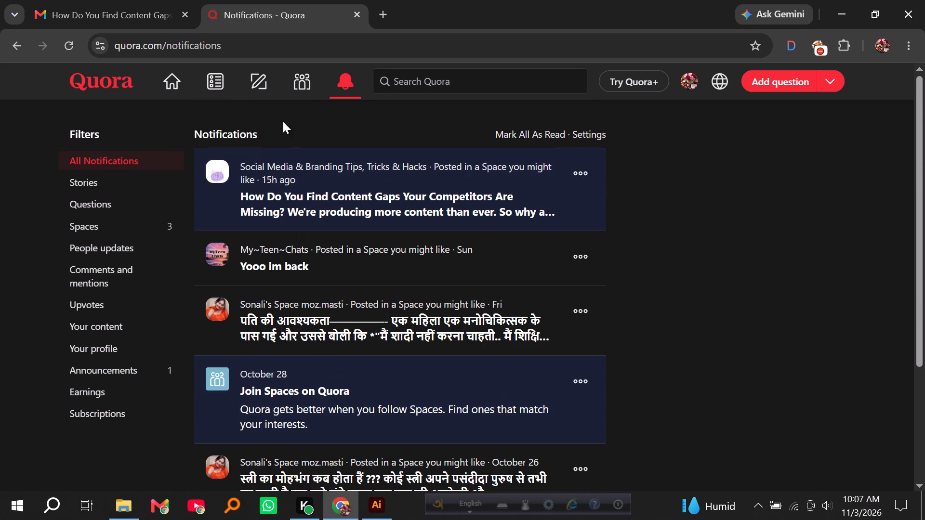
Browse the Quora home feed and expand the "What are the most satisfying screenshots?" answer to view its pictures.
{"action": "left_click", "coordinate": [173, 86]}
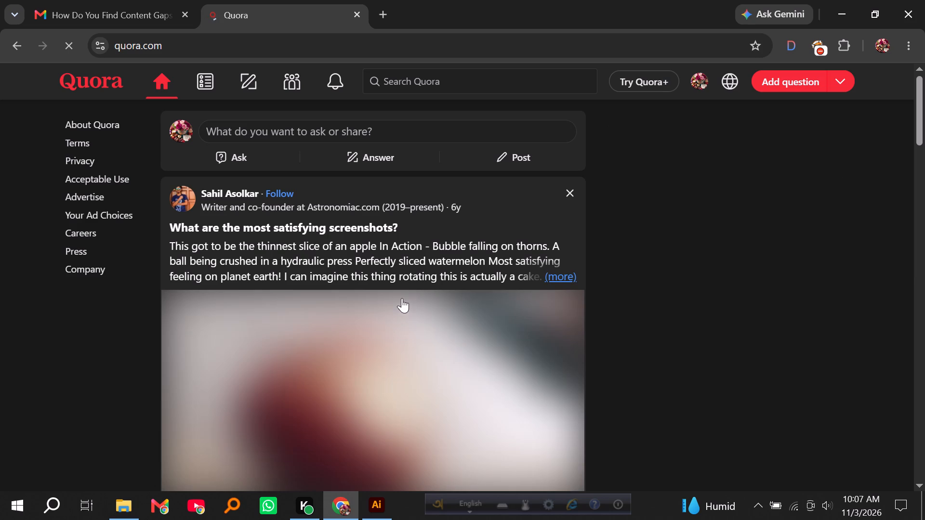
{"action": "scroll", "coordinate": [420, 267], "scroll_direction": "down", "scroll_amount": 3}
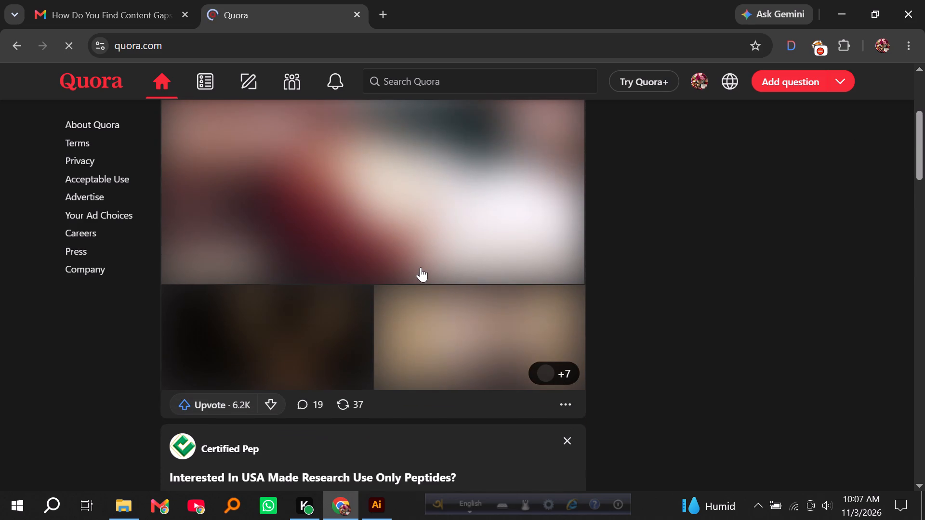
{"action": "scroll", "coordinate": [421, 267], "scroll_direction": "up", "scroll_amount": 1}
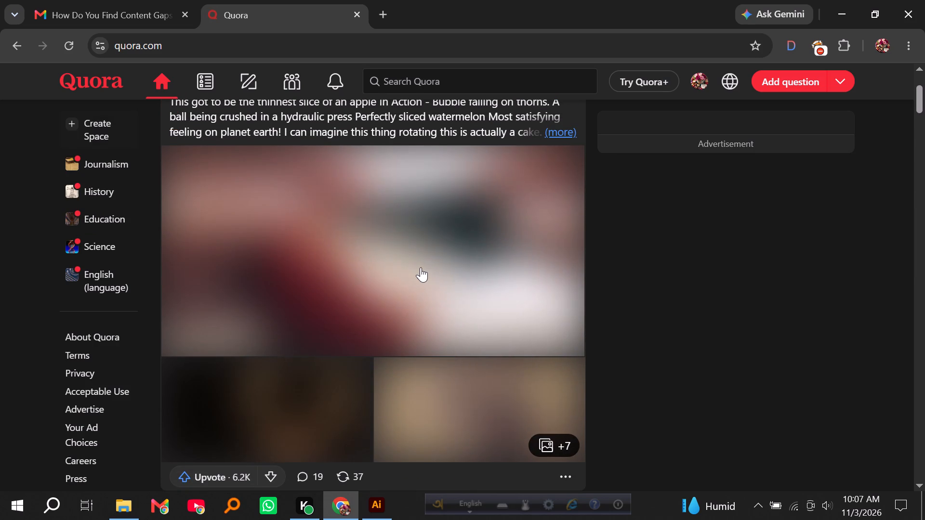
{"action": "left_click", "coordinate": [421, 267]}
{"action": "scroll", "coordinate": [421, 268], "scroll_direction": "down", "scroll_amount": 8}
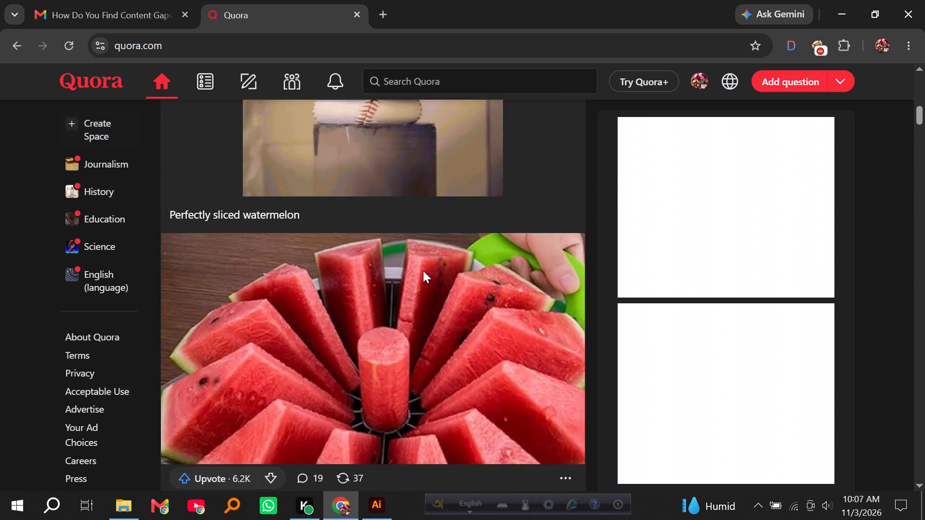
{"action": "scroll", "coordinate": [423, 271], "scroll_direction": "down", "scroll_amount": 6}
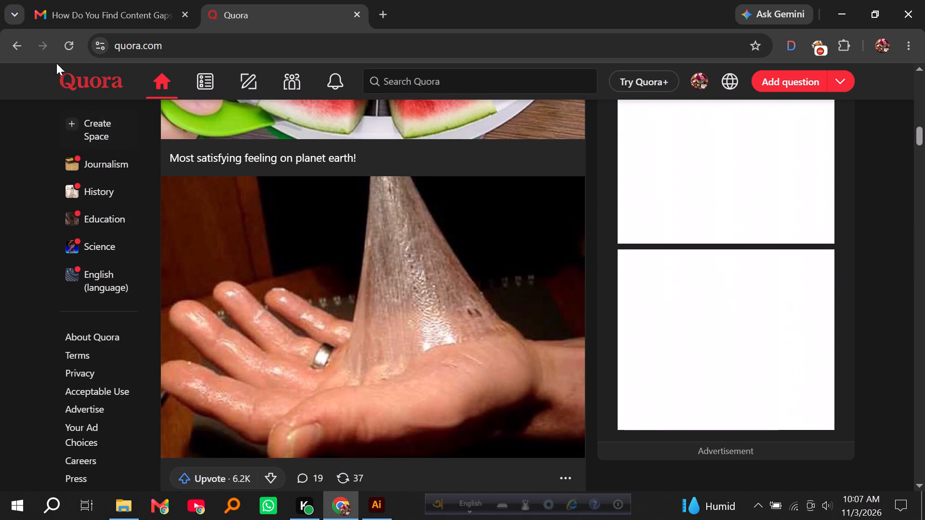
{"action": "scroll", "coordinate": [121, 116], "scroll_direction": "up", "scroll_amount": 6}
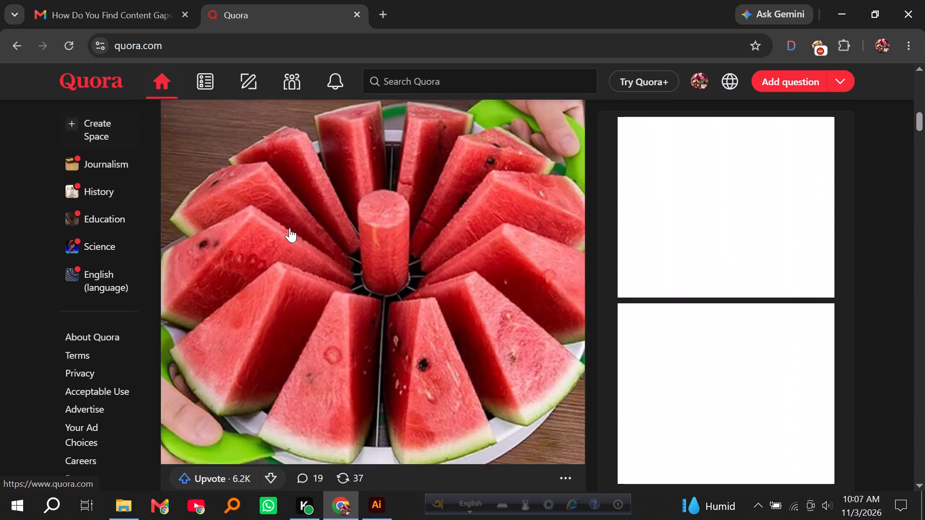
{"action": "scroll", "coordinate": [290, 228], "scroll_direction": "up", "scroll_amount": 18}
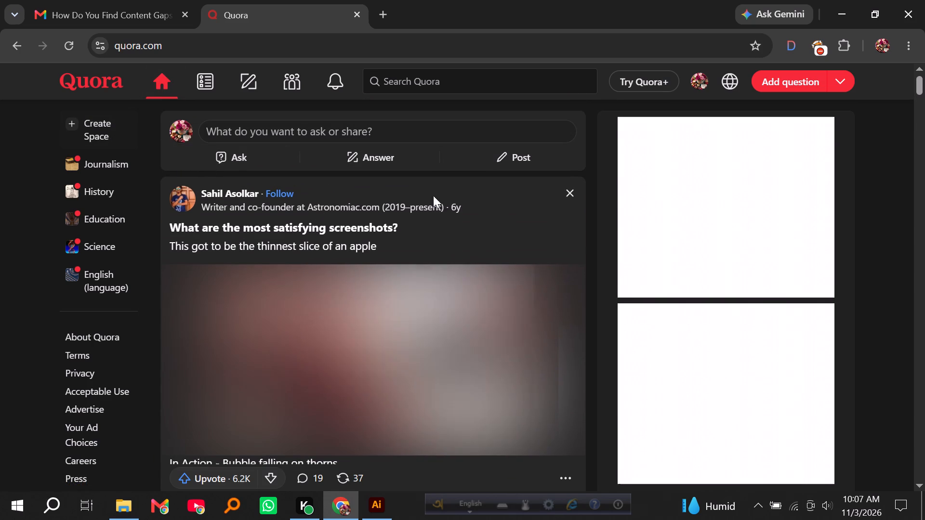
Hide the "What are the most satisfying screenshots?" answer from the Quora home feed.
{"action": "left_click", "coordinate": [568, 189]}
{"action": "scroll", "coordinate": [490, 257], "scroll_direction": "down", "scroll_amount": 12}
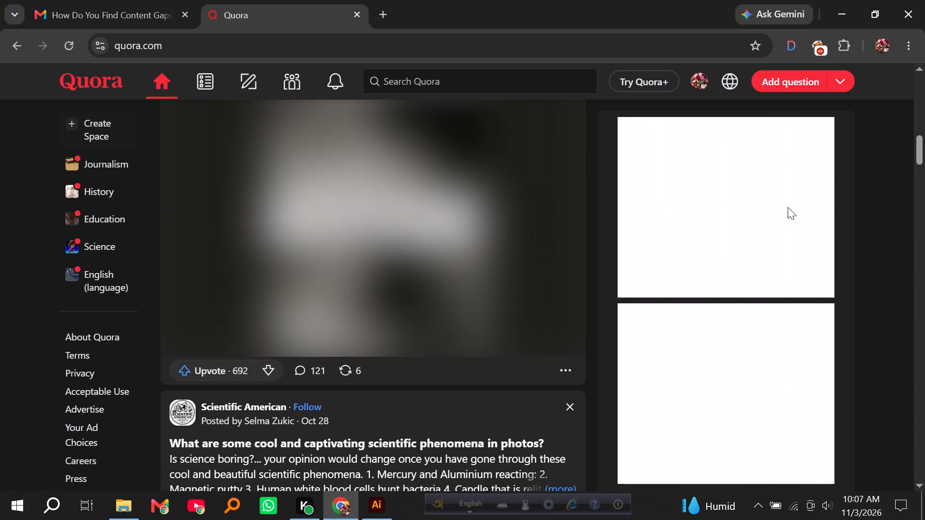
{"action": "left_click", "coordinate": [156, 85]}
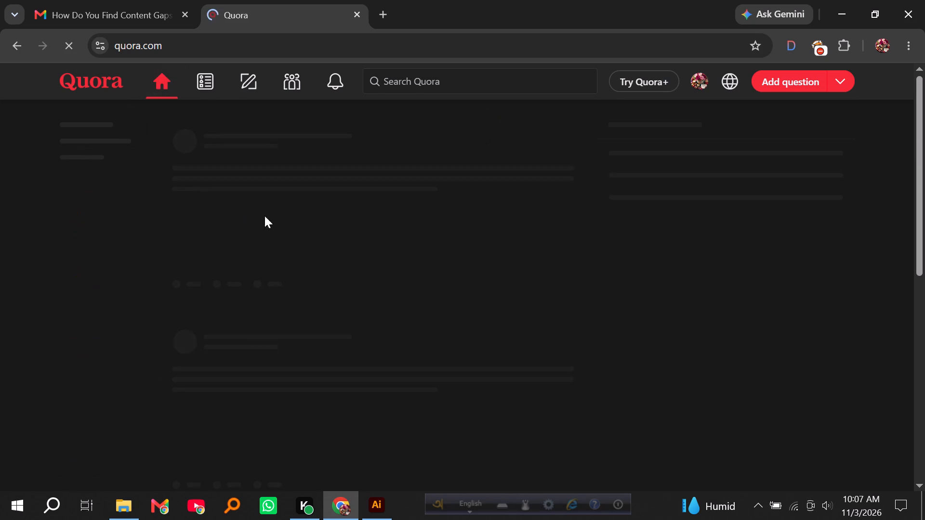
{"action": "scroll", "coordinate": [371, 238], "scroll_direction": "down", "scroll_amount": 12}
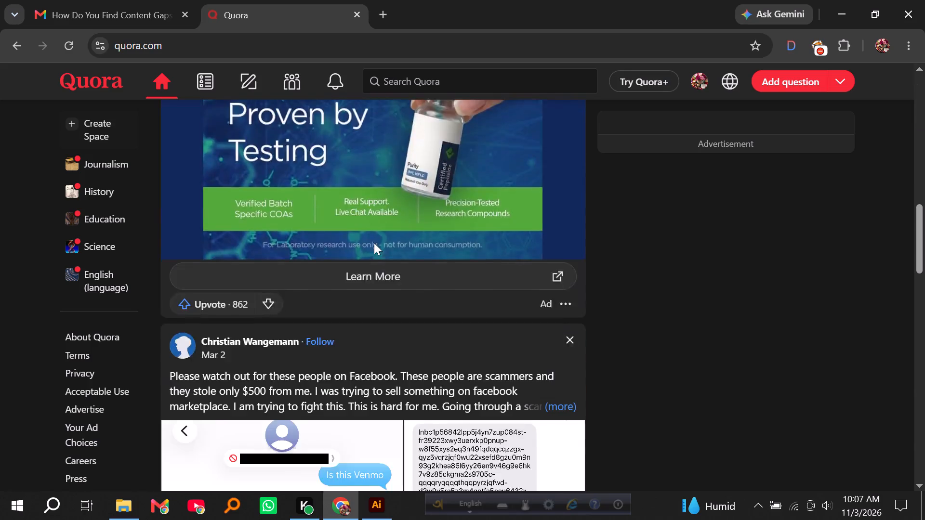
{"action": "scroll", "coordinate": [374, 243], "scroll_direction": "down", "scroll_amount": 20}
{"action": "scroll", "coordinate": [374, 243], "scroll_direction": "down", "scroll_amount": 18}
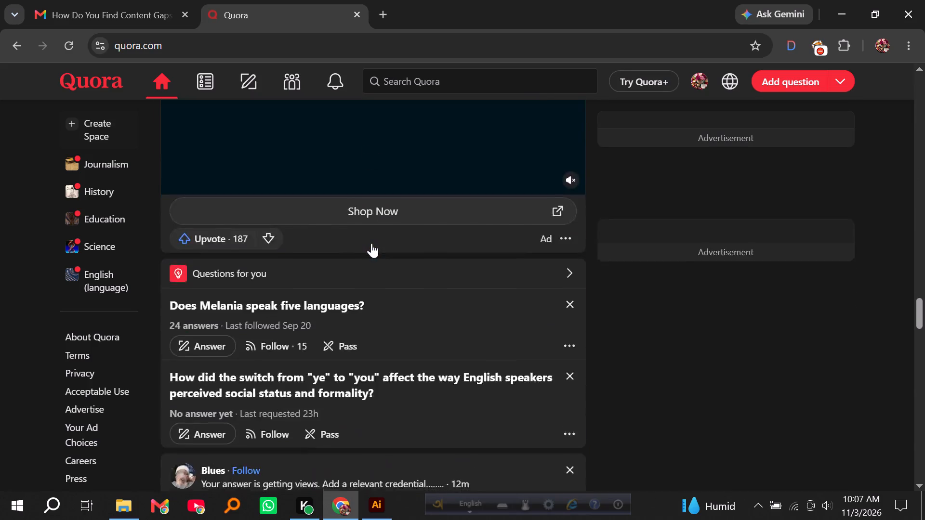
{"action": "scroll", "coordinate": [371, 243], "scroll_direction": "down", "scroll_amount": 20}
{"action": "scroll", "coordinate": [371, 243], "scroll_direction": "down", "scroll_amount": 8}
{"action": "scroll", "coordinate": [368, 240], "scroll_direction": "up", "scroll_amount": 5}
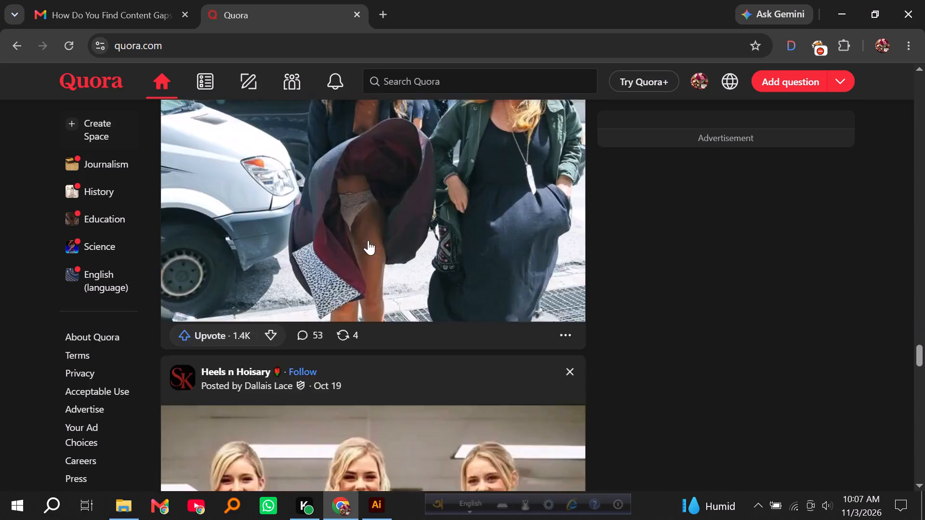
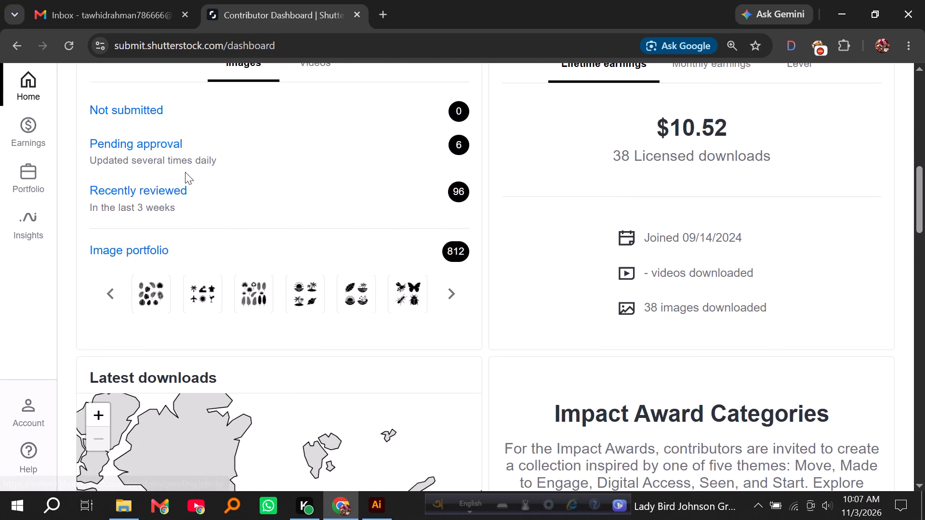
{"action": "scroll", "coordinate": [197, 173], "scroll_direction": "up", "scroll_amount": 4}
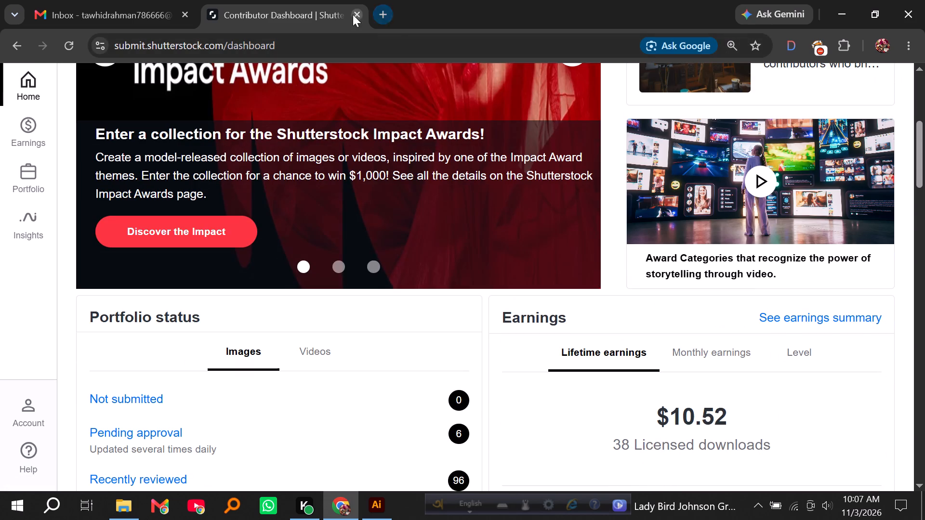
Search Google for "vecteezy contributor" in a new tab and open Vecteezy's Content Manager.
{"action": "left_click", "coordinate": [383, 15]}
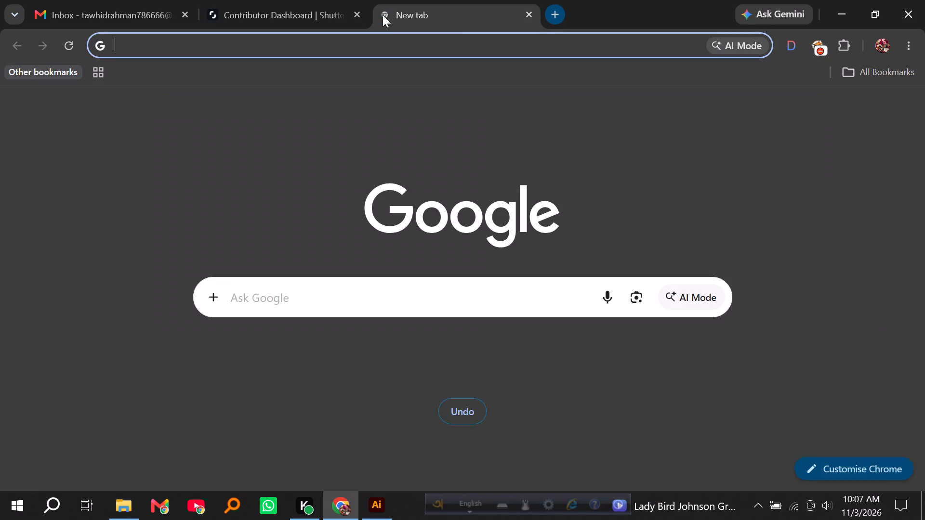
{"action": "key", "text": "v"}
{"action": "key", "text": "Return"}
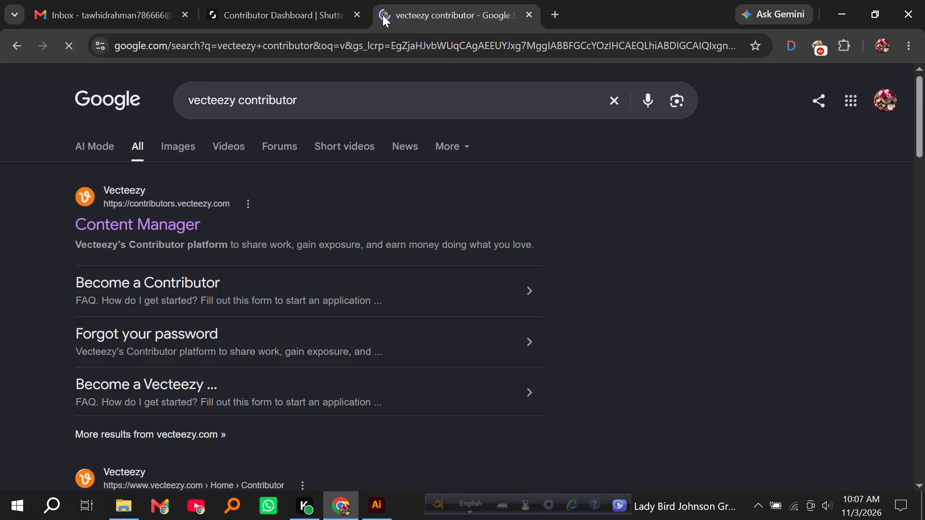
{"action": "left_click", "coordinate": [171, 226]}
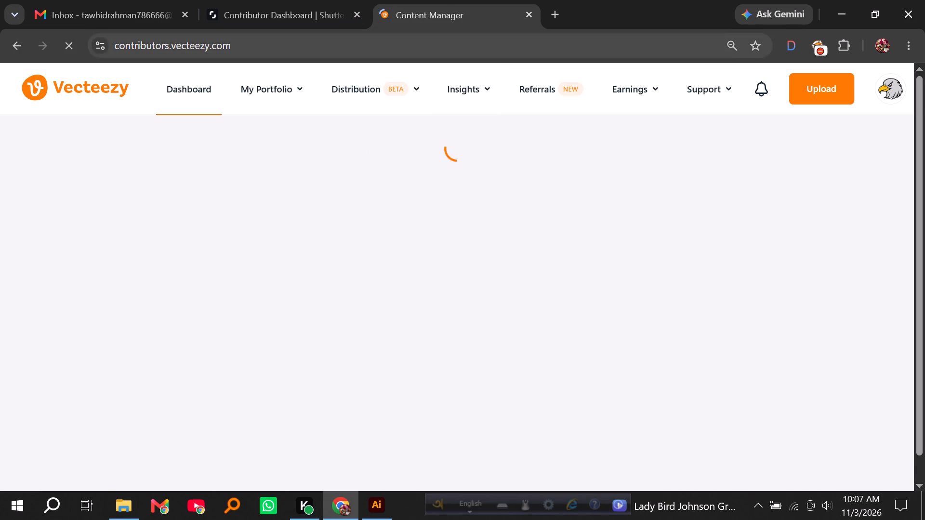
{"action": "scroll", "coordinate": [404, 135], "scroll_direction": "down", "scroll_amount": 4}
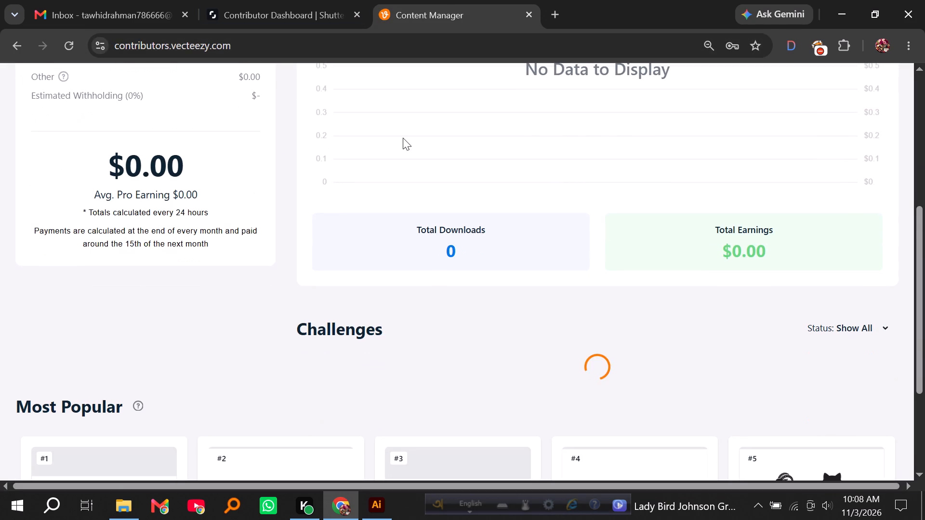
{"action": "scroll", "coordinate": [403, 138], "scroll_direction": "down", "scroll_amount": 2}
{"action": "scroll", "coordinate": [403, 138], "scroll_direction": "up", "scroll_amount": 4}
{"action": "scroll", "coordinate": [402, 140], "scroll_direction": "down", "scroll_amount": 3}
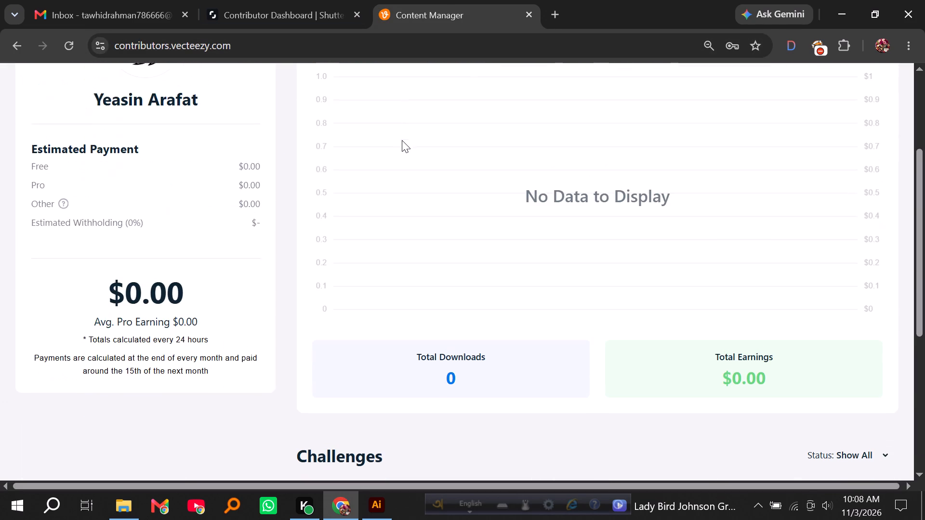
{"action": "scroll", "coordinate": [402, 140], "scroll_direction": "down", "scroll_amount": 2}
{"action": "scroll", "coordinate": [402, 140], "scroll_direction": "up", "scroll_amount": 14}
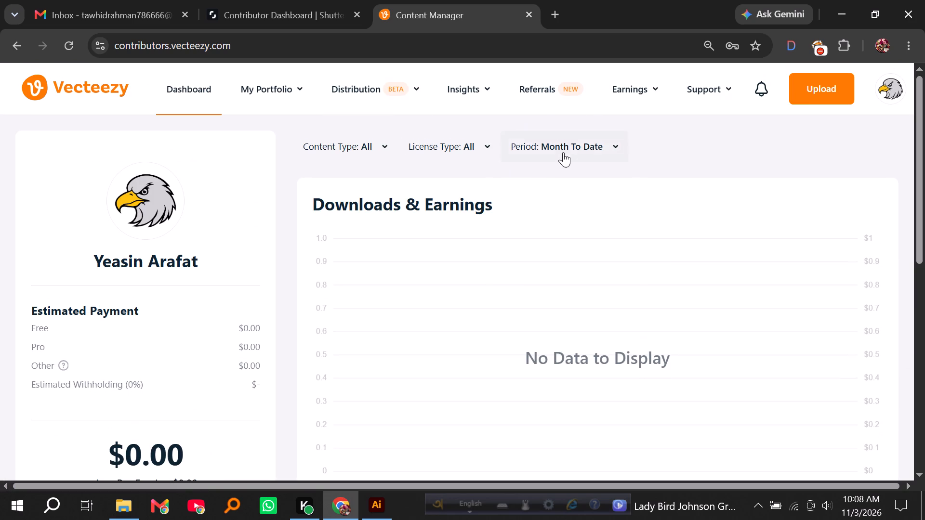
{"action": "left_click", "coordinate": [586, 144]}
{"action": "left_click", "coordinate": [536, 328]}
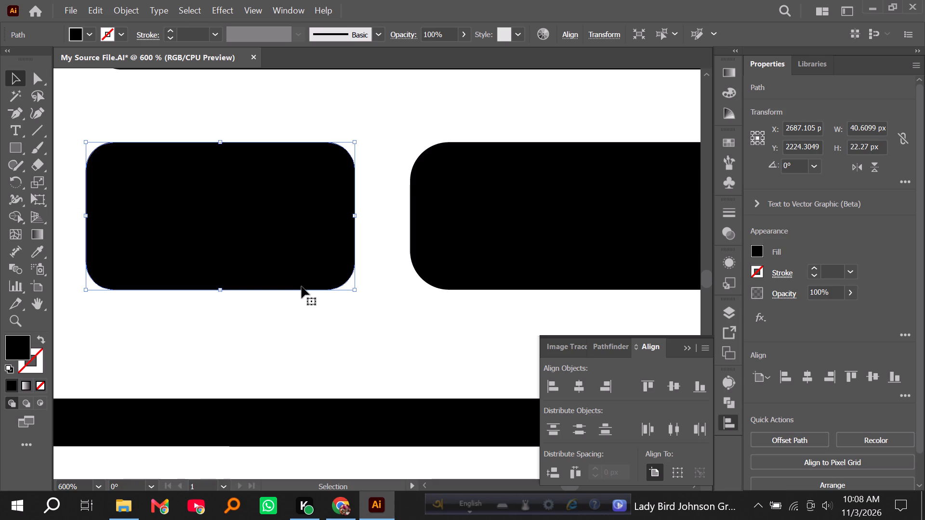
{"action": "scroll", "coordinate": [306, 291], "scroll_direction": "down", "scroll_amount": 2}
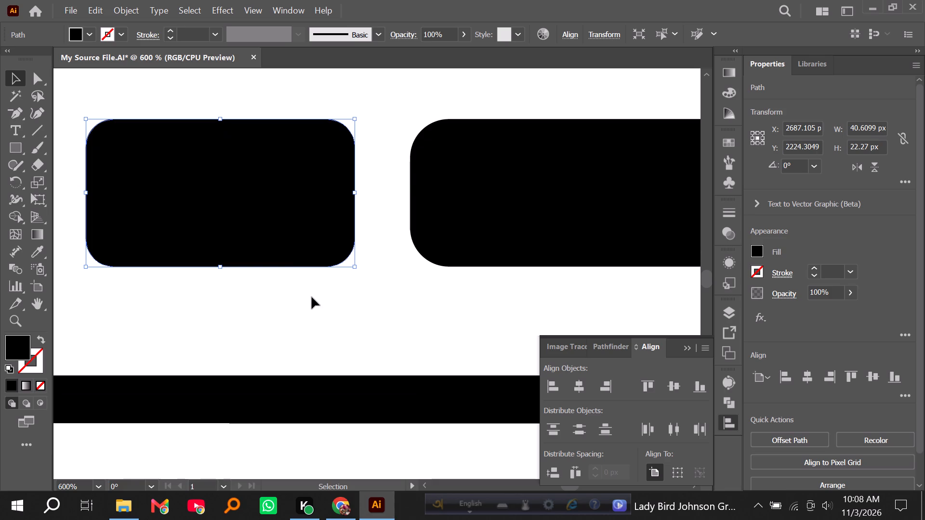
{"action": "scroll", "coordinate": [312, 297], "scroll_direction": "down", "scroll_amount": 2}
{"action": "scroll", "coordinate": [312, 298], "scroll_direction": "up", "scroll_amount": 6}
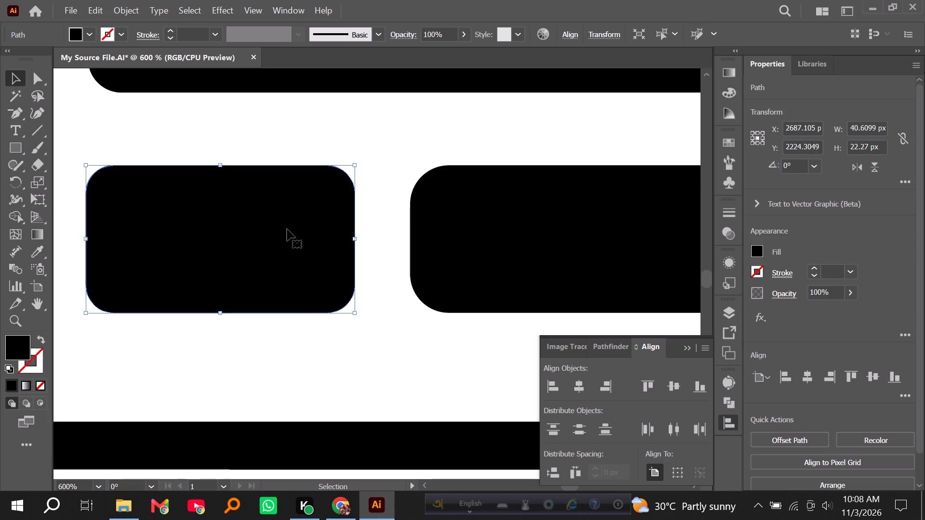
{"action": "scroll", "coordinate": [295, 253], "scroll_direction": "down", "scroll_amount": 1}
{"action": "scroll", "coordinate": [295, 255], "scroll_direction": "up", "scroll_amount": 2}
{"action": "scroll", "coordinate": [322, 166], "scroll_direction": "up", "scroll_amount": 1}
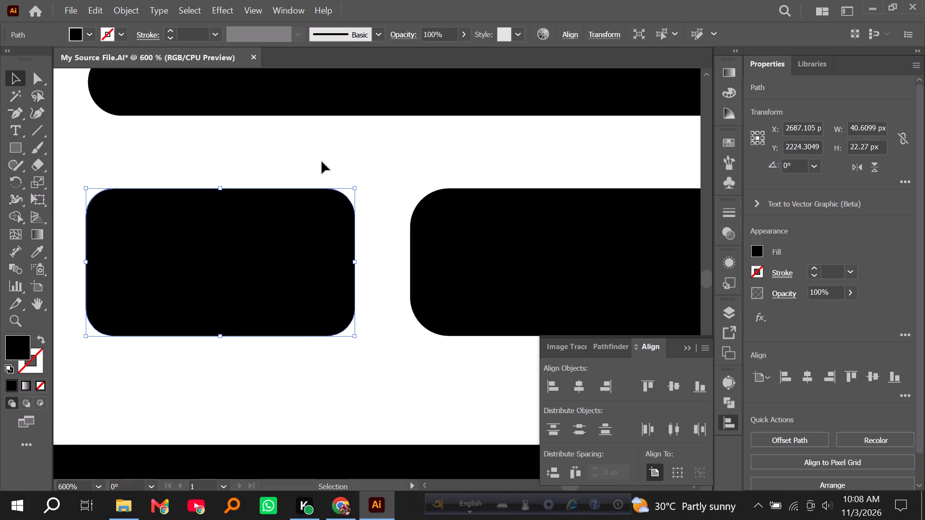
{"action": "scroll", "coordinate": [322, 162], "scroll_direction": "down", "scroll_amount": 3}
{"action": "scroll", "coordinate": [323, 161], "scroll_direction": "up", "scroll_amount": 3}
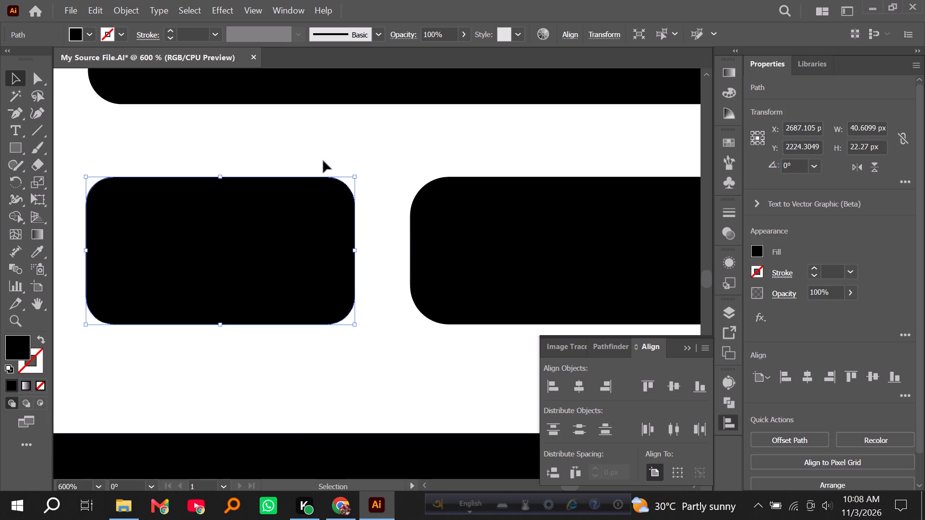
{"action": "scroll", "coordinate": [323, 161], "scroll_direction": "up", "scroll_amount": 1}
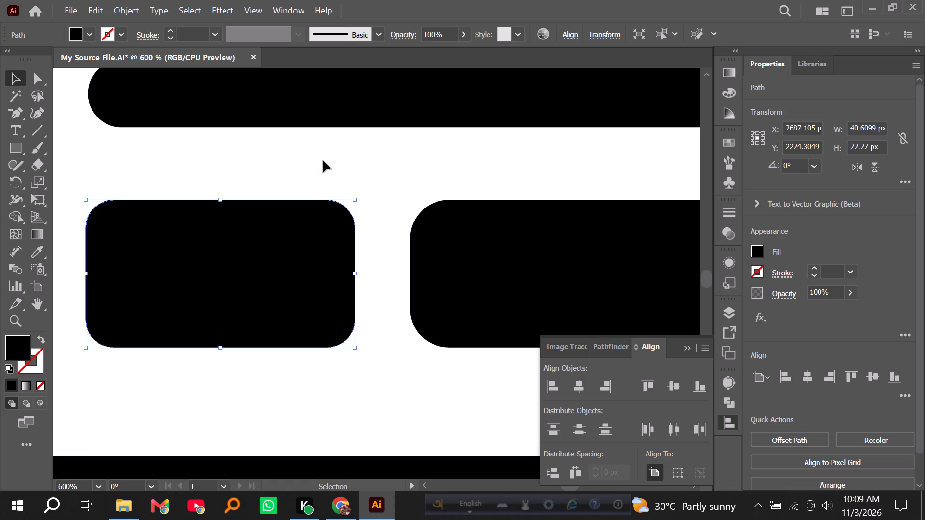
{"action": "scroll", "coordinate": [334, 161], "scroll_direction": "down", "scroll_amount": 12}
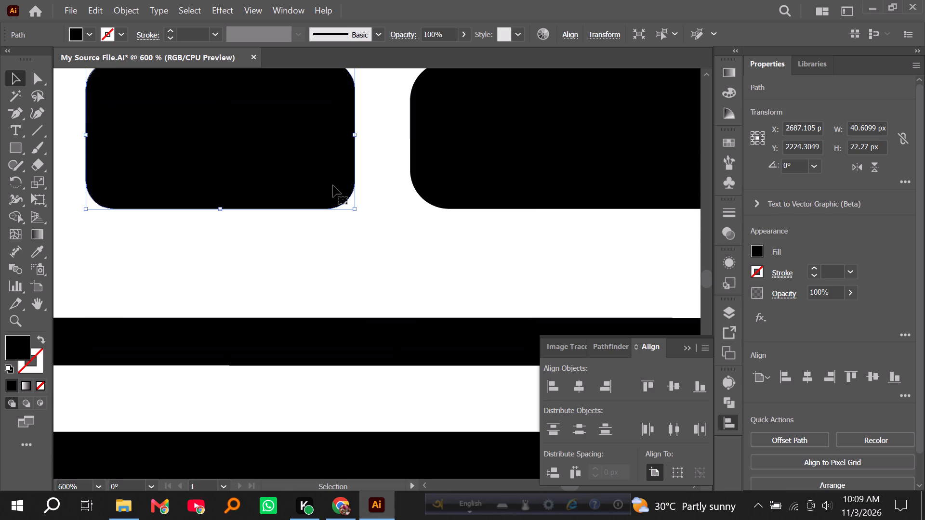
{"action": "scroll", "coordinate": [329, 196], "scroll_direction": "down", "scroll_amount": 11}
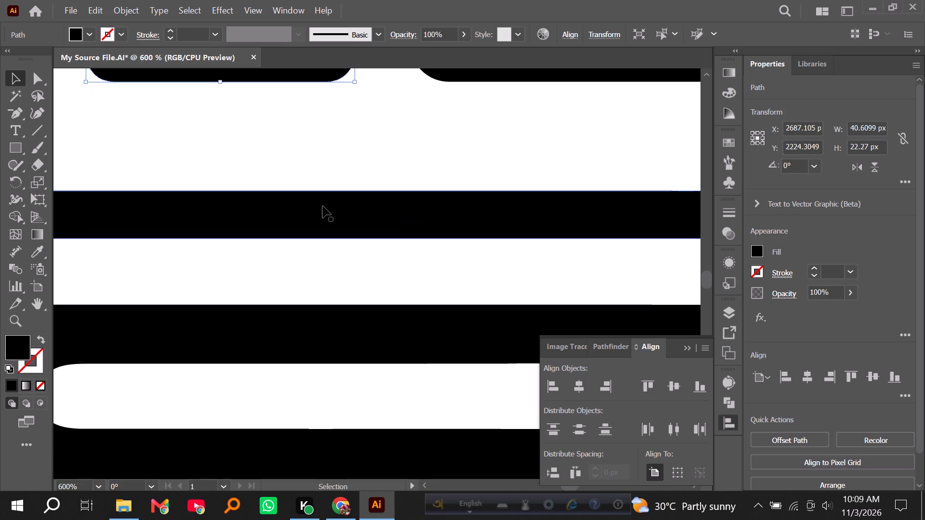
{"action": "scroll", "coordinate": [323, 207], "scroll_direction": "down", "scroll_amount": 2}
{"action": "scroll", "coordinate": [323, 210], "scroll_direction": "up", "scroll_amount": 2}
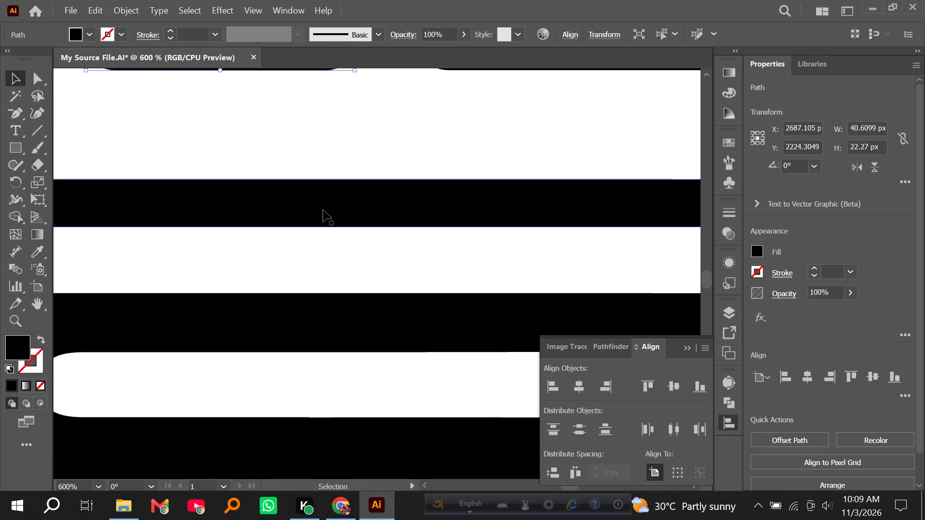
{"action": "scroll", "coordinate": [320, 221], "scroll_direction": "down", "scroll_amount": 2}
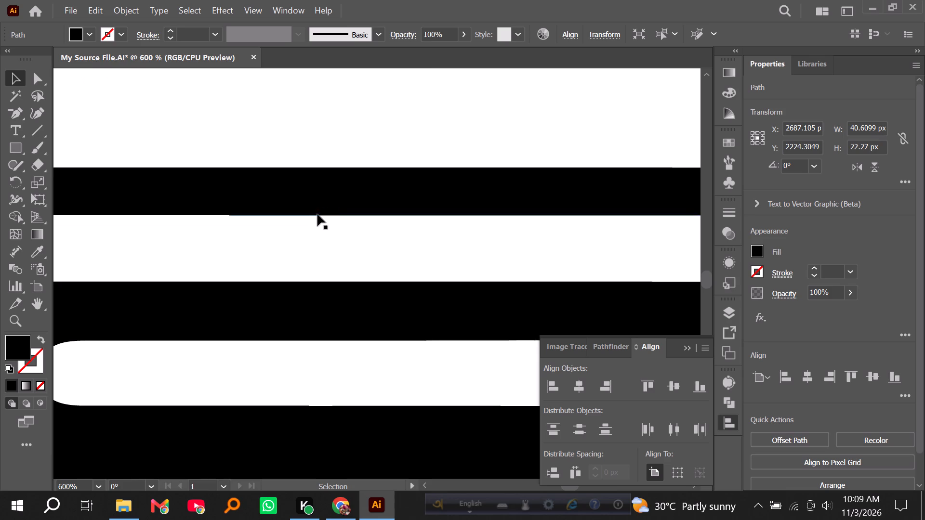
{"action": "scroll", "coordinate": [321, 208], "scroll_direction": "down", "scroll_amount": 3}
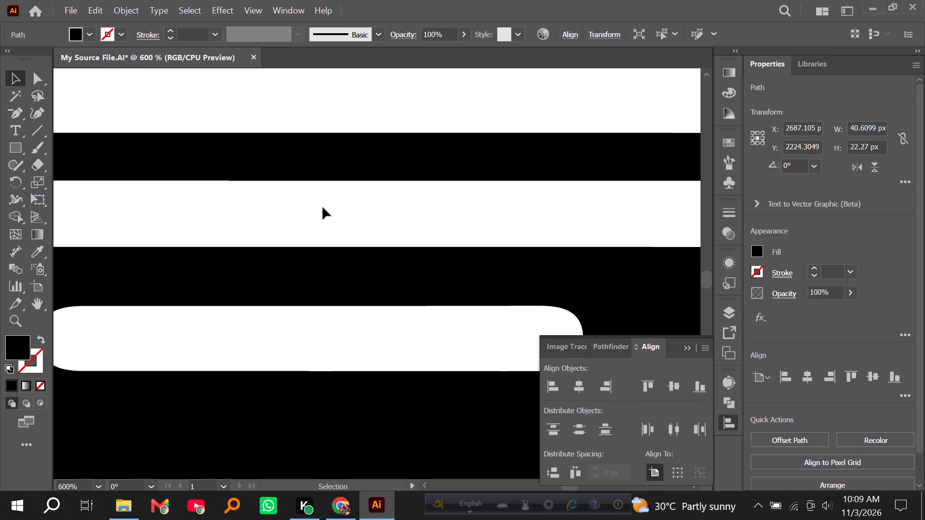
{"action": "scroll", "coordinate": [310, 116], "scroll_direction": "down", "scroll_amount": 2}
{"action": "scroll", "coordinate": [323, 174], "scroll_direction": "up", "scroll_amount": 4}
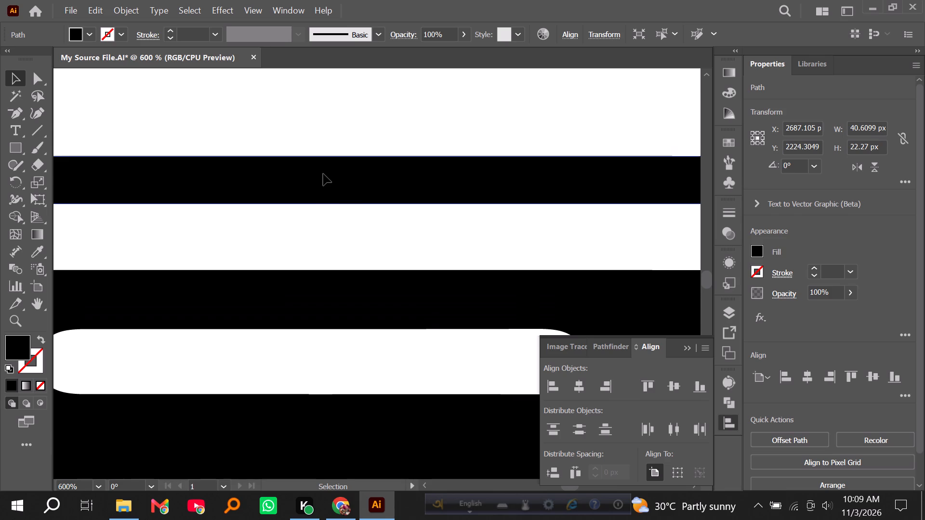
Draw a rectangle about 9.44 by 9.02 px over the first top-row date square of the phone's calendar icon.
{"action": "scroll", "coordinate": [298, 254], "scroll_direction": "down", "scroll_amount": 3, "text": "alt"}
{"action": "scroll", "coordinate": [285, 286], "scroll_direction": "down", "scroll_amount": 1}
{"action": "scroll", "coordinate": [280, 194], "scroll_direction": "down", "scroll_amount": 2, "text": "alt"}
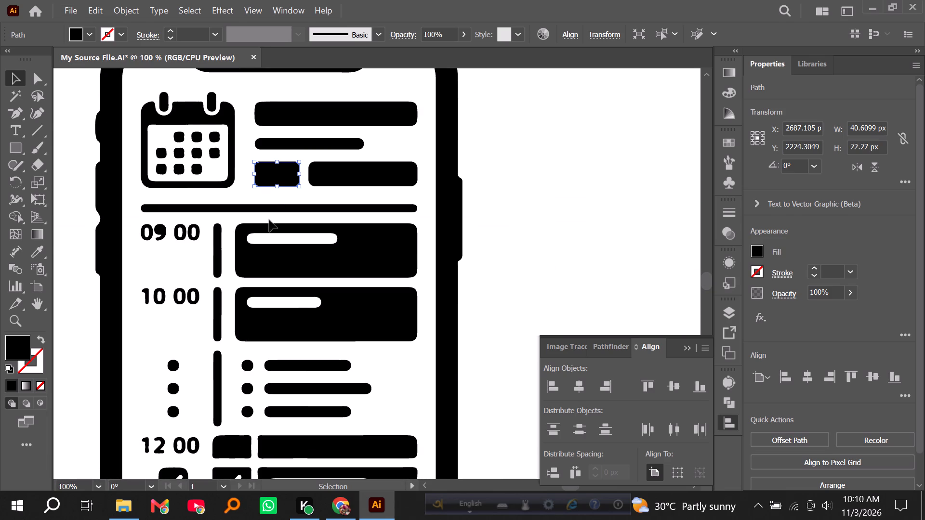
{"action": "scroll", "coordinate": [114, 154], "scroll_direction": "up", "scroll_amount": 3}
{"action": "scroll", "coordinate": [137, 156], "scroll_direction": "up", "scroll_amount": 2, "text": "alt"}
{"action": "scroll", "coordinate": [141, 187], "scroll_direction": "up", "scroll_amount": 1}
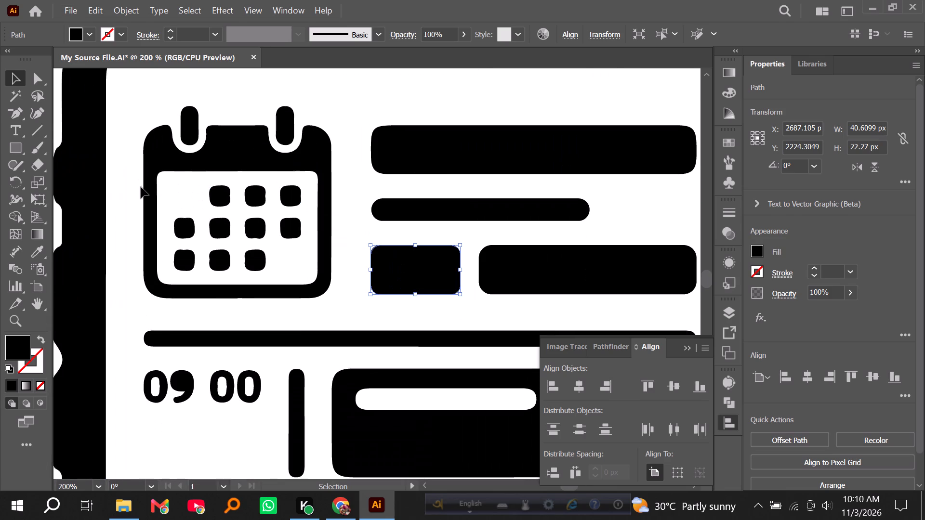
{"action": "scroll", "coordinate": [141, 187], "scroll_direction": "up", "scroll_amount": 1}
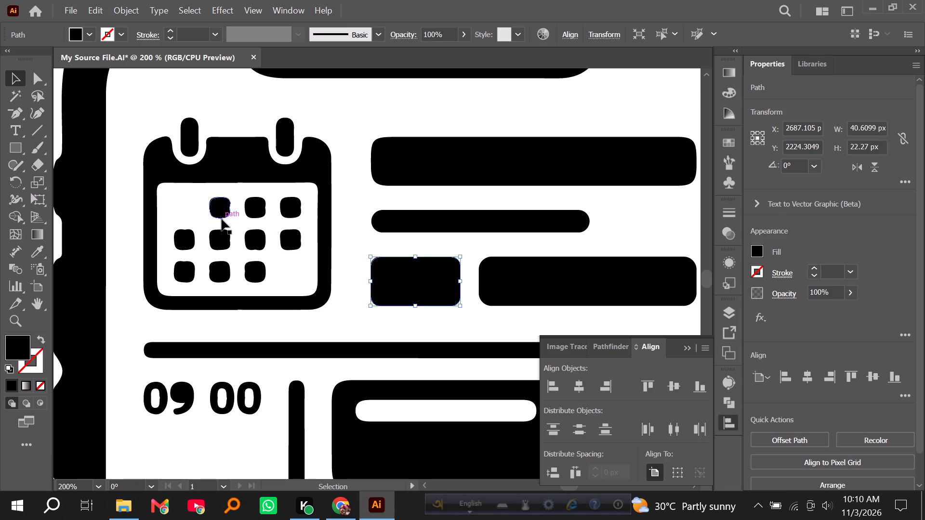
{"action": "scroll", "coordinate": [225, 221], "scroll_direction": "up", "scroll_amount": 2, "text": "alt"}
{"action": "scroll", "coordinate": [206, 203], "scroll_direction": "up", "scroll_amount": 3}
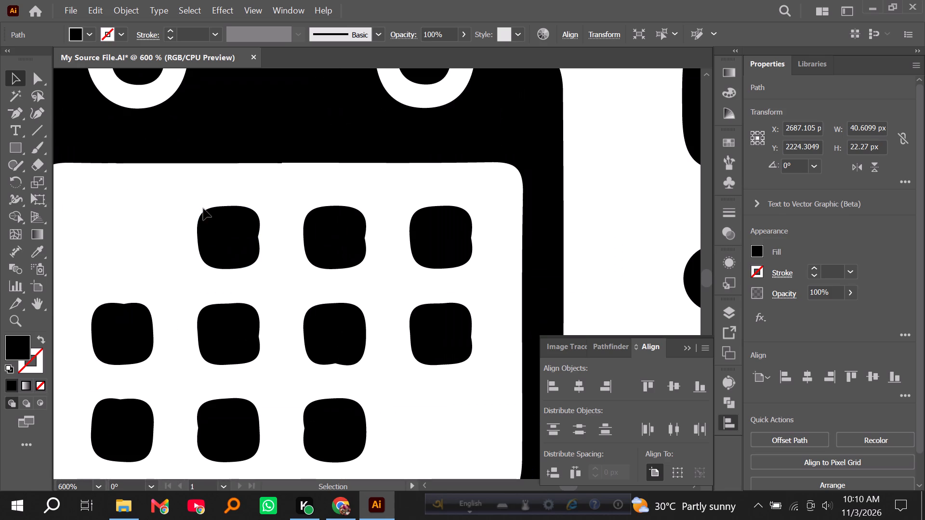
{"action": "left_click", "coordinate": [13, 148]}
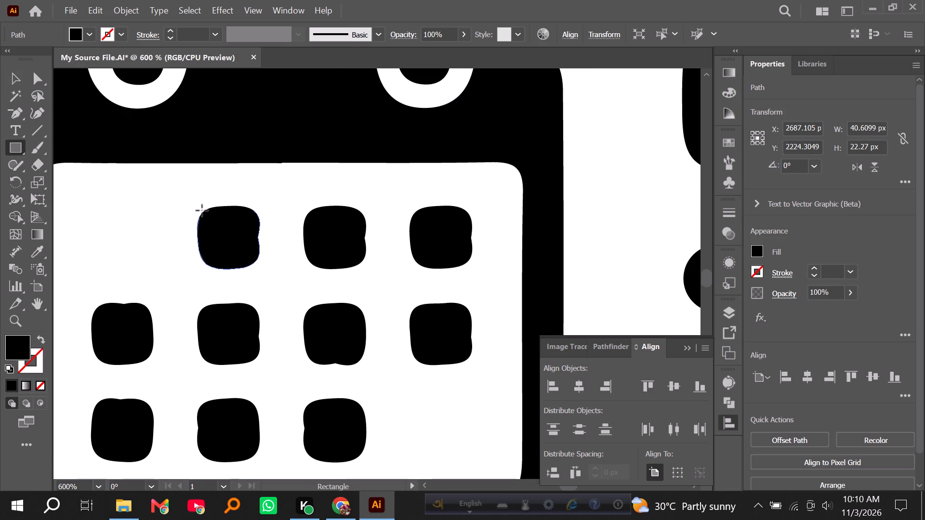
{"action": "left_click_drag", "start_coordinate": [199, 209], "coordinate": [238, 258]}
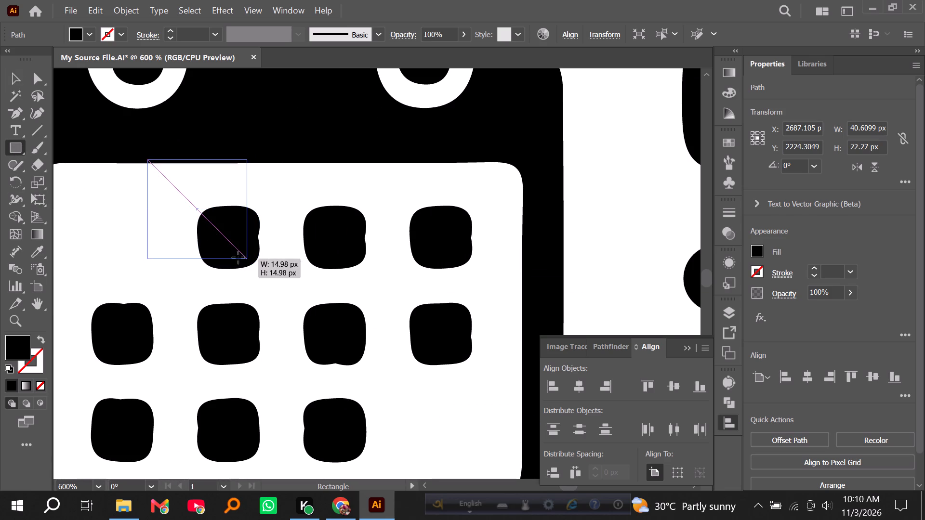
{"action": "left_click_drag", "start_coordinate": [238, 258], "coordinate": [259, 266]}
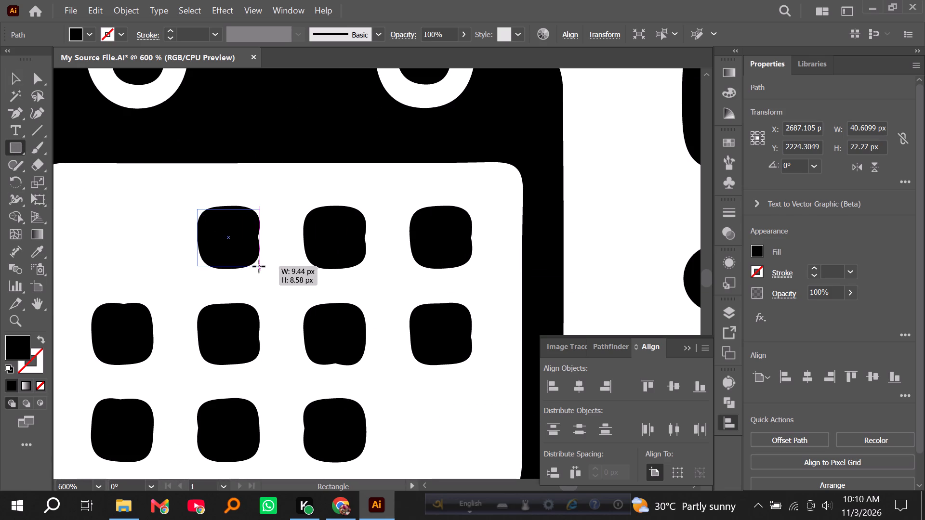
{"action": "left_click_drag", "start_coordinate": [259, 266], "coordinate": [260, 268]}
{"action": "left_click", "coordinate": [12, 80]}
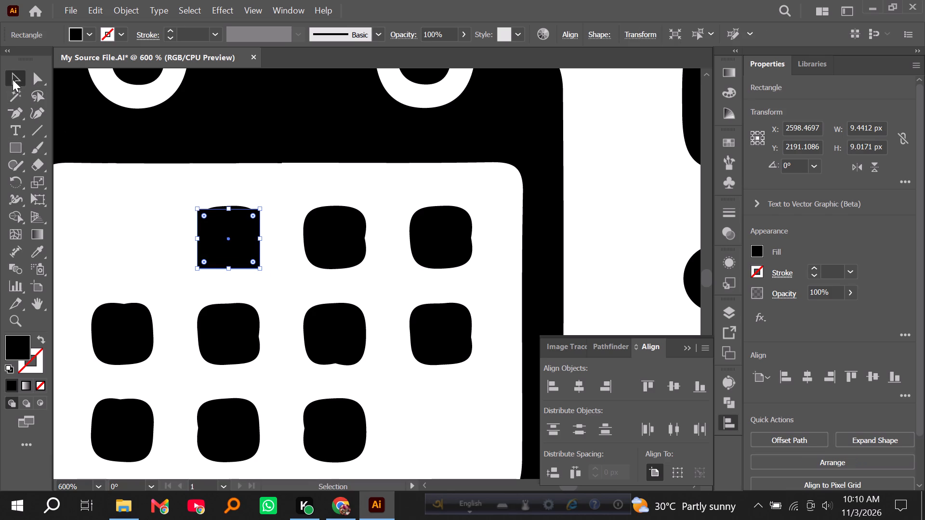
{"action": "left_click", "coordinate": [96, 212]}
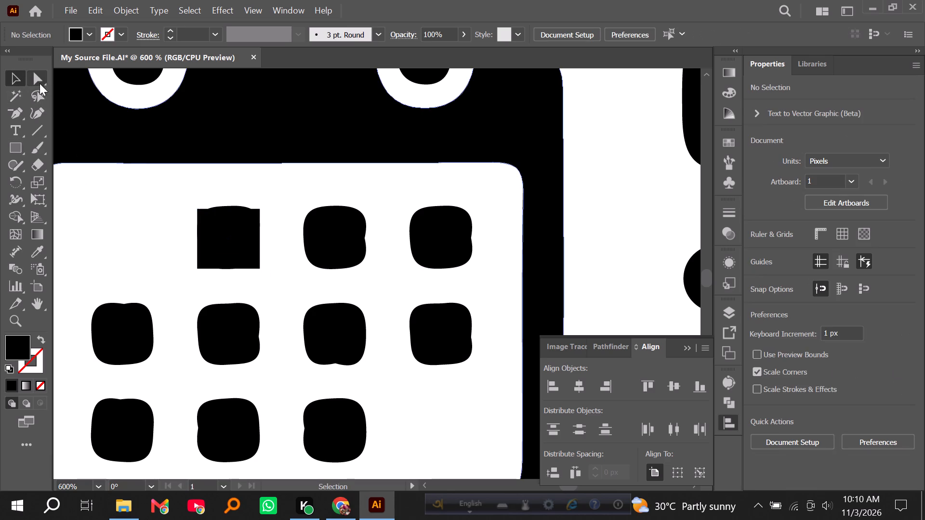
Round all corners of the new rectangle to a radius of about 2.3 px.
{"action": "left_click", "coordinate": [38, 81]}
{"action": "left_click", "coordinate": [207, 231]}
{"action": "left_click_drag", "start_coordinate": [204, 217], "coordinate": [210, 226]}
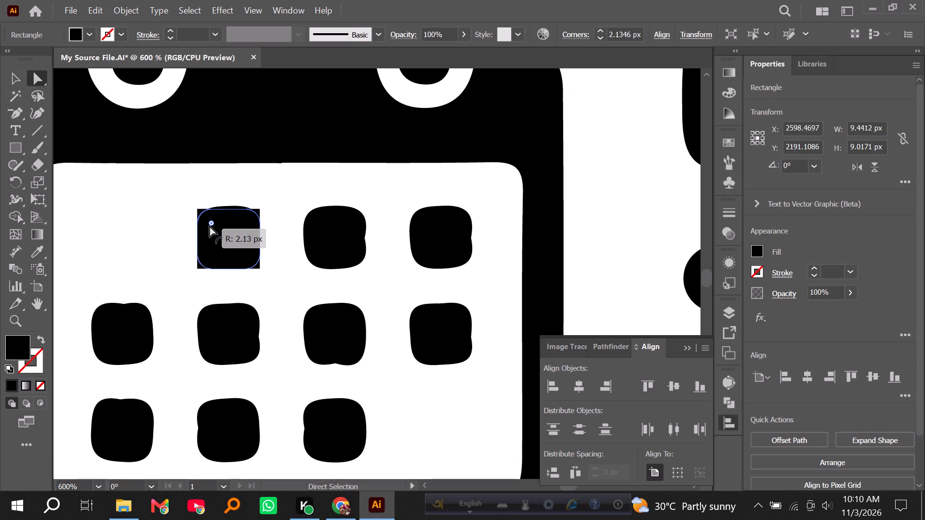
{"action": "left_click_drag", "start_coordinate": [210, 226], "coordinate": [209, 228]}
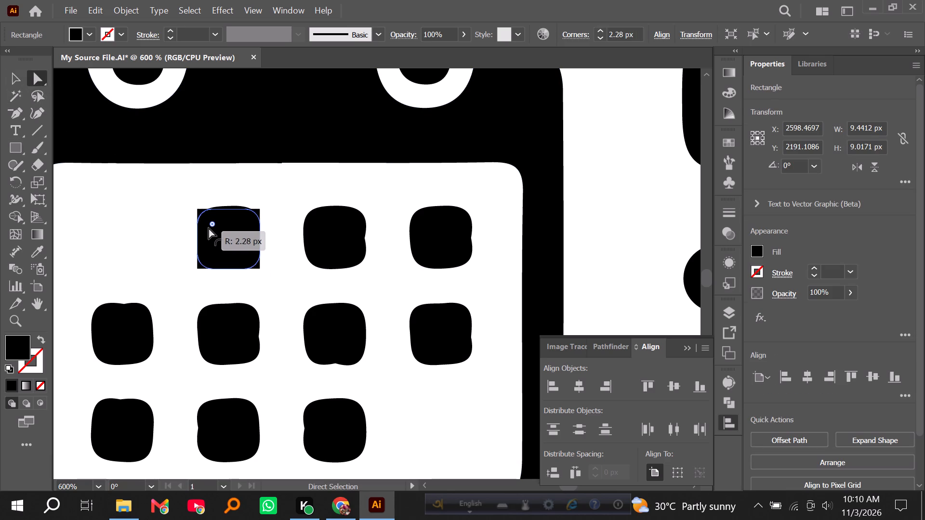
{"action": "left_click_drag", "start_coordinate": [209, 228], "coordinate": [209, 228]}
{"action": "left_click", "coordinate": [14, 80]}
{"action": "left_click", "coordinate": [132, 207]}
Move the rounded square beside the traced date square and convert it to a plain path with Shape Builder.
{"action": "left_click_drag", "start_coordinate": [228, 251], "coordinate": [159, 243]}
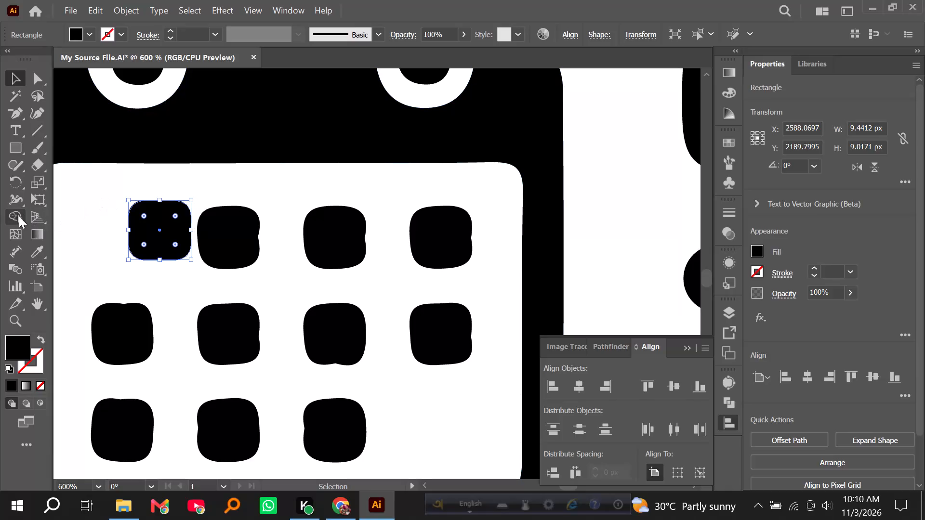
{"action": "left_click", "coordinate": [18, 216]}
{"action": "left_click", "coordinate": [136, 234]}
{"action": "left_click", "coordinate": [17, 77]}
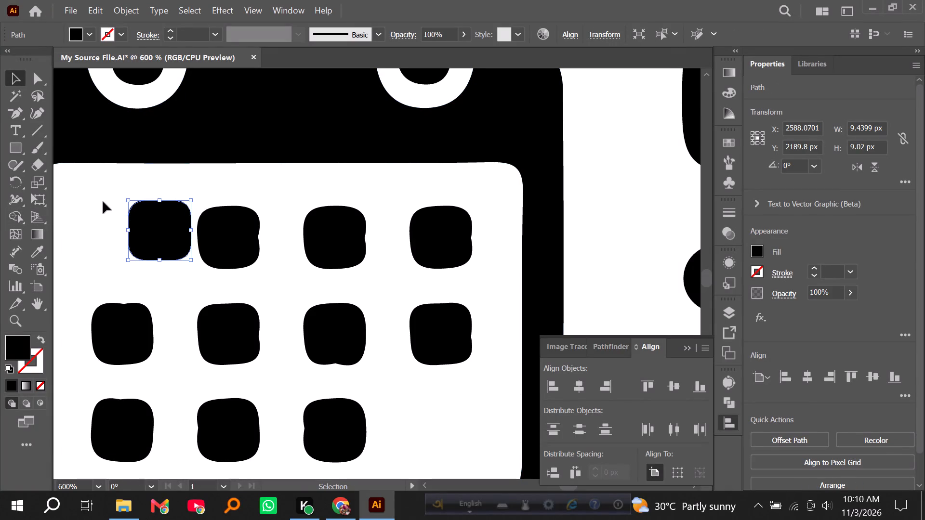
Apply the traced date square's appearance to the new rounded square with the Eyedropper.
{"action": "left_click", "coordinate": [103, 202]}
{"action": "left_click", "coordinate": [158, 227]}
{"action": "left_click", "coordinate": [41, 250]}
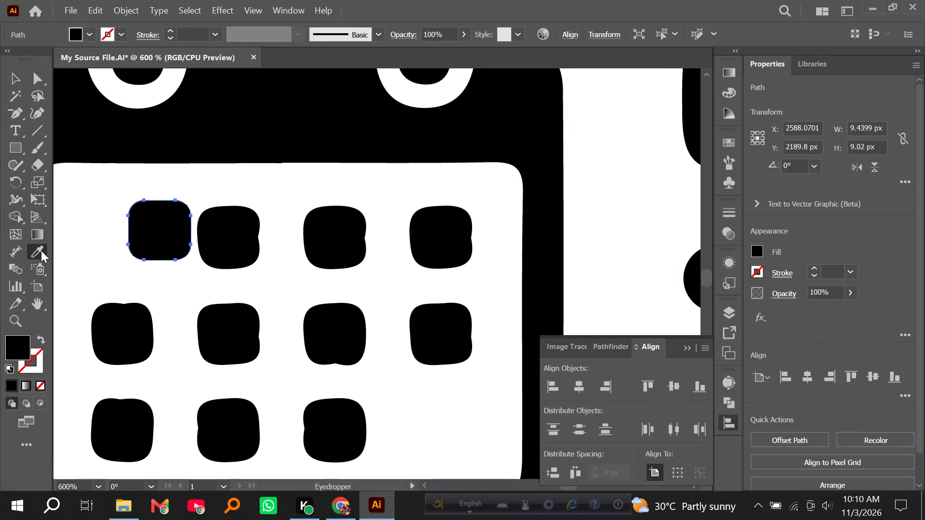
{"action": "double_click", "coordinate": [207, 238]}
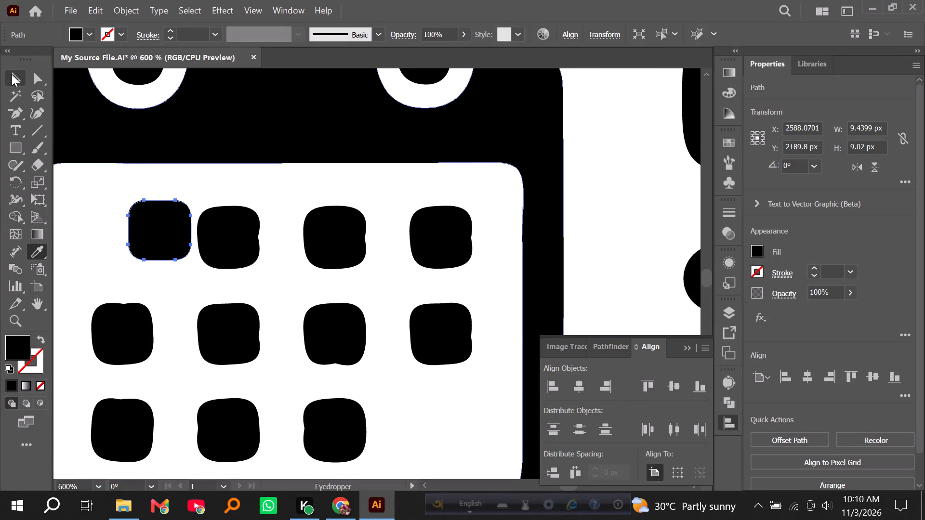
{"action": "left_click", "coordinate": [13, 75]}
{"action": "left_click", "coordinate": [81, 187]}
{"action": "scroll", "coordinate": [81, 187], "scroll_direction": "up", "scroll_amount": 1}
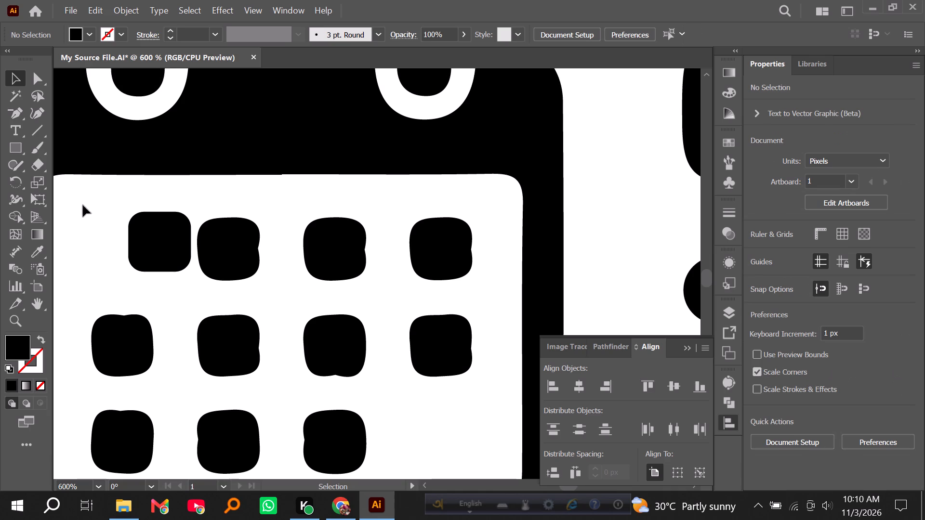
Align the rounded square's centre horizontally and vertically to the first traced date square, using the traced one as key object.
{"action": "left_click_drag", "start_coordinate": [124, 226], "coordinate": [231, 270]}
{"action": "left_click", "coordinate": [229, 259]}
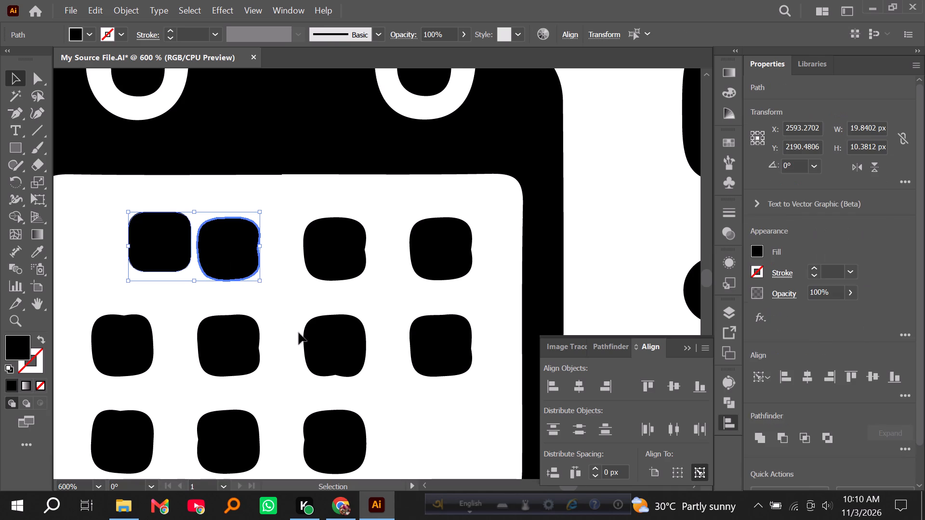
{"action": "left_click", "coordinate": [581, 384]}
{"action": "left_click", "coordinate": [674, 385]}
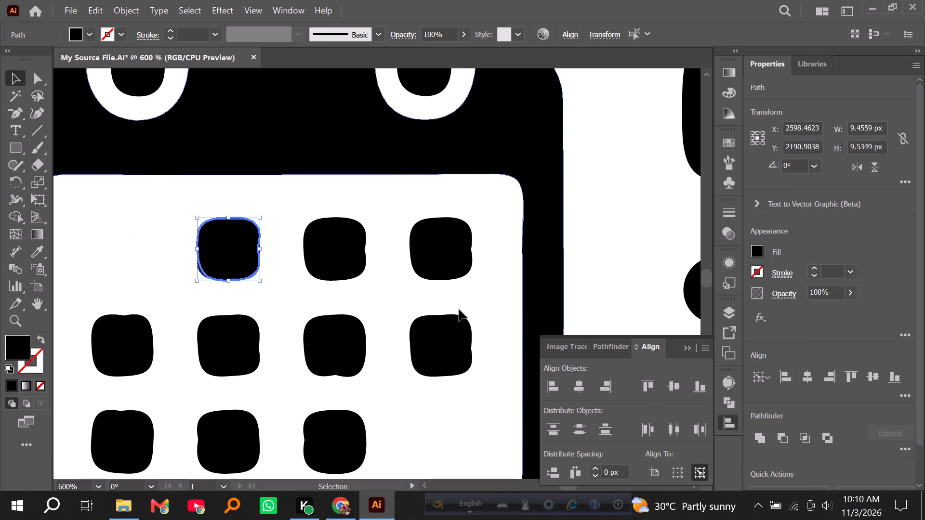
{"action": "double_click", "coordinate": [154, 213]}
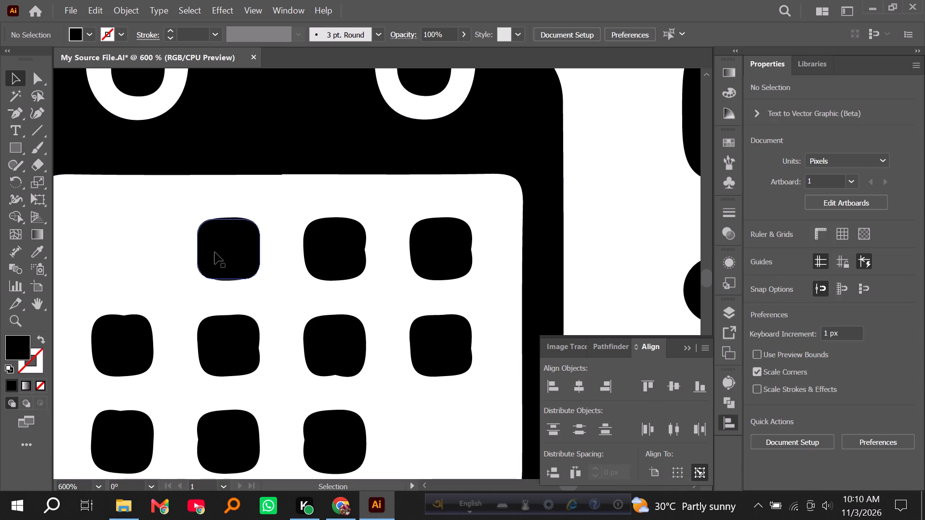
Delete the original traced date square beneath the new rounded square.
{"action": "left_click_drag", "start_coordinate": [225, 200], "coordinate": [230, 227]}
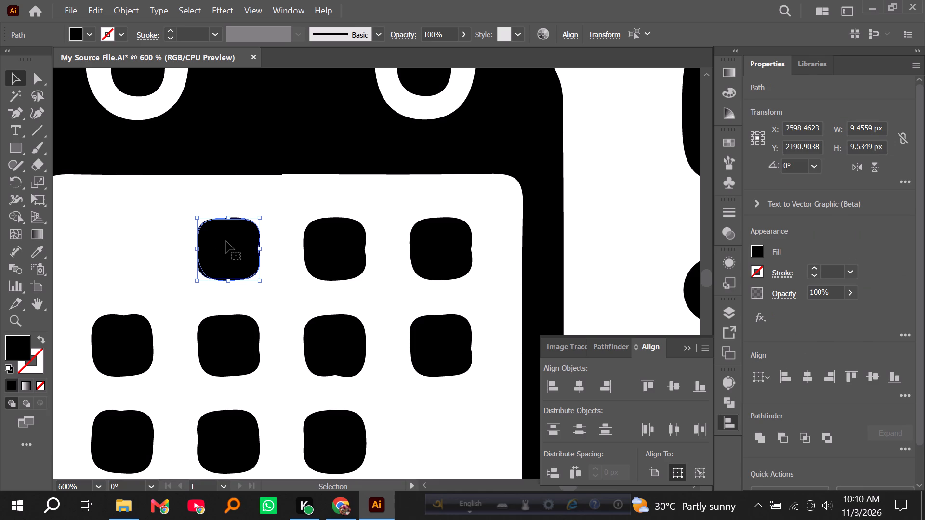
{"action": "left_click", "coordinate": [225, 242], "text": "shift"}
{"action": "key", "text": "Delete"}
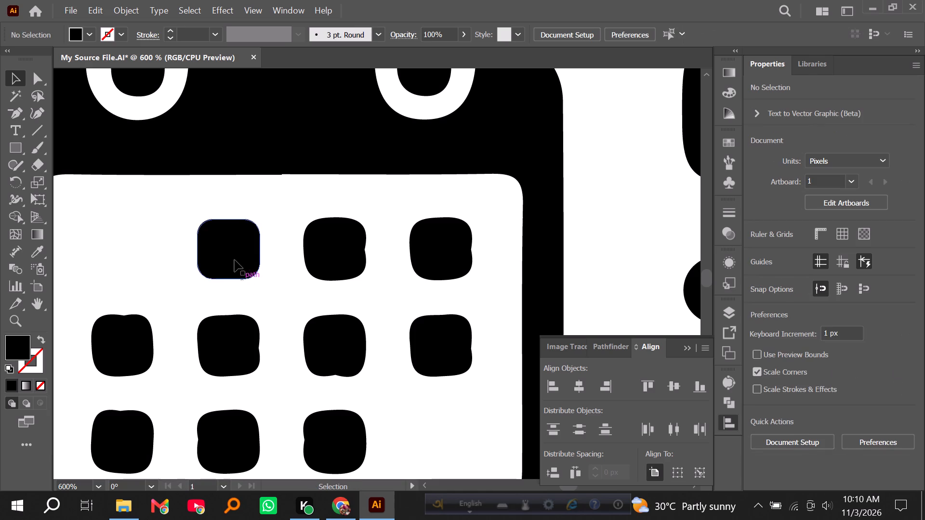
Duplicate the clean rounded square about 16 px horizontally onto the adjacent traced date square in the top row.
{"action": "left_click", "coordinate": [233, 258]}
{"action": "scroll", "coordinate": [236, 268], "scroll_direction": "up", "scroll_amount": 1, "text": "alt"}
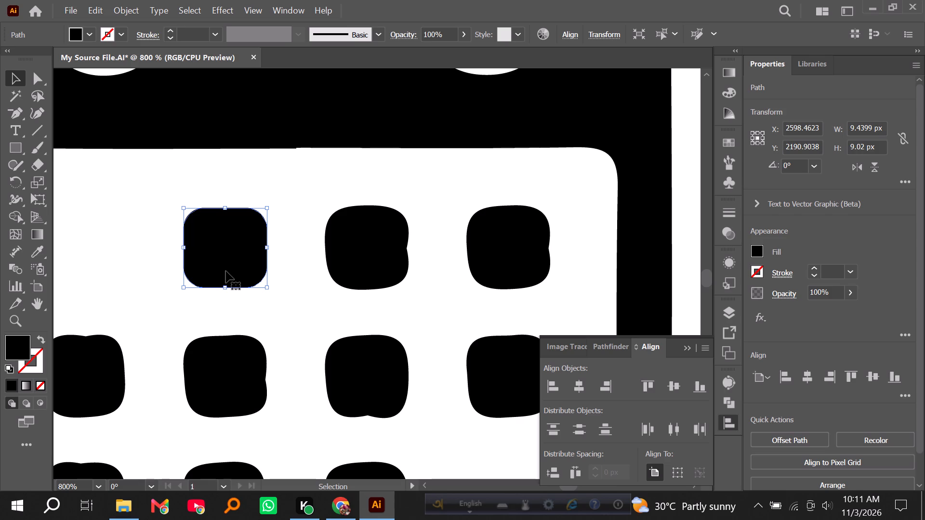
{"action": "left_click_drag", "start_coordinate": [229, 265], "coordinate": [376, 271], "text": "alt+shift"}
{"action": "left_click", "coordinate": [259, 199]}
{"action": "left_click", "coordinate": [234, 228]}
{"action": "left_click_drag", "start_coordinate": [222, 257], "coordinate": [363, 264]}
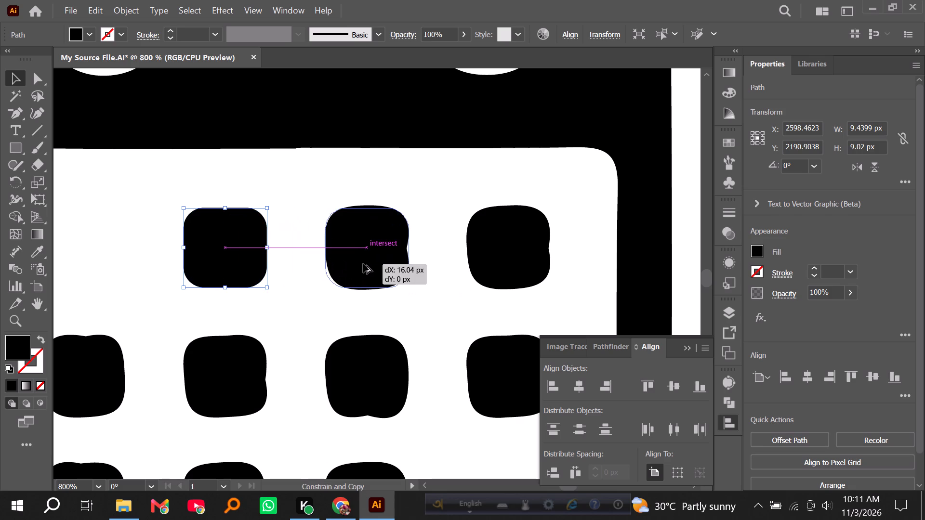
{"action": "left_click_drag", "start_coordinate": [363, 264], "coordinate": [362, 264]}
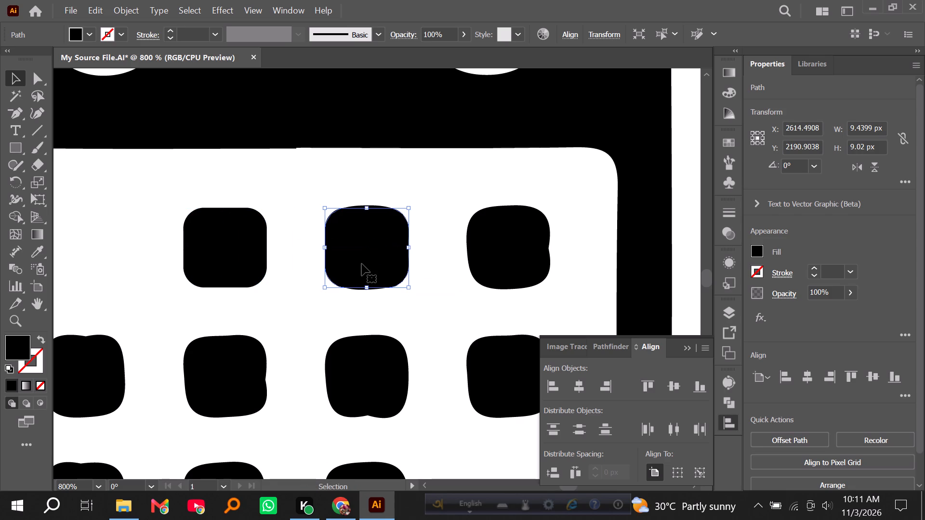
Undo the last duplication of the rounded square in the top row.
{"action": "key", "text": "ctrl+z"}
Group all the remaining traced date squares, leaving the clean rounded square out of the group.
{"action": "scroll", "coordinate": [318, 224], "scroll_direction": "down", "scroll_amount": 2, "text": "alt"}
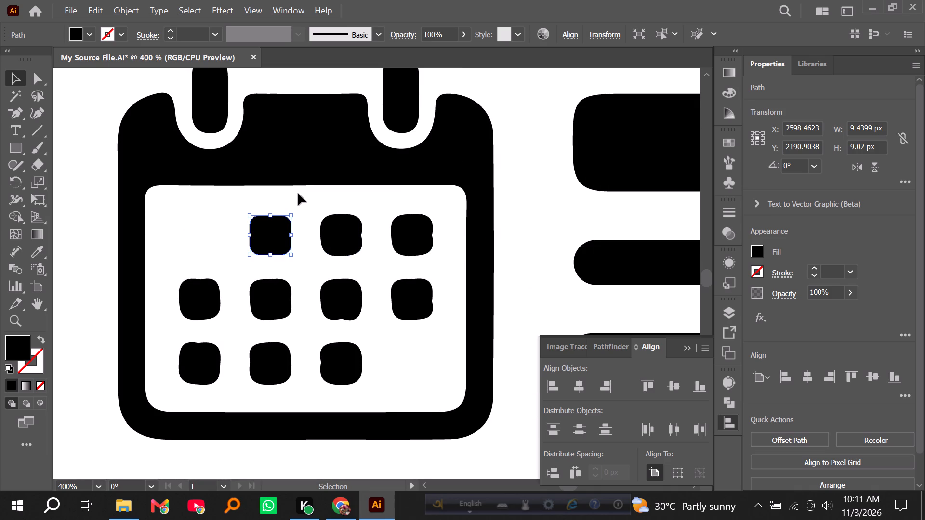
{"action": "scroll", "coordinate": [288, 253], "scroll_direction": "down", "scroll_amount": 2}
{"action": "left_click_drag", "start_coordinate": [175, 198], "coordinate": [304, 309]}
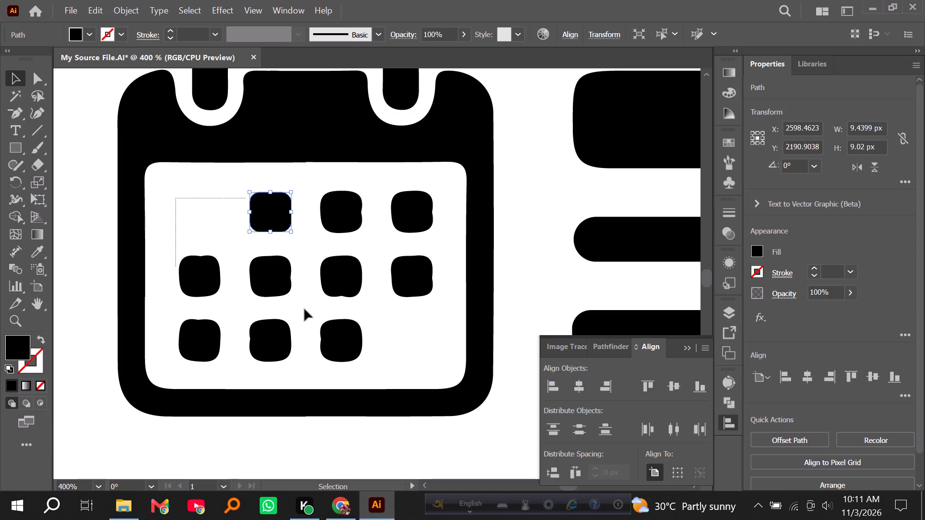
{"action": "left_click_drag", "start_coordinate": [304, 309], "coordinate": [405, 347]}
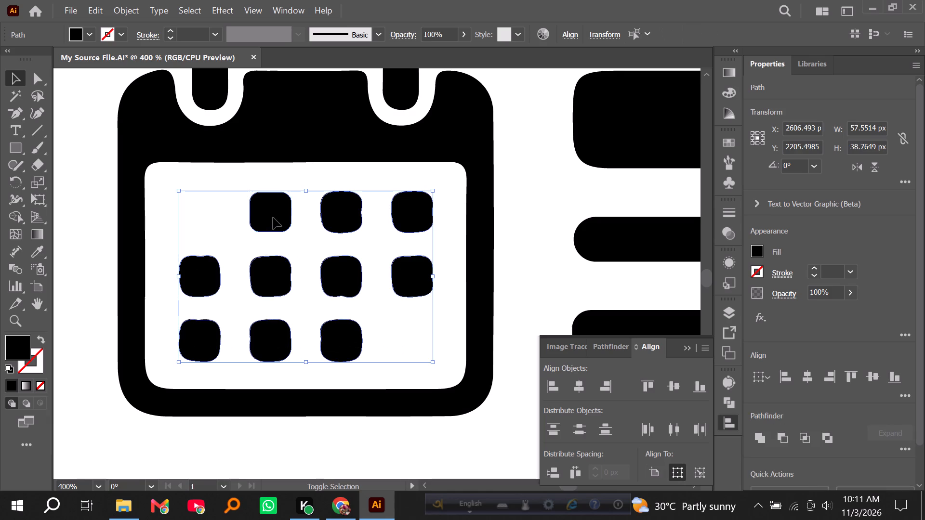
{"action": "left_click", "coordinate": [273, 218], "text": "shift"}
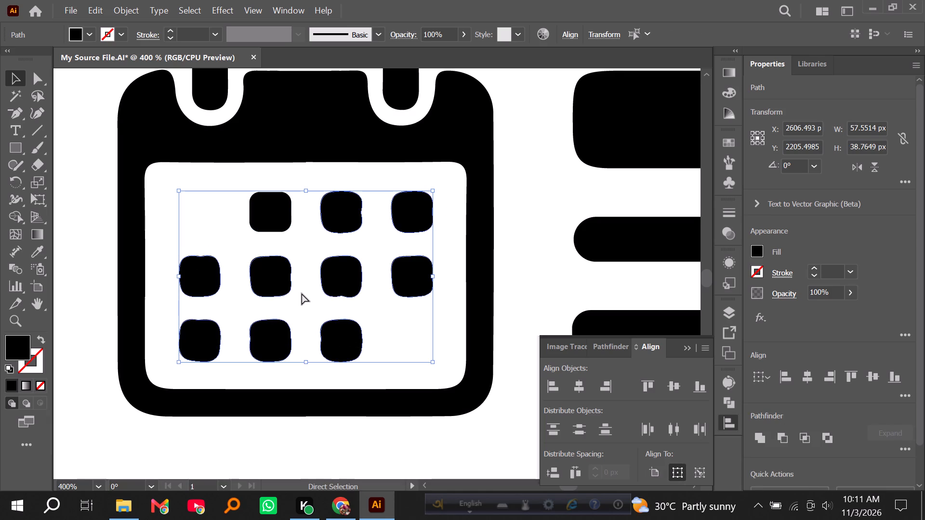
{"action": "key", "text": "ctrl+g"}
{"action": "left_click", "coordinate": [239, 222]}
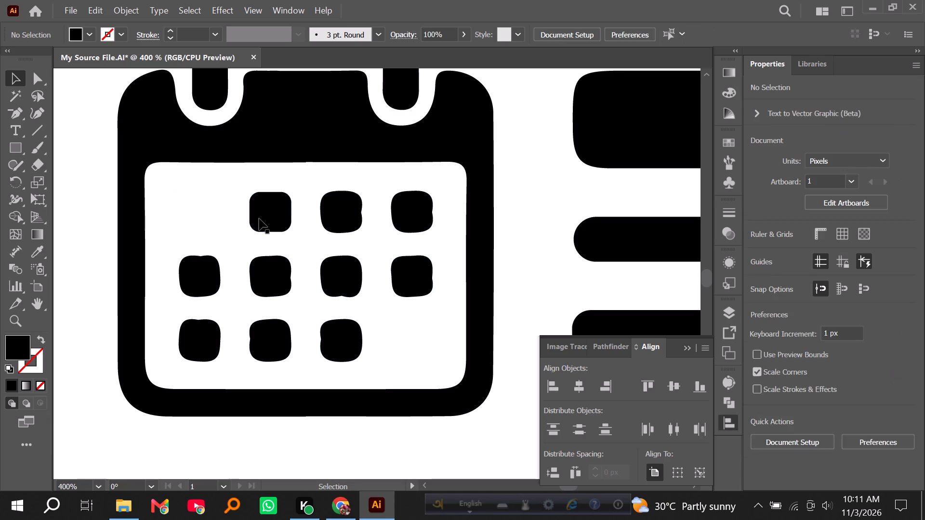
Duplicate the clean rounded square about 16 px horizontally, and repeat the copy to cover the third traced square in the top row.
{"action": "left_click", "coordinate": [262, 217]}
{"action": "left_click_drag", "start_coordinate": [264, 216], "coordinate": [329, 220]}
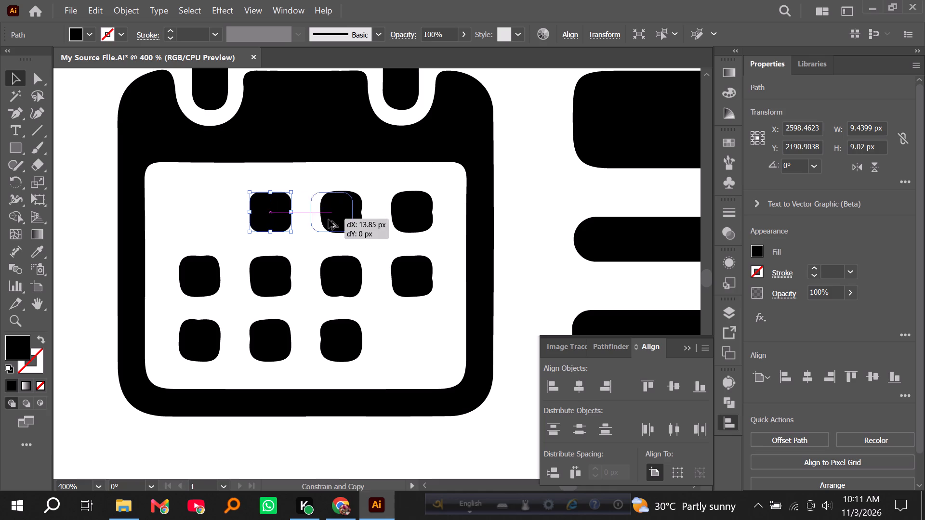
{"action": "left_click_drag", "start_coordinate": [329, 220], "coordinate": [336, 221]}
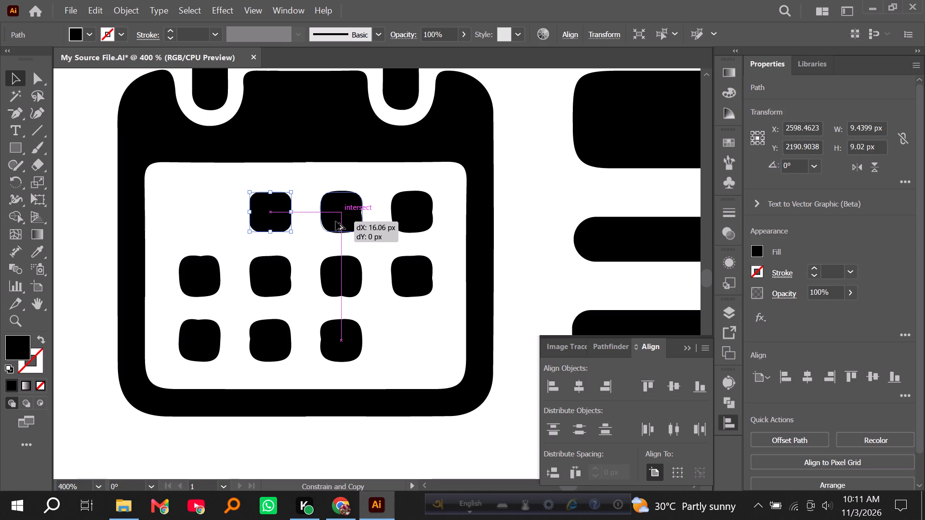
{"action": "left_click_drag", "start_coordinate": [336, 221], "coordinate": [334, 221]}
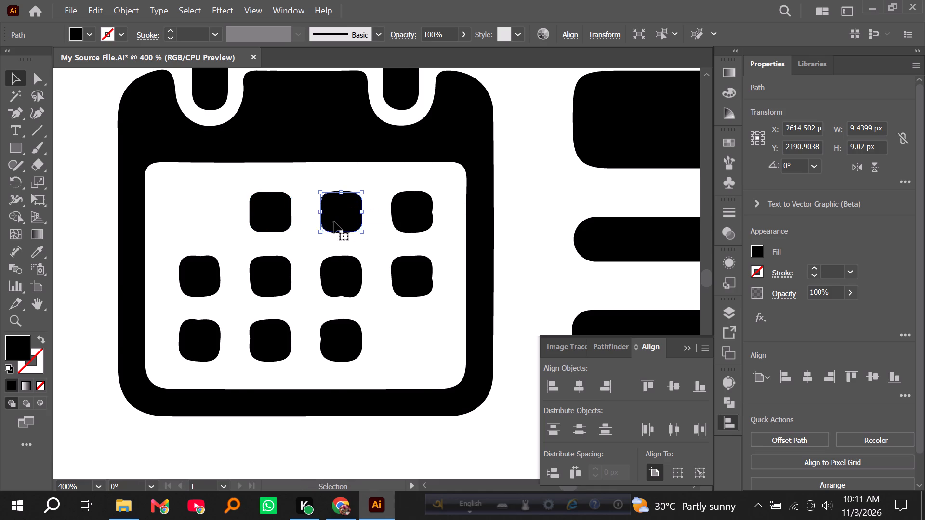
{"action": "scroll", "coordinate": [334, 221], "scroll_direction": "up", "scroll_amount": 1, "text": "alt"}
{"action": "key", "text": "ctrl+d"}
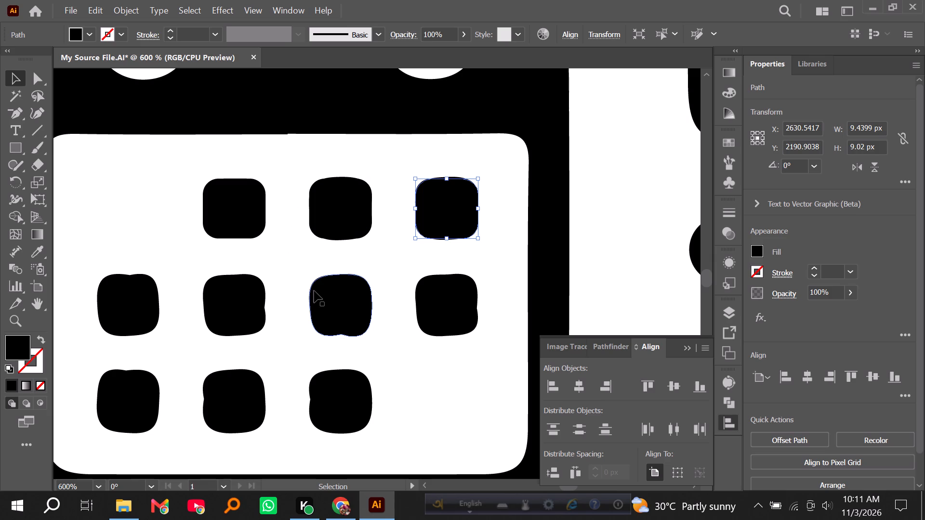
Duplicate the three clean top-row squares about 14.6 px down onto the second row, and repeat the copy for the third row.
{"action": "left_click", "coordinate": [258, 197]}
{"action": "left_click", "coordinate": [334, 204], "text": "shift"}
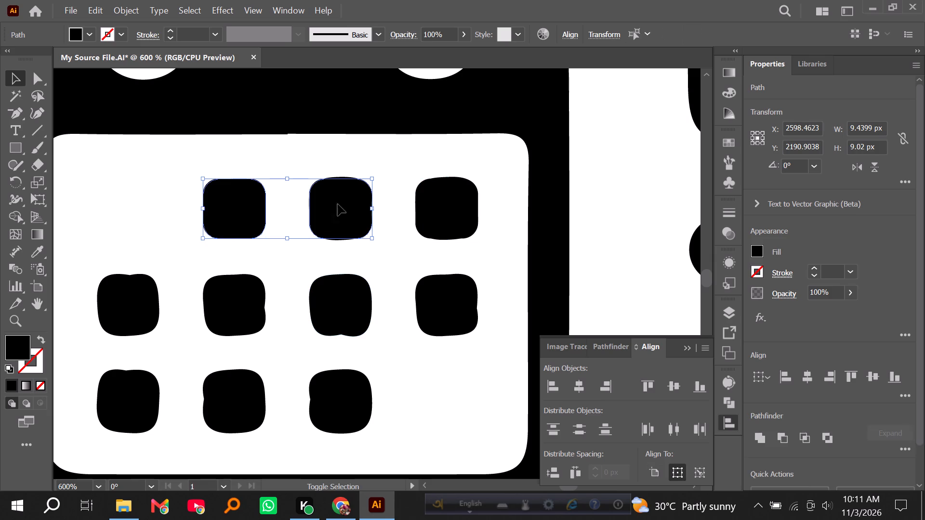
{"action": "left_click", "coordinate": [438, 212], "text": "shift"}
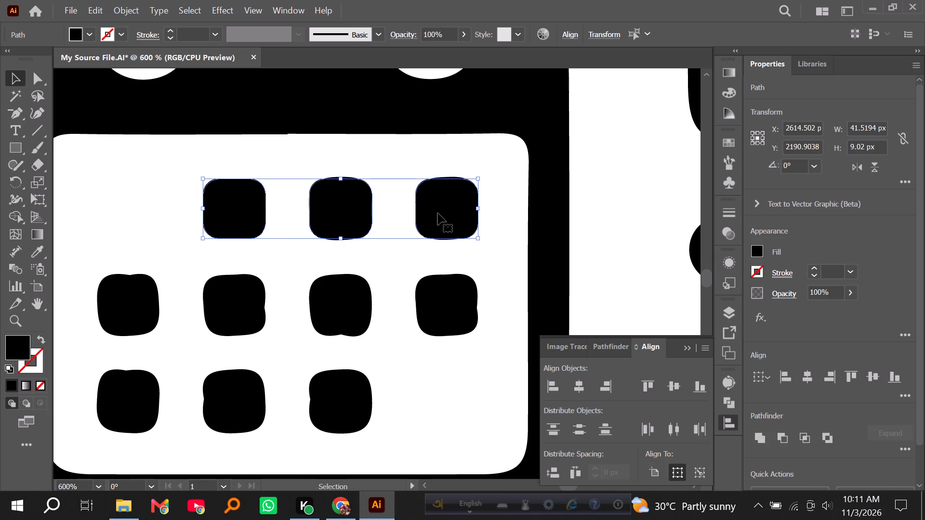
{"action": "scroll", "coordinate": [438, 214], "scroll_direction": "down", "scroll_amount": 1}
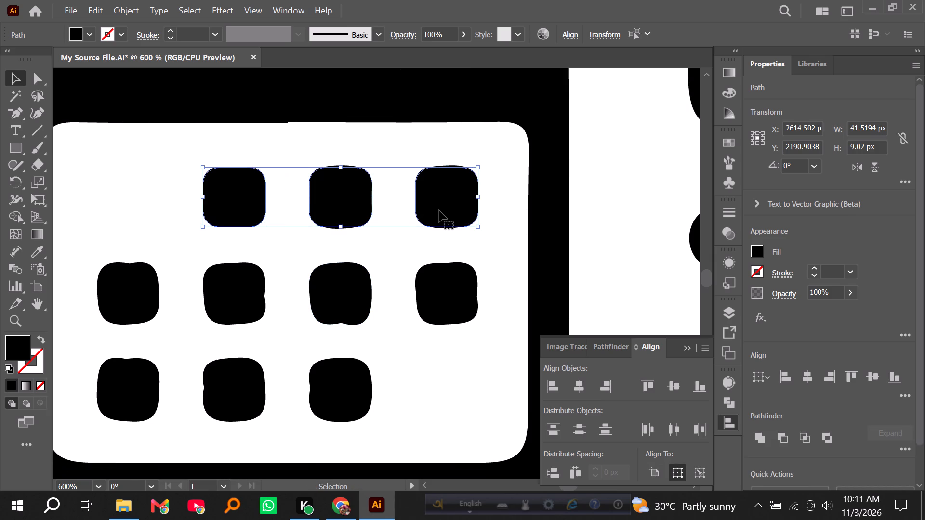
{"action": "left_click_drag", "start_coordinate": [439, 210], "coordinate": [444, 283]}
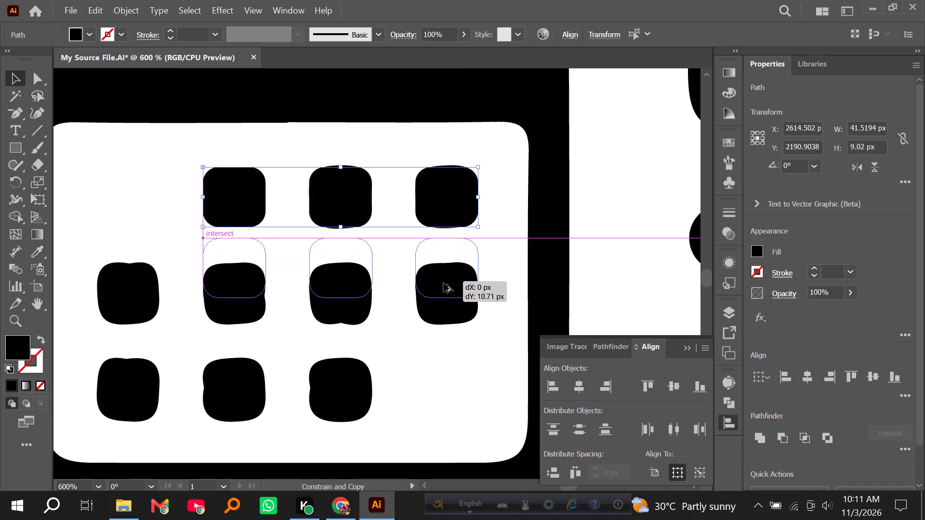
{"action": "left_click_drag", "start_coordinate": [444, 283], "coordinate": [449, 307]}
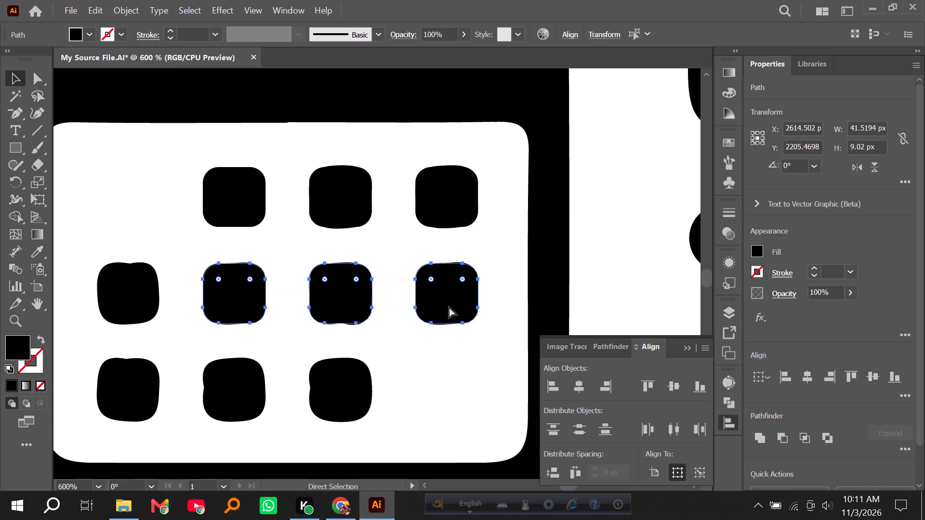
{"action": "key", "text": "ctrl+d"}
Delete the group of traced date squares beneath the clean rounded squares.
{"action": "scroll", "coordinate": [449, 306], "scroll_direction": "down", "scroll_amount": 3}
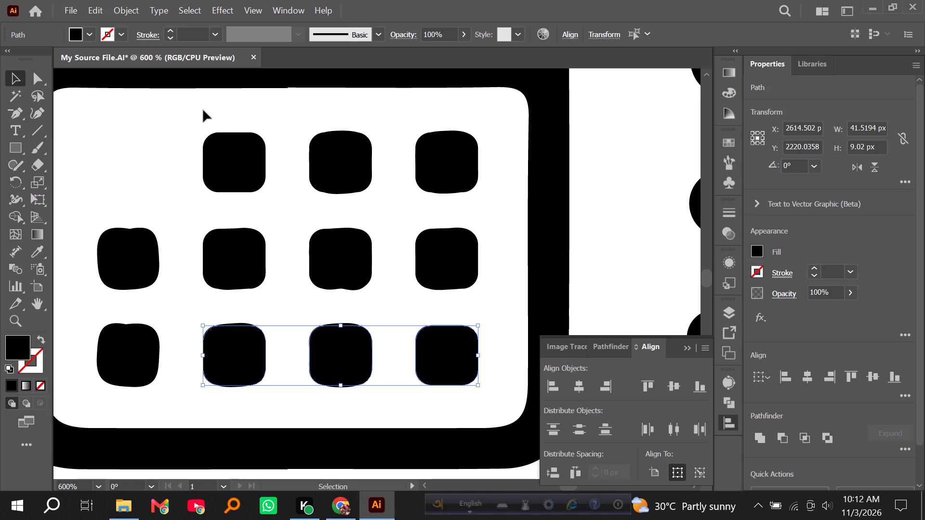
{"action": "left_click", "coordinate": [338, 180]}
{"action": "left_click", "coordinate": [225, 106]}
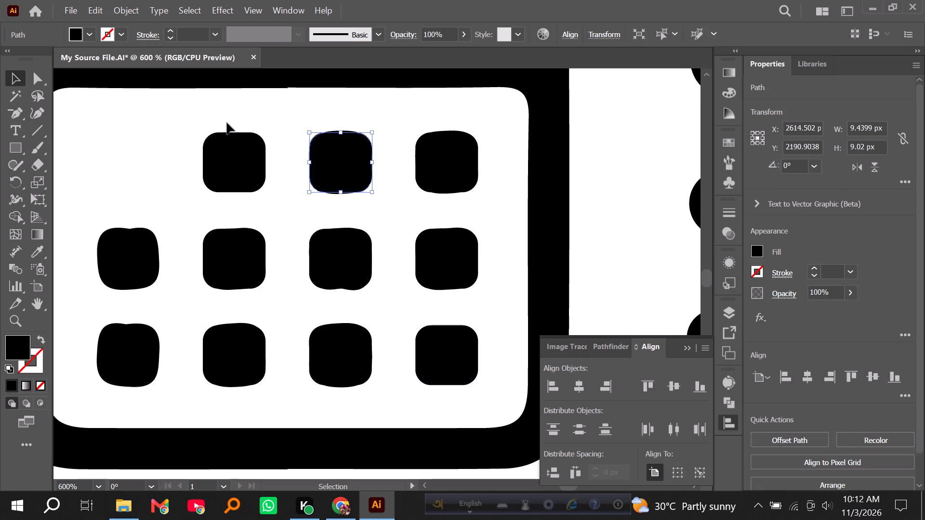
{"action": "left_click", "coordinate": [148, 248]}
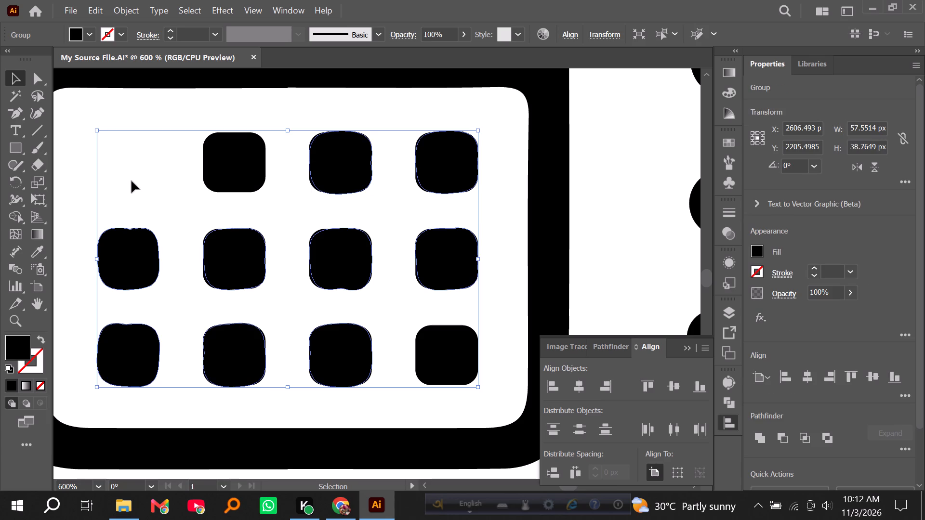
{"action": "key", "text": "Delete"}
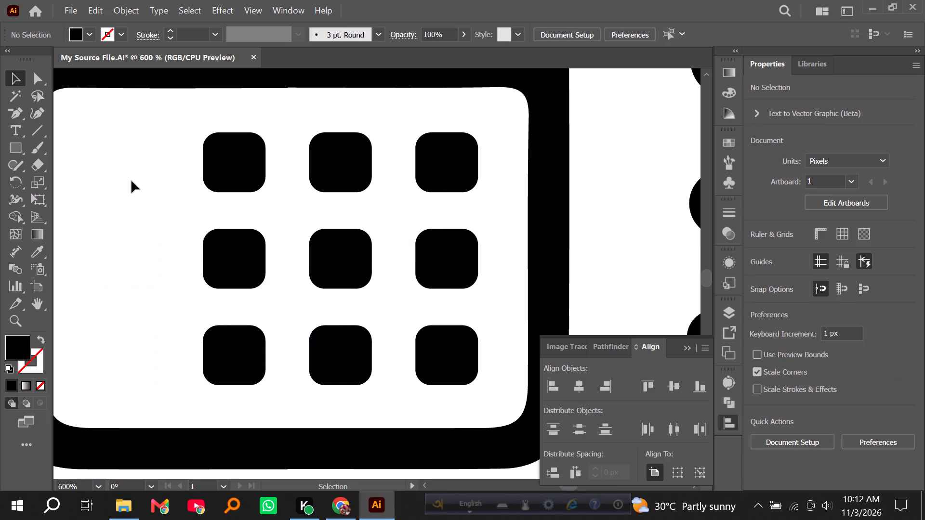
Duplicate the first two columns of rounded squares about 16 px to the left to add a fourth column to the grid.
{"action": "scroll", "coordinate": [206, 217], "scroll_direction": "down", "scroll_amount": 3, "text": "alt"}
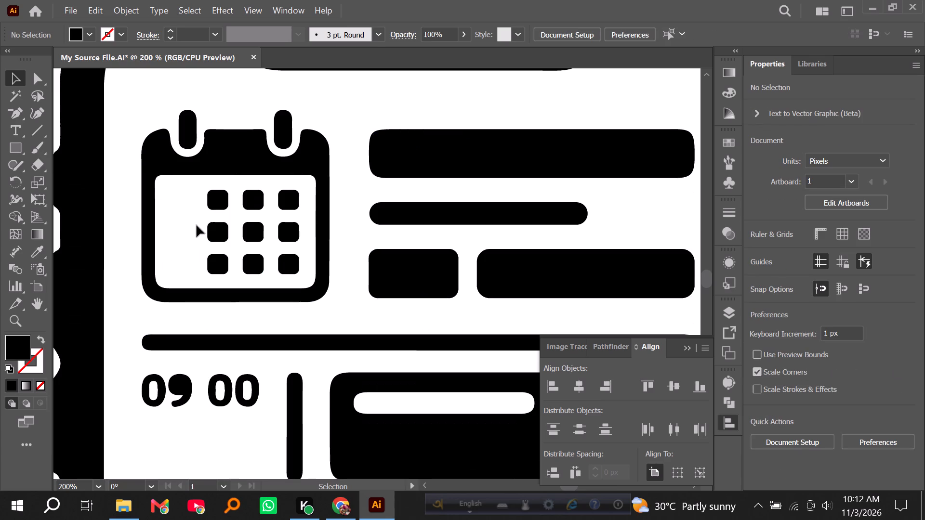
{"action": "scroll", "coordinate": [180, 202], "scroll_direction": "up", "scroll_amount": 4, "text": "alt"}
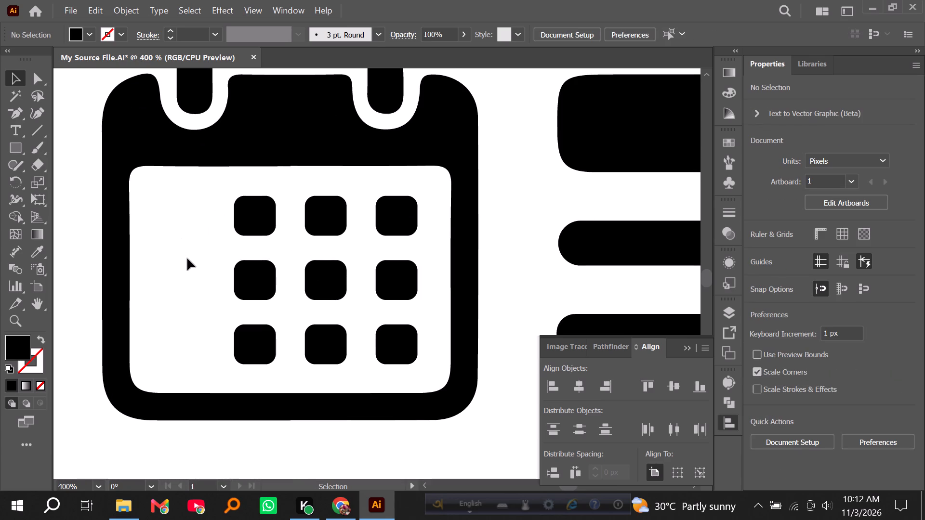
{"action": "scroll", "coordinate": [187, 288], "scroll_direction": "down", "scroll_amount": 1}
{"action": "scroll", "coordinate": [186, 287], "scroll_direction": "up", "scroll_amount": 1, "text": "alt"}
{"action": "scroll", "coordinate": [186, 287], "scroll_direction": "down", "scroll_amount": 2}
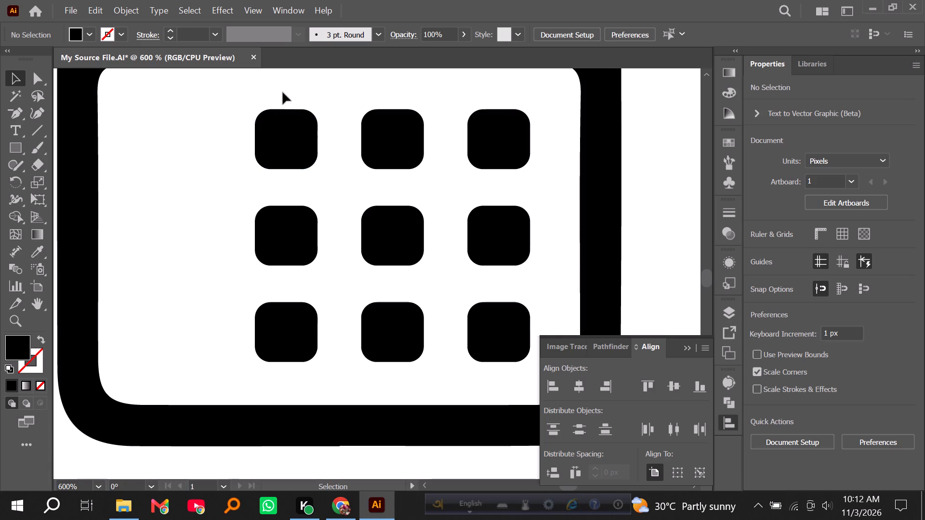
{"action": "left_click_drag", "start_coordinate": [285, 90], "coordinate": [391, 341]}
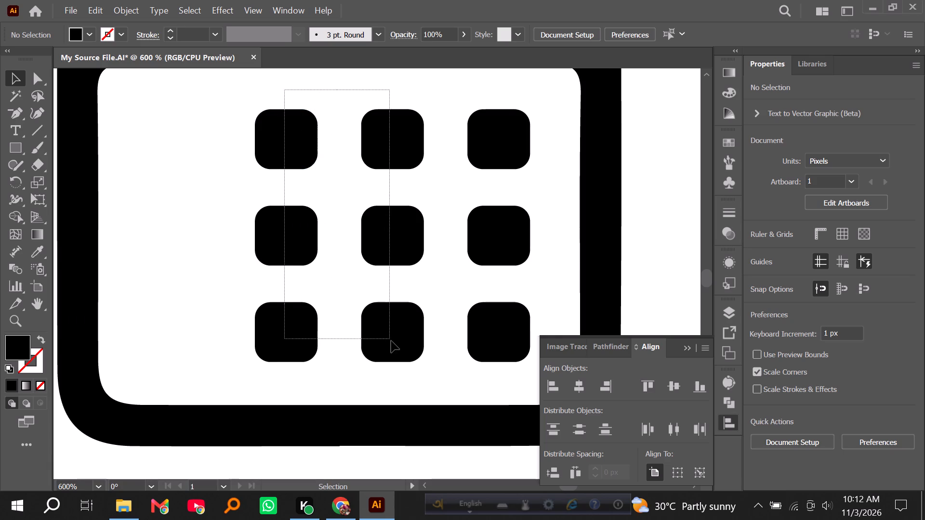
{"action": "left_click_drag", "start_coordinate": [391, 341], "coordinate": [395, 344]}
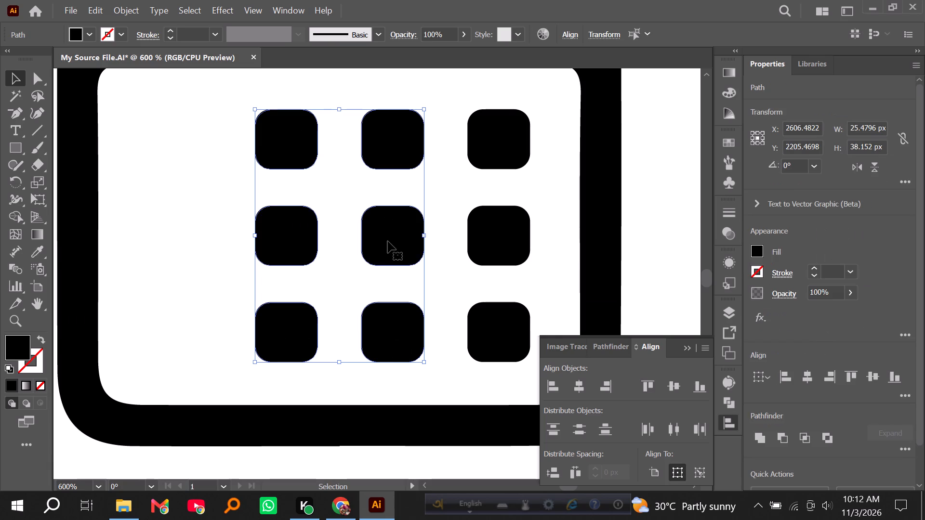
{"action": "left_click_drag", "start_coordinate": [388, 241], "coordinate": [281, 229]}
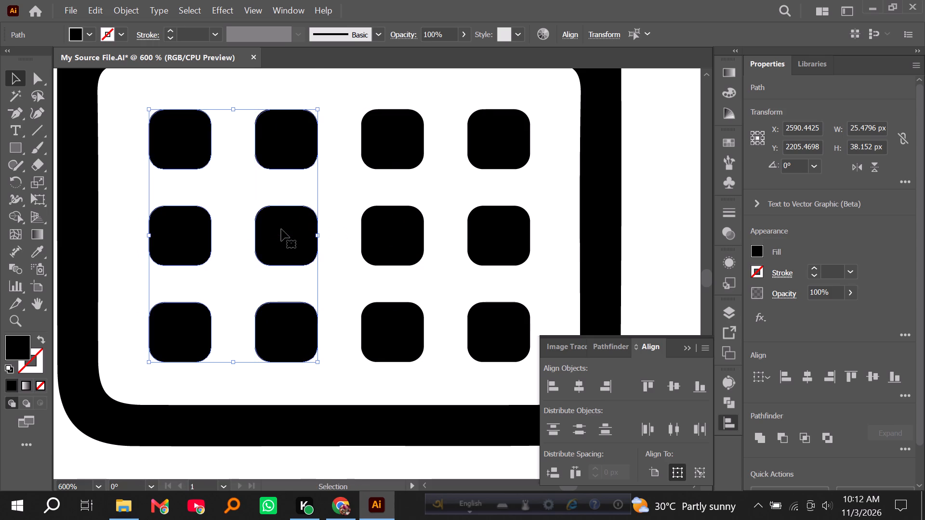
Delete the overlapping duplicate squares in the second column, keeping the new first column.
{"action": "left_click", "coordinate": [171, 146], "text": "shift"}
{"action": "left_click", "coordinate": [194, 246], "text": "shift"}
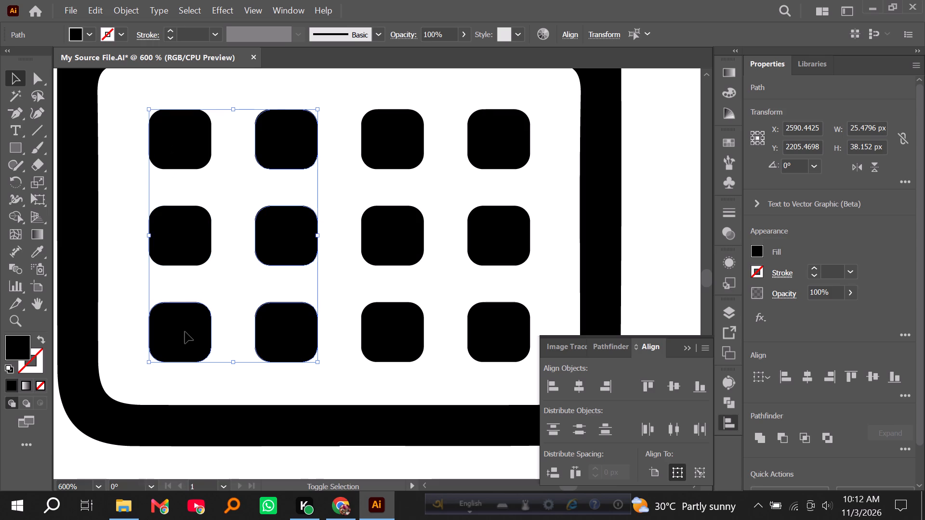
{"action": "left_click", "coordinate": [185, 332], "text": "shift"}
{"action": "key", "text": "Delete"}
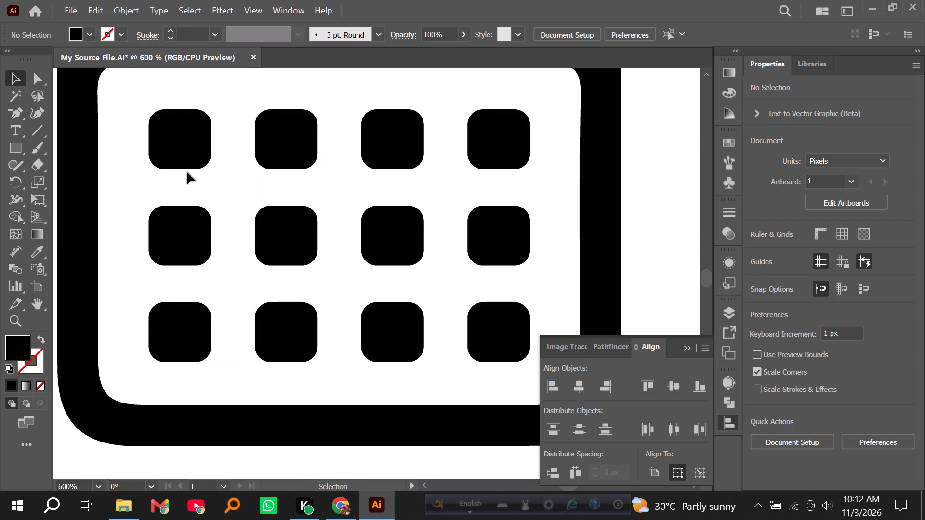
Delete the rounded square in the top-left position of the date grid.
{"action": "left_click", "coordinate": [187, 159]}
{"action": "key", "text": "Delete"}
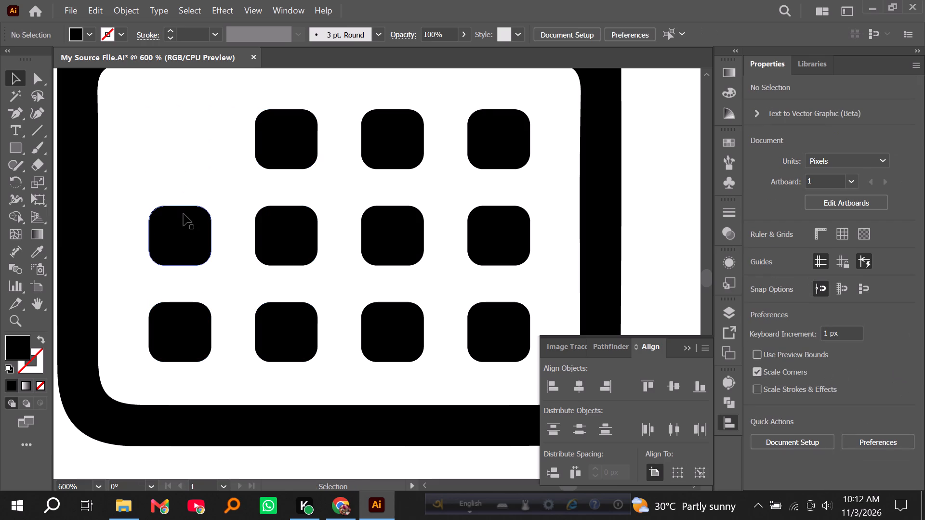
Delete the extra anchor point midway along the right edge of the calendar's right binding ring.
{"action": "scroll", "coordinate": [183, 224], "scroll_direction": "down", "scroll_amount": 2, "text": "alt"}
{"action": "scroll", "coordinate": [198, 260], "scroll_direction": "down", "scroll_amount": 1, "text": "alt"}
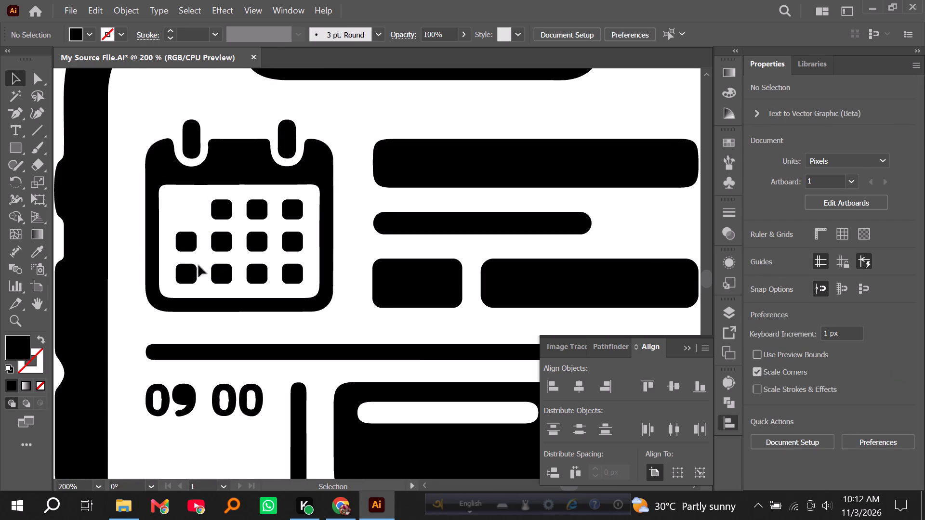
{"action": "scroll", "coordinate": [203, 146], "scroll_direction": "up", "scroll_amount": 3, "text": "alt"}
{"action": "scroll", "coordinate": [198, 159], "scroll_direction": "up", "scroll_amount": 1}
{"action": "scroll", "coordinate": [197, 159], "scroll_direction": "up", "scroll_amount": 1, "text": "alt"}
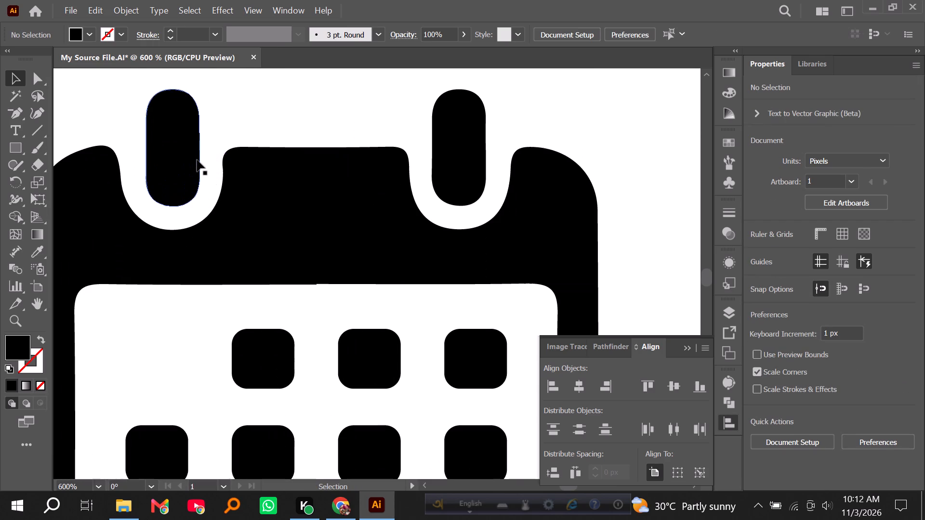
{"action": "left_click", "coordinate": [174, 158]}
{"action": "left_click", "coordinate": [458, 151]}
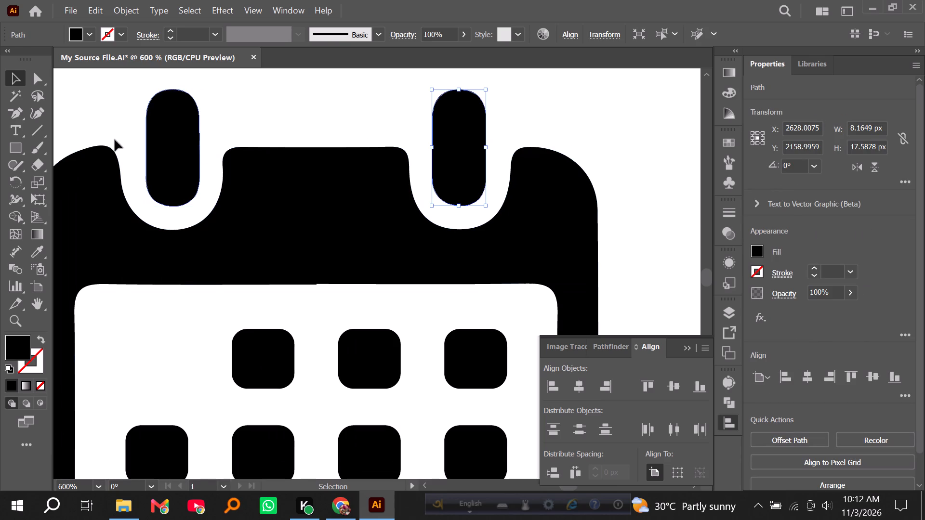
{"action": "left_click", "coordinate": [15, 115]}
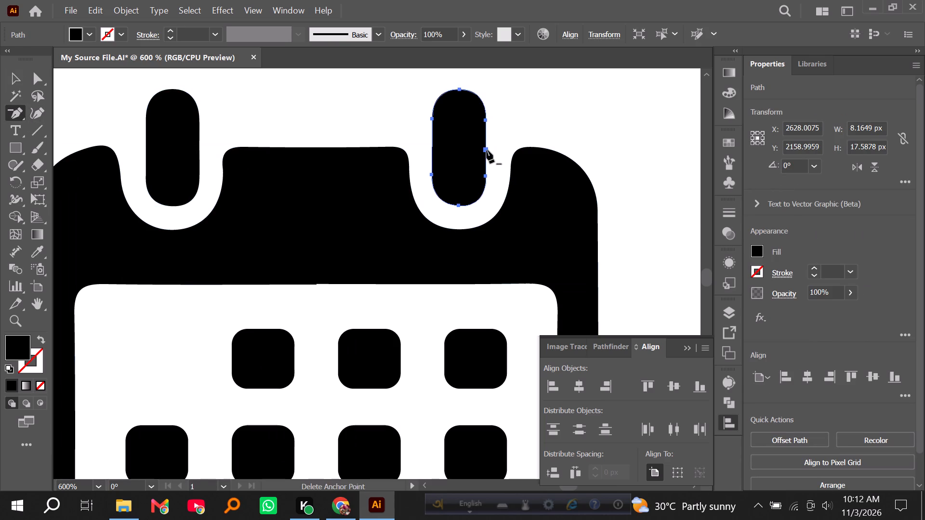
{"action": "left_click", "coordinate": [486, 150]}
{"action": "left_click", "coordinate": [486, 150]}
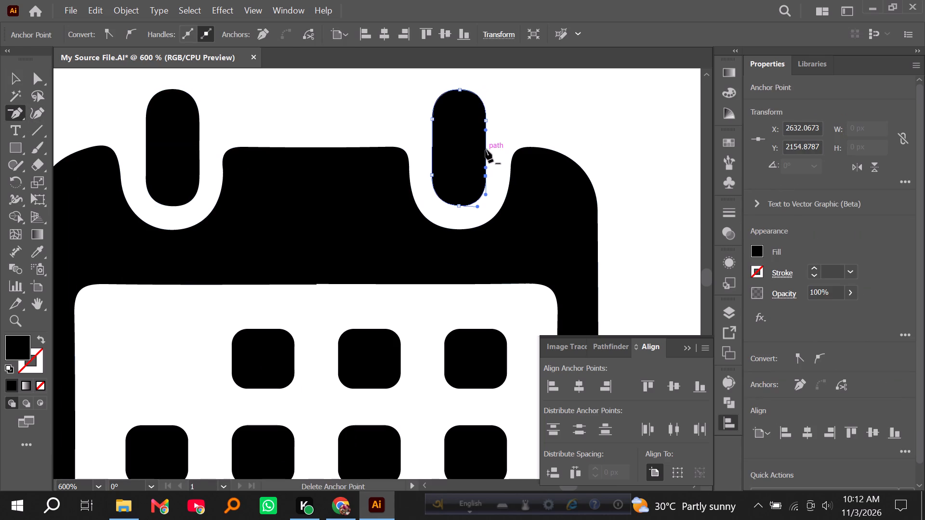
Delete the extra anchor point midway along the right edge of the calendar's left binding ring.
{"action": "left_click", "coordinate": [16, 77]}
{"action": "left_click", "coordinate": [161, 130]}
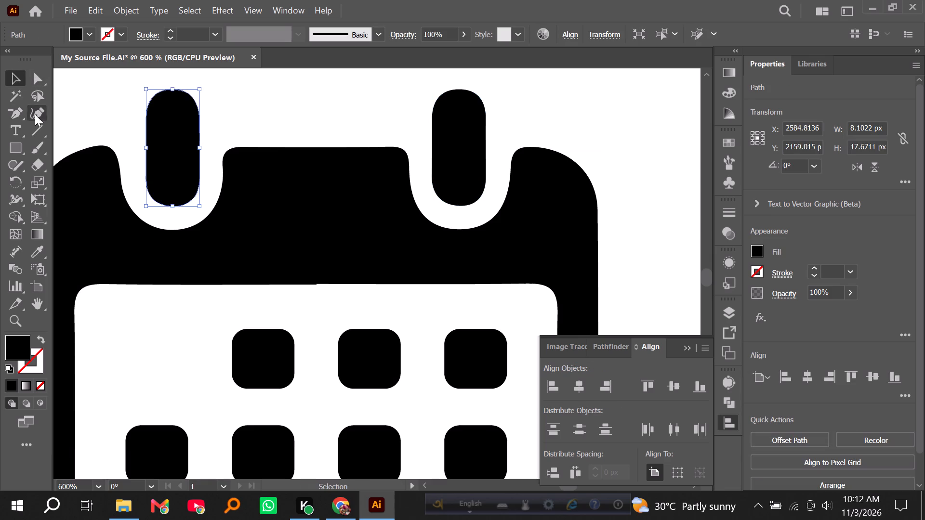
{"action": "left_click", "coordinate": [21, 111]}
{"action": "double_click", "coordinate": [199, 146]}
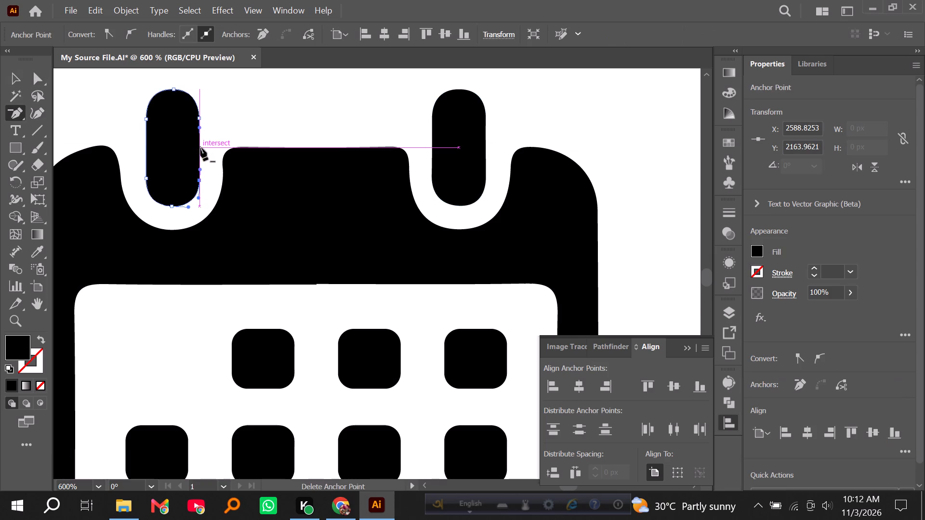
Delete the extra anchor point midway along the top edge of the phone calendar's inner white window.
{"action": "left_click", "coordinate": [19, 77]}
{"action": "double_click", "coordinate": [119, 102]}
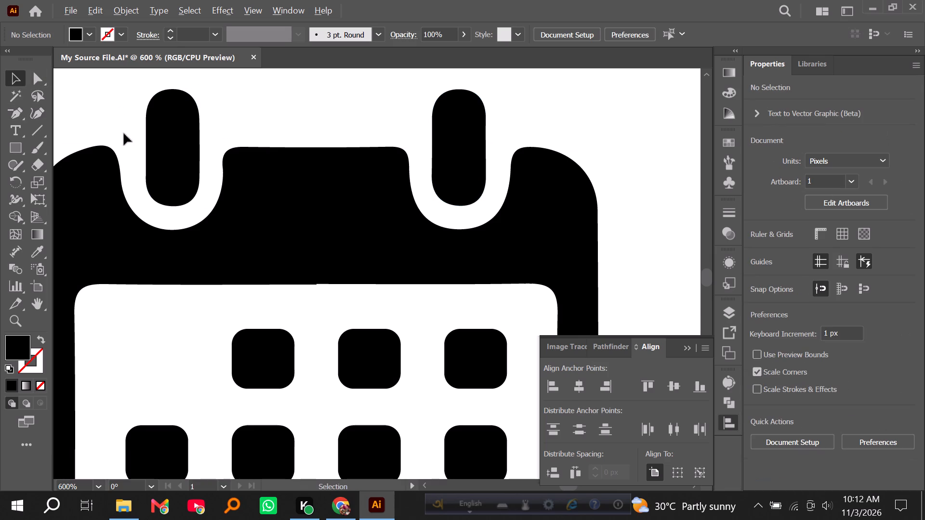
{"action": "scroll", "coordinate": [176, 183], "scroll_direction": "down", "scroll_amount": 4, "text": "alt"}
{"action": "scroll", "coordinate": [190, 211], "scroll_direction": "up", "scroll_amount": 2, "text": "alt"}
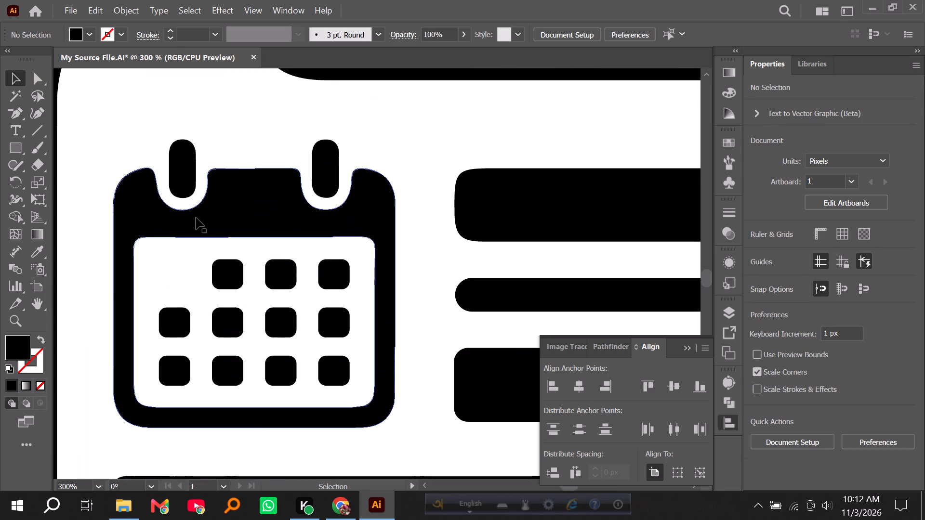
{"action": "left_click", "coordinate": [211, 227]}
{"action": "left_click", "coordinate": [20, 114]}
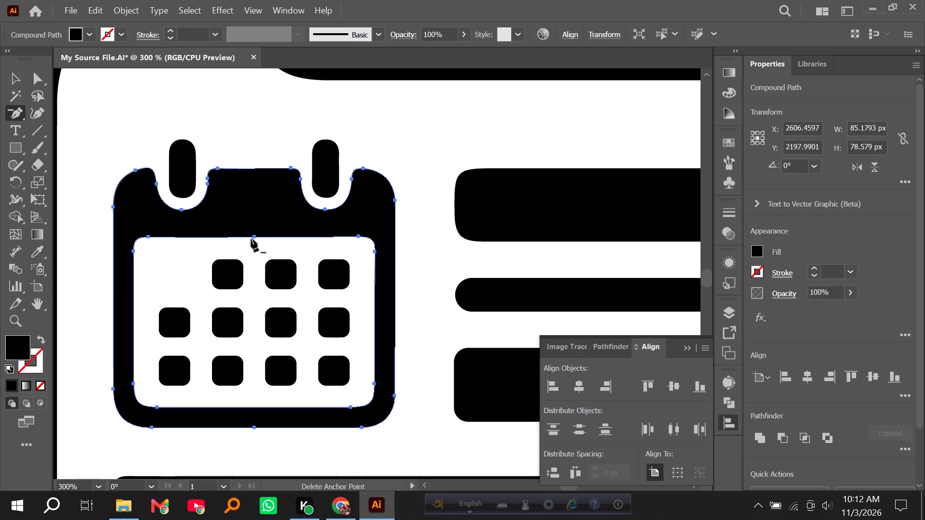
{"action": "triple_click", "coordinate": [254, 237]}
{"action": "left_click", "coordinate": [19, 82]}
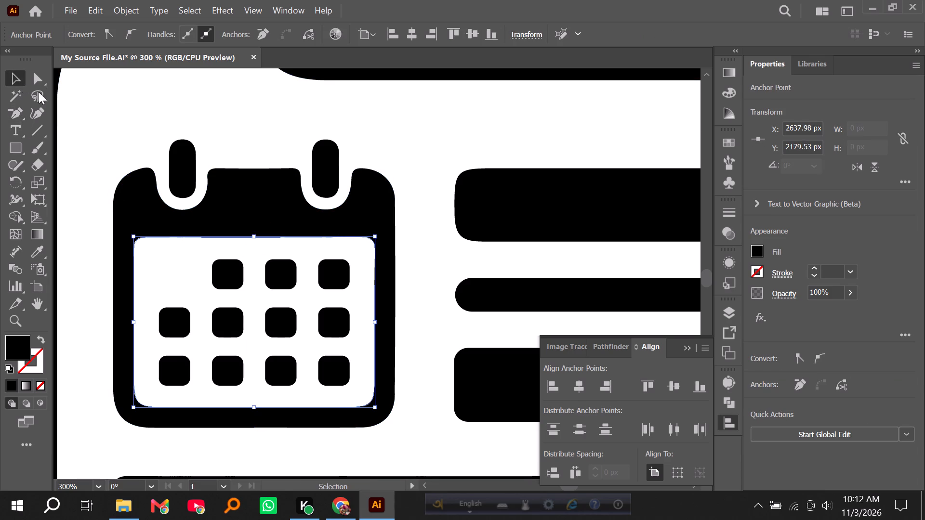
{"action": "left_click", "coordinate": [87, 114]}
Delete the extra anchor point midway along the bottom outer edge of the phone calendar's frame.
{"action": "scroll", "coordinate": [181, 322], "scroll_direction": "down", "scroll_amount": 3, "text": "alt"}
{"action": "scroll", "coordinate": [209, 365], "scroll_direction": "up", "scroll_amount": 4, "text": "alt"}
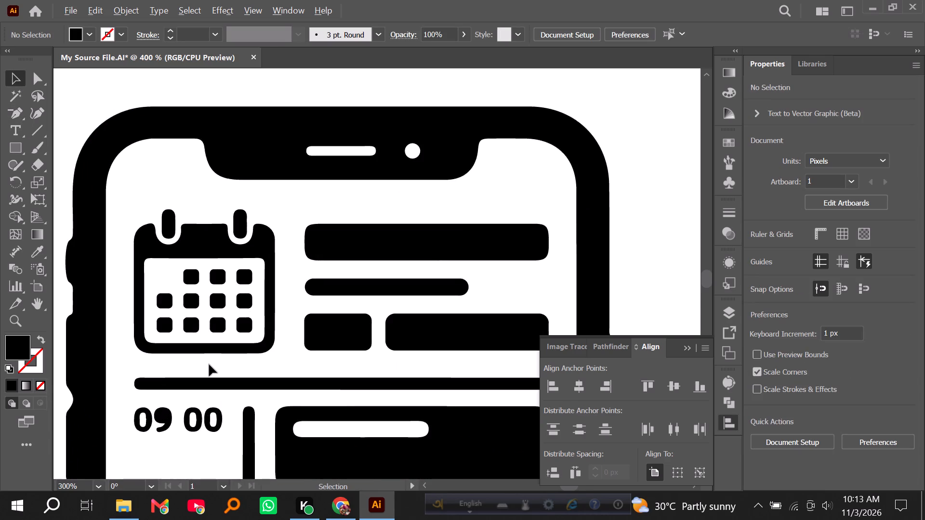
{"action": "left_click", "coordinate": [202, 332]}
{"action": "left_click", "coordinate": [13, 115]}
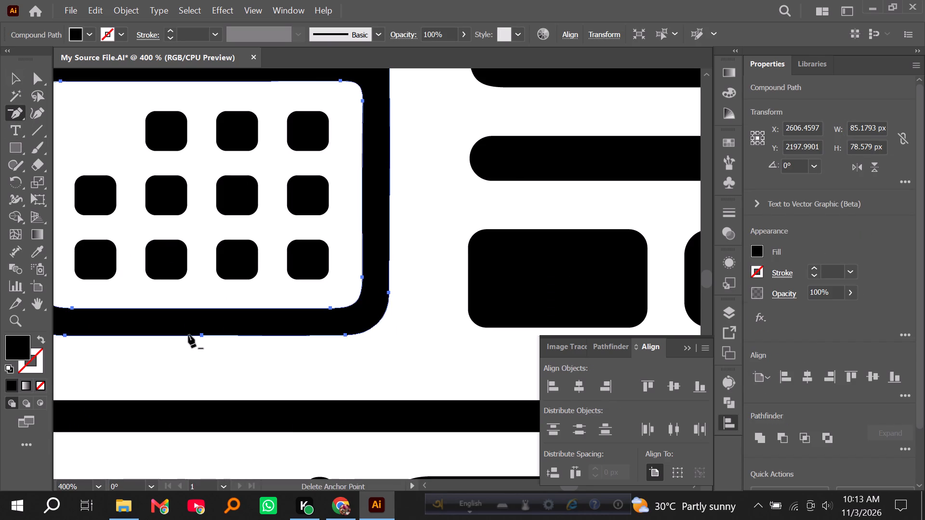
{"action": "double_click", "coordinate": [201, 336]}
{"action": "scroll", "coordinate": [223, 340], "scroll_direction": "down", "scroll_amount": 1, "text": "alt"}
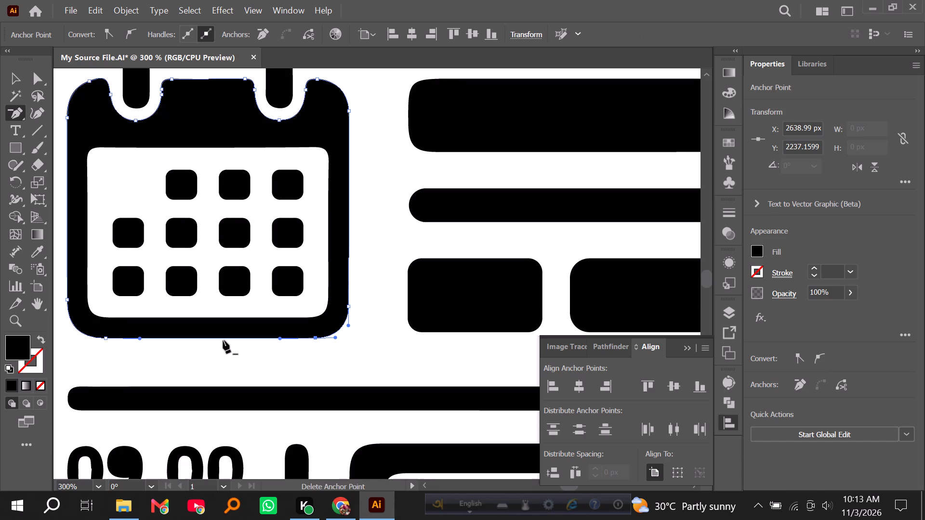
{"action": "left_click", "coordinate": [15, 80]}
{"action": "left_click", "coordinate": [143, 377]}
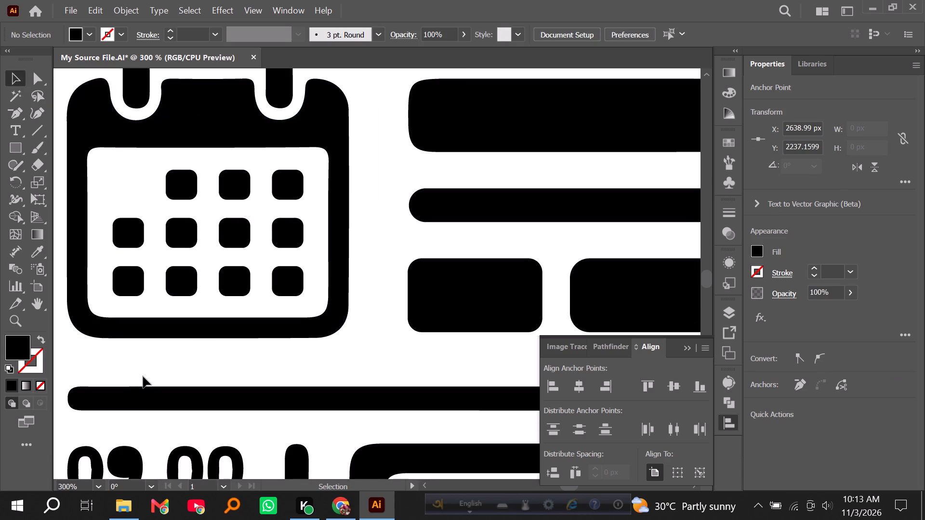
Delete the extra anchor point midway along the lower edge of the white bar in the 09 00 schedule card.
{"action": "scroll", "coordinate": [125, 372], "scroll_direction": "down", "scroll_amount": 3, "text": "alt"}
{"action": "scroll", "coordinate": [134, 377], "scroll_direction": "down", "scroll_amount": 8}
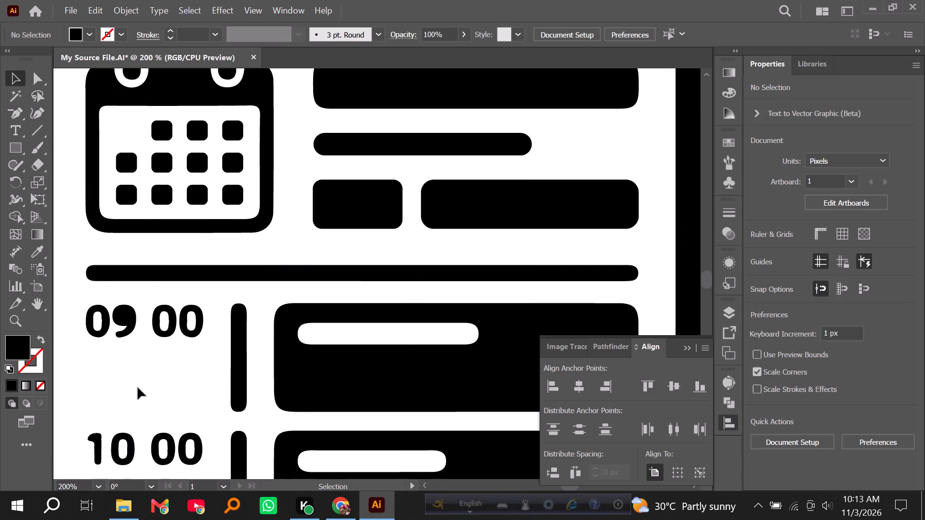
{"action": "scroll", "coordinate": [138, 388], "scroll_direction": "down", "scroll_amount": 1, "text": "alt"}
{"action": "scroll", "coordinate": [138, 388], "scroll_direction": "down", "scroll_amount": 4}
{"action": "scroll", "coordinate": [297, 350], "scroll_direction": "up", "scroll_amount": 2, "text": "alt"}
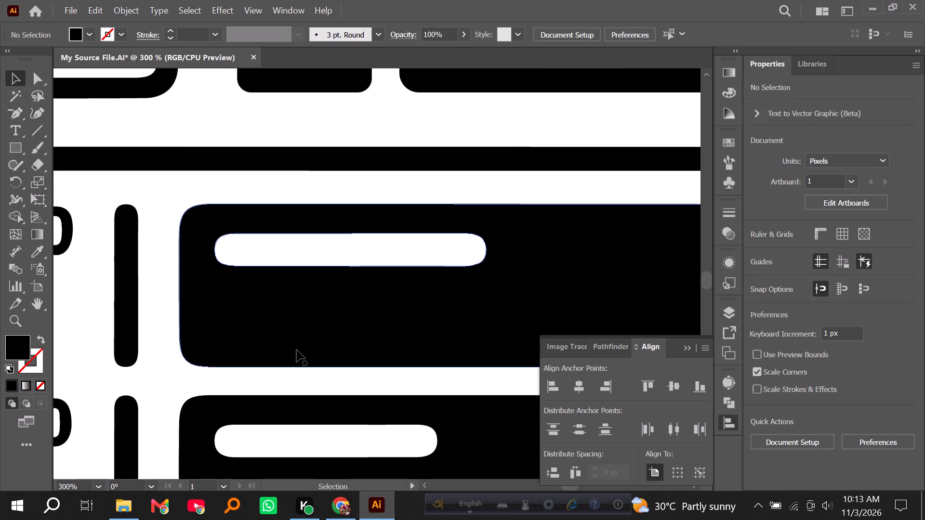
{"action": "scroll", "coordinate": [269, 342], "scroll_direction": "down", "scroll_amount": 1}
{"action": "left_click", "coordinate": [322, 259]}
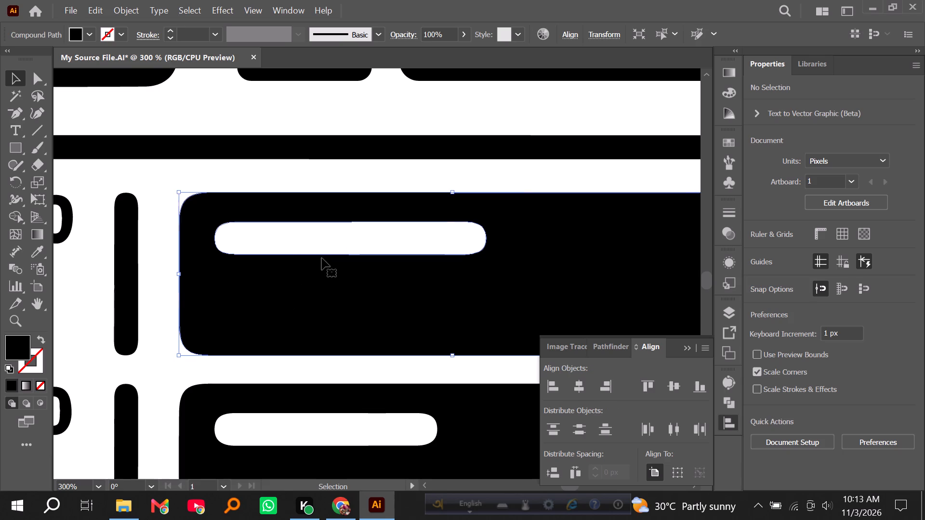
{"action": "left_click", "coordinate": [15, 116]}
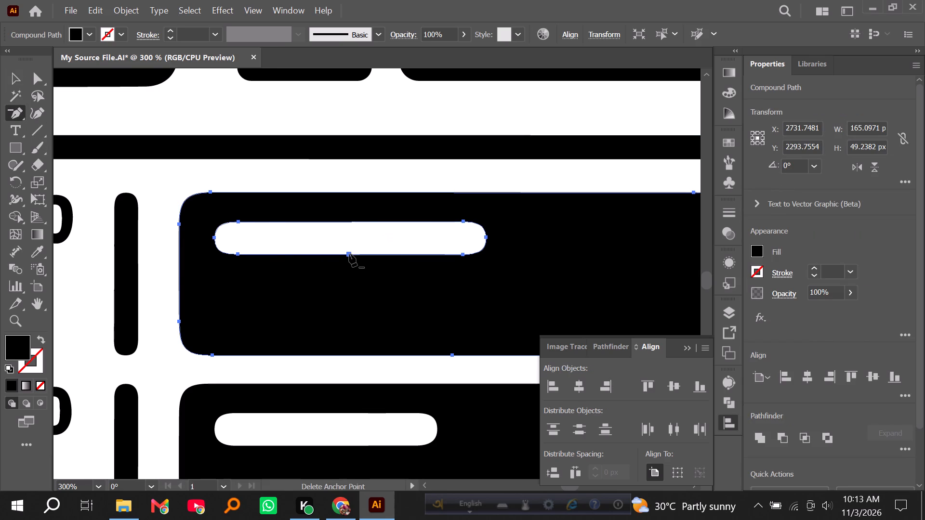
{"action": "double_click", "coordinate": [349, 254]}
{"action": "left_click", "coordinate": [15, 74]}
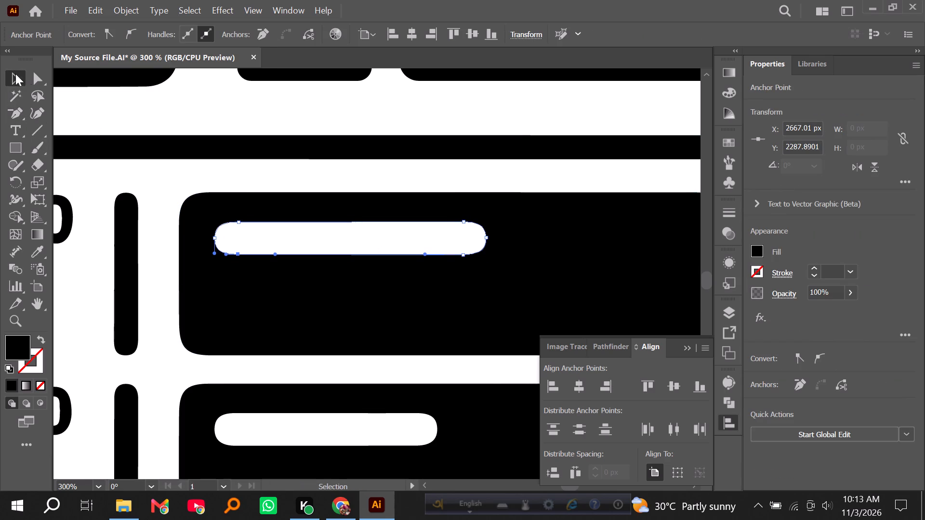
{"action": "left_click", "coordinate": [127, 105]}
Examine the edges of the white bars in the 09 00 and 10 00 cards and the list lines below them.
{"action": "scroll", "coordinate": [335, 218], "scroll_direction": "up", "scroll_amount": 3, "text": "alt"}
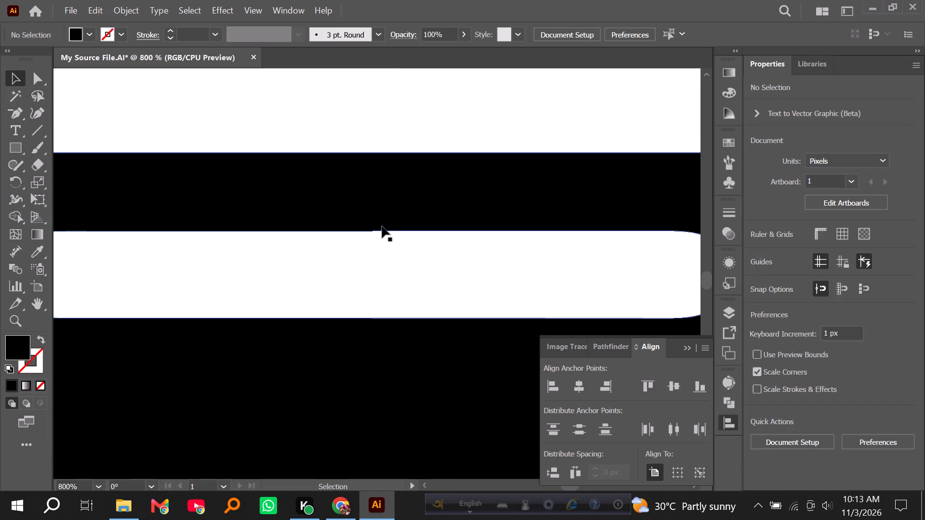
{"action": "left_click", "coordinate": [382, 226]}
{"action": "left_click", "coordinate": [366, 255]}
{"action": "scroll", "coordinate": [366, 256], "scroll_direction": "down", "scroll_amount": 7, "text": "alt"}
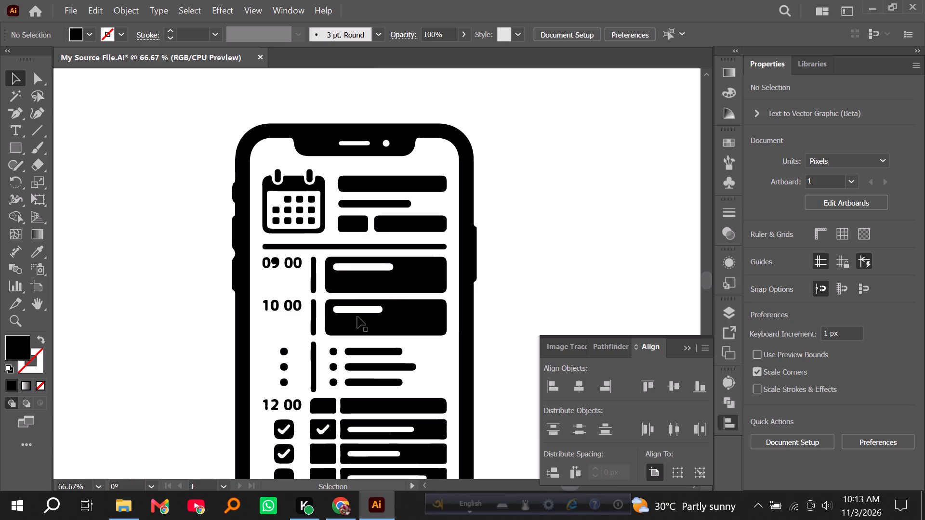
{"action": "scroll", "coordinate": [390, 346], "scroll_direction": "up", "scroll_amount": 2, "text": "alt"}
{"action": "scroll", "coordinate": [361, 306], "scroll_direction": "up", "scroll_amount": 2, "text": "alt"}
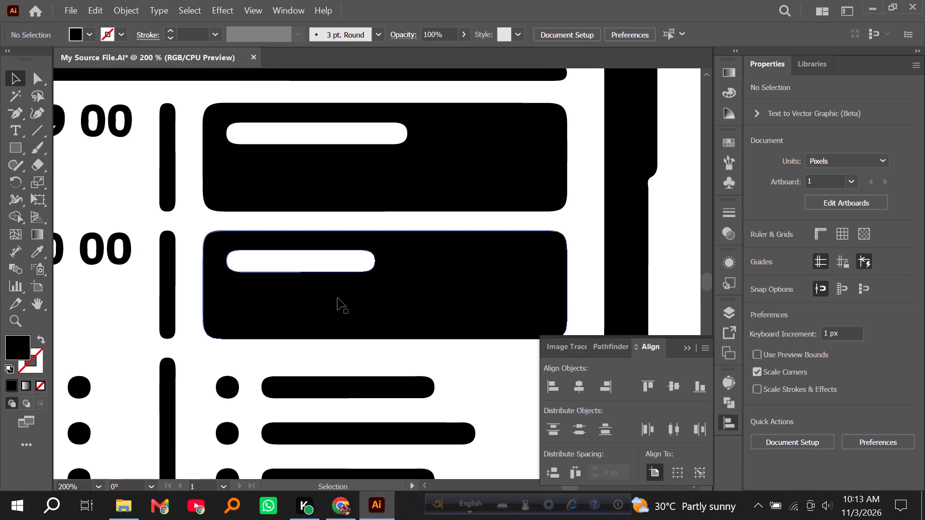
{"action": "scroll", "coordinate": [328, 300], "scroll_direction": "down", "scroll_amount": 7}
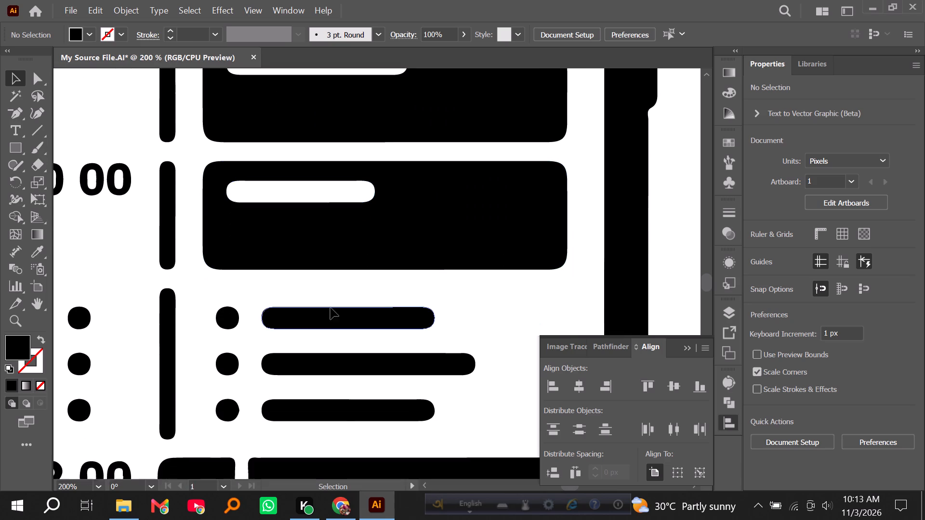
Copy the thin rounded bar beside the calendar icon onto the first list line below the 10 00 card.
{"action": "scroll", "coordinate": [330, 308], "scroll_direction": "down", "scroll_amount": 2, "text": "alt"}
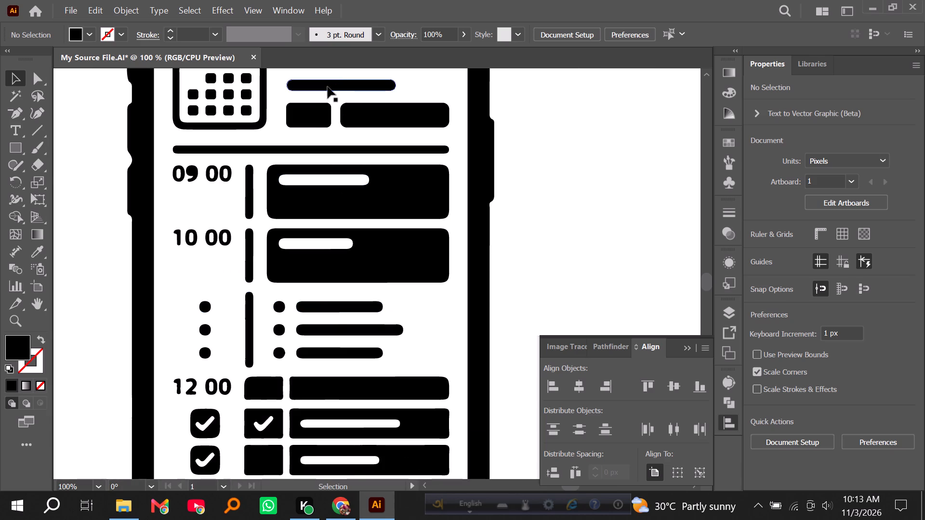
{"action": "left_click_drag", "start_coordinate": [328, 87], "coordinate": [333, 288]}
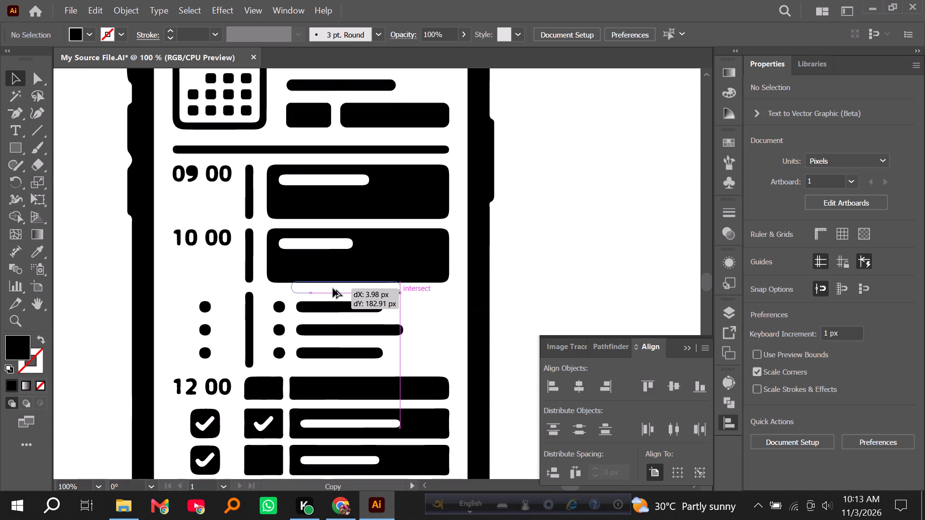
{"action": "left_click_drag", "start_coordinate": [333, 288], "coordinate": [336, 297]}
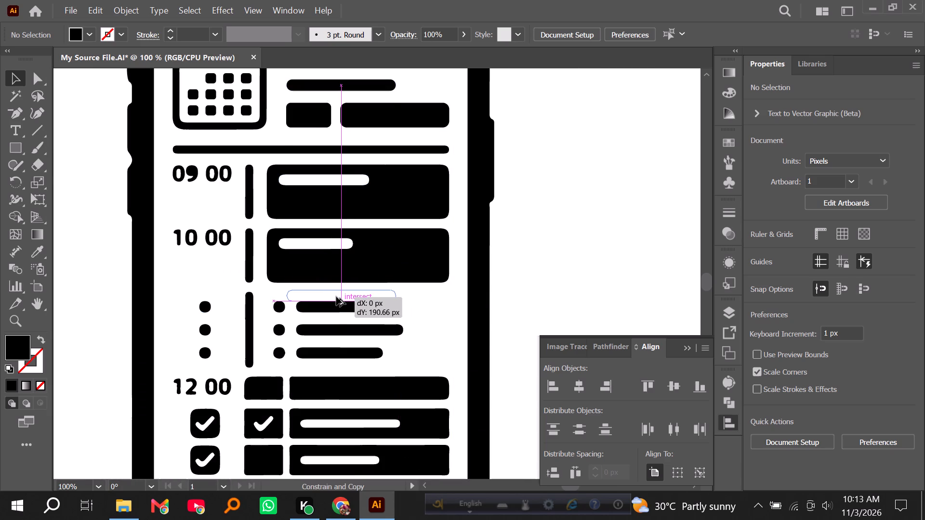
{"action": "left_click_drag", "start_coordinate": [336, 297], "coordinate": [336, 307]}
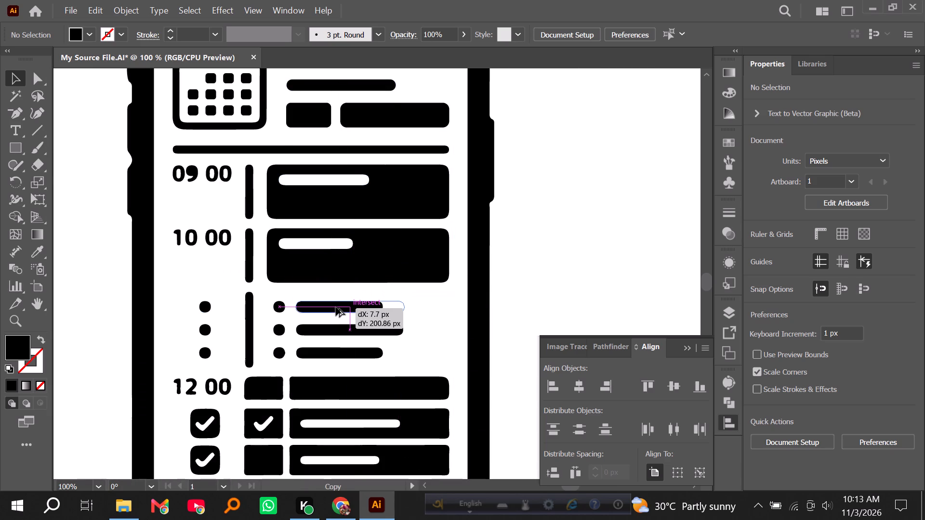
{"action": "left_click_drag", "start_coordinate": [336, 307], "coordinate": [336, 308]}
Delete the original shorter line underneath the copied bar in the first list row.
{"action": "scroll", "coordinate": [385, 340], "scroll_direction": "up", "scroll_amount": 3, "text": "alt"}
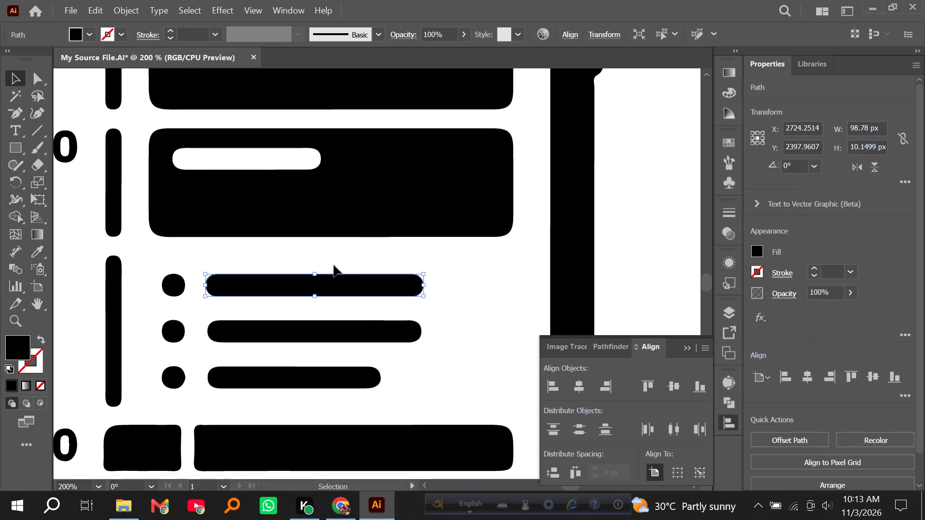
{"action": "left_click_drag", "start_coordinate": [333, 262], "coordinate": [308, 313]}
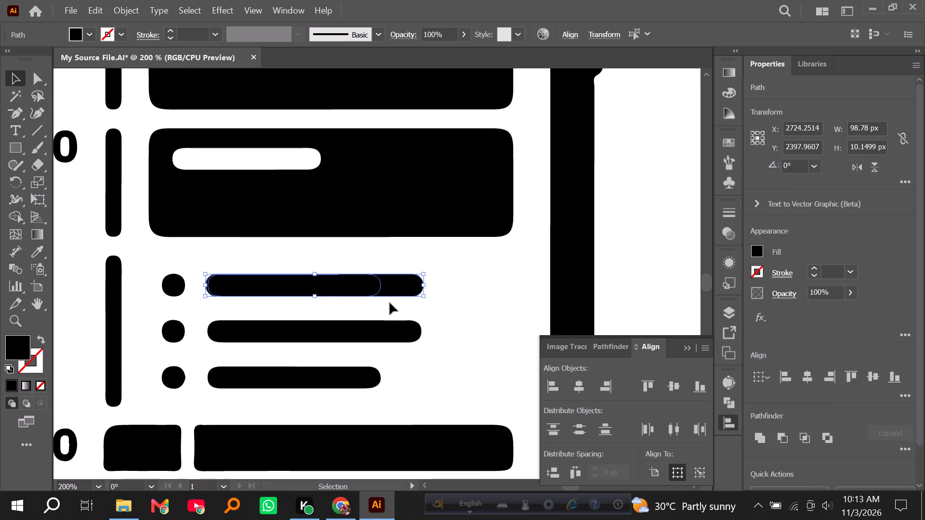
{"action": "left_click", "coordinate": [394, 287], "text": "shift"}
{"action": "key", "text": "Delete"}
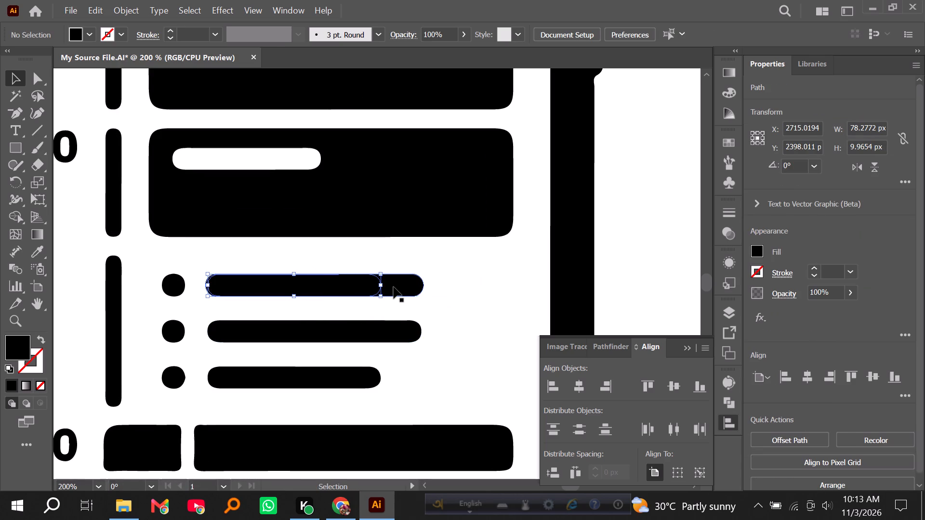
Draw a circle about 10.13 px in diameter centred over the bullet dot of the first list line.
{"action": "scroll", "coordinate": [328, 328], "scroll_direction": "down", "scroll_amount": 2}
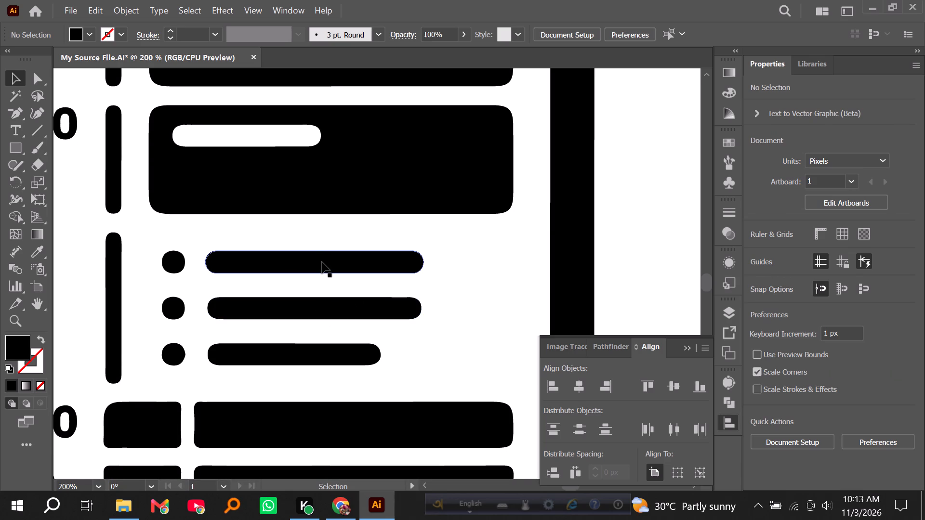
{"action": "right_click", "coordinate": [13, 148]}
{"action": "left_click", "coordinate": [65, 181]}
{"action": "scroll", "coordinate": [182, 273], "scroll_direction": "up", "scroll_amount": 3, "text": "alt"}
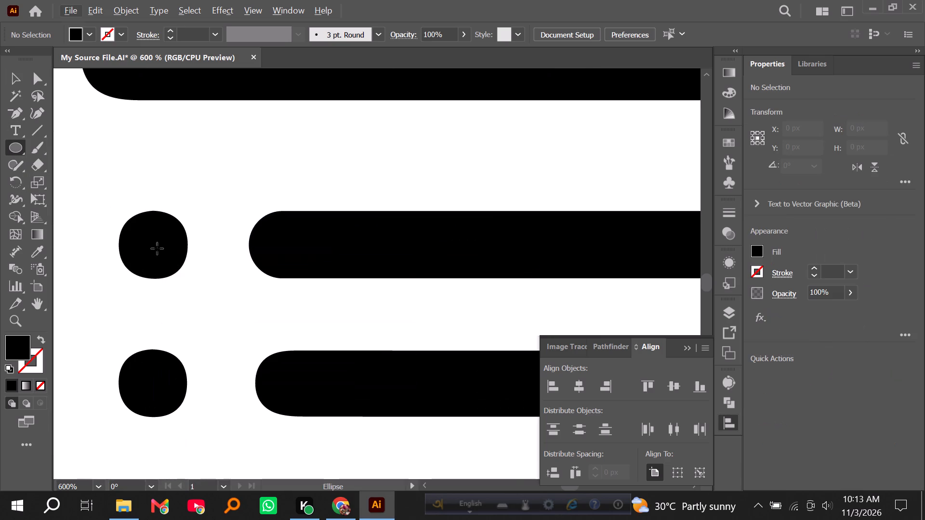
{"action": "left_click_drag", "start_coordinate": [152, 245], "coordinate": [175, 274]}
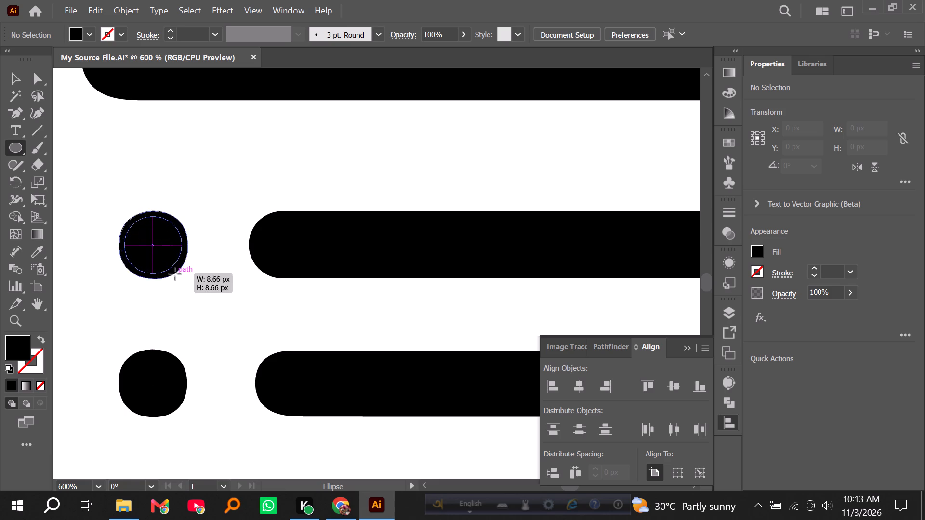
{"action": "left_click_drag", "start_coordinate": [175, 274], "coordinate": [180, 278]}
{"action": "left_click", "coordinate": [13, 78]}
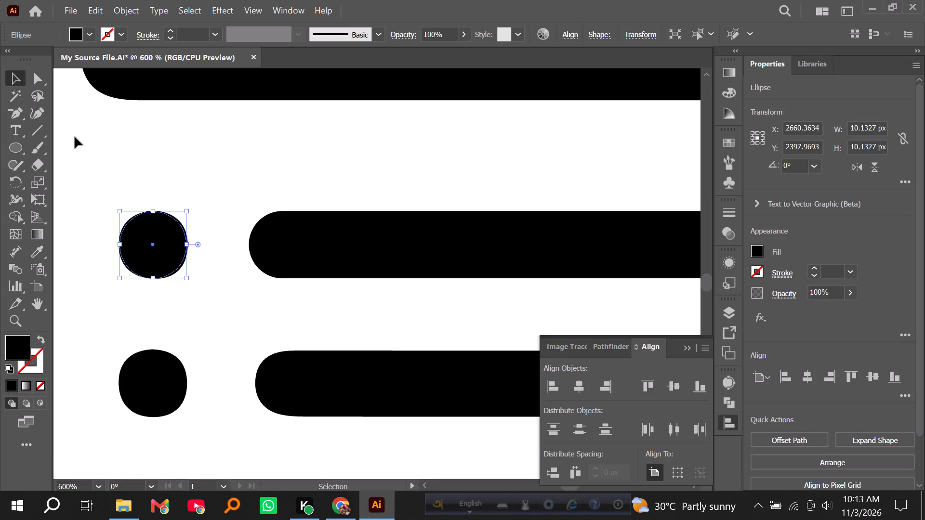
{"action": "left_click", "coordinate": [120, 187]}
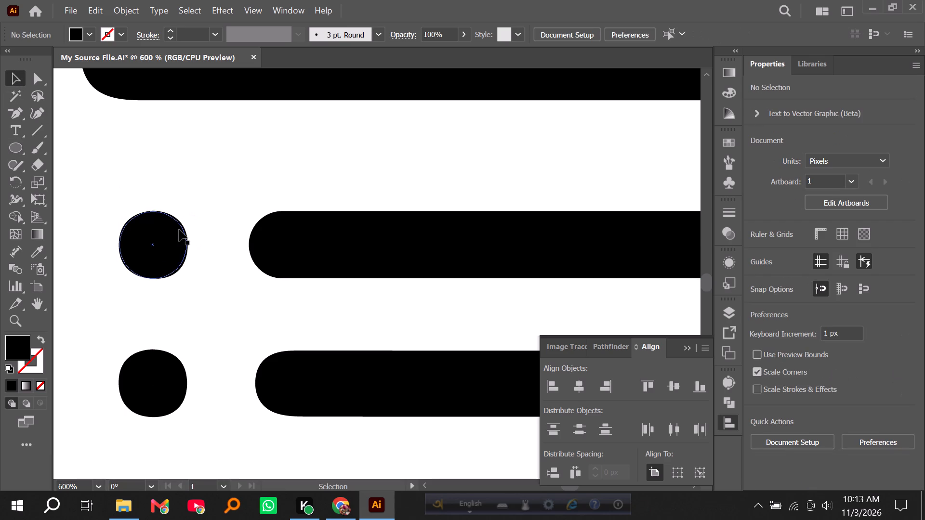
Delete the irregular original bullet dot underneath the new circle, keeping the circle.
{"action": "left_click_drag", "start_coordinate": [185, 219], "coordinate": [172, 233]}
{"action": "left_click", "coordinate": [171, 234]}
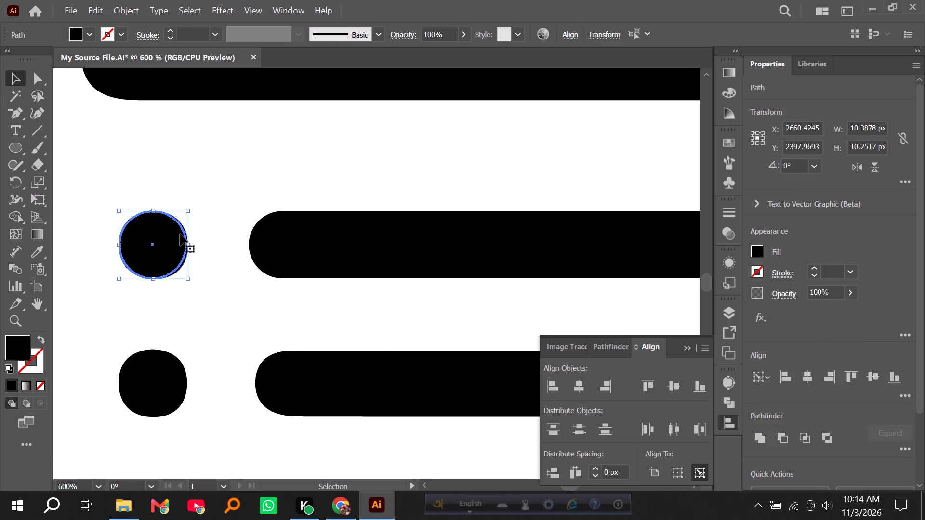
{"action": "left_click", "coordinate": [188, 234]}
{"action": "left_click_drag", "start_coordinate": [199, 196], "coordinate": [145, 241]}
{"action": "left_click", "coordinate": [192, 235]}
{"action": "left_click_drag", "start_coordinate": [206, 211], "coordinate": [168, 256]}
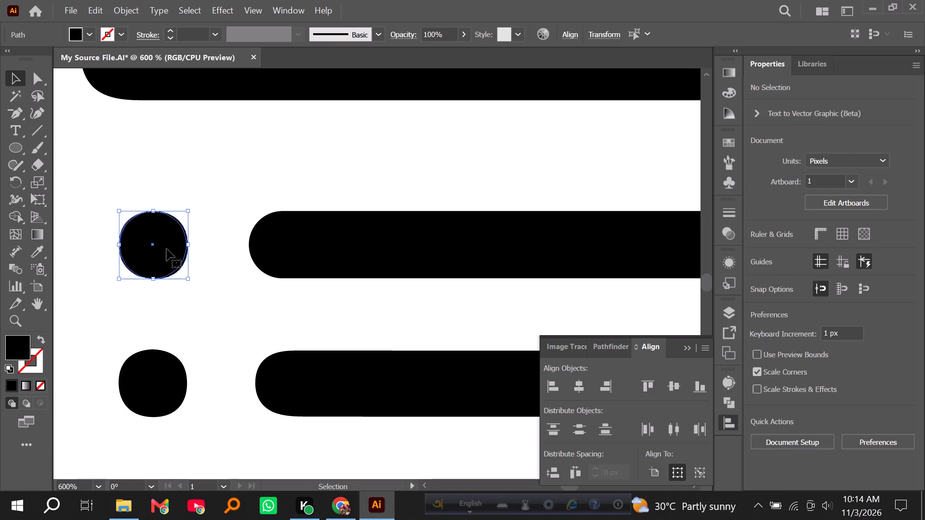
{"action": "left_click", "coordinate": [167, 245], "text": "shift"}
{"action": "key", "text": "Delete"}
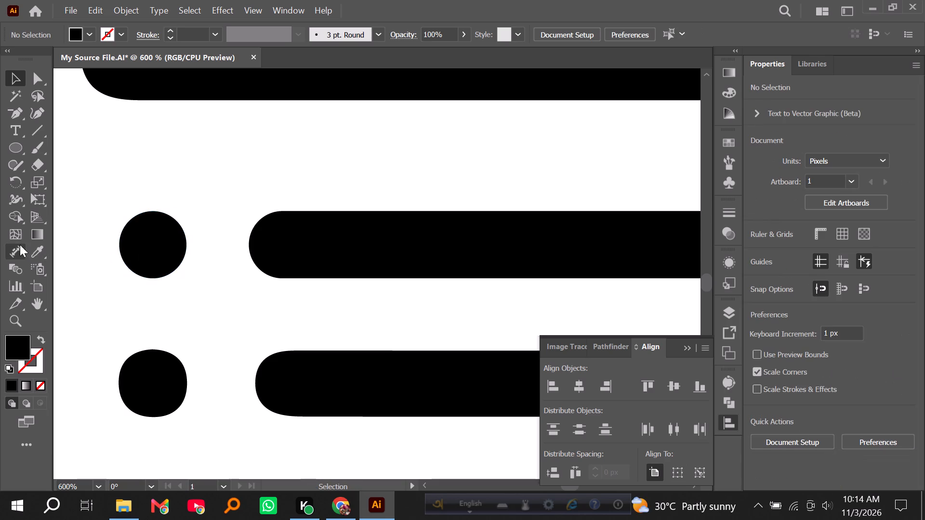
Convert the new bullet circle into a plain path with the Shape Builder tool.
{"action": "left_click", "coordinate": [135, 246]}
{"action": "left_click", "coordinate": [12, 216]}
{"action": "left_click", "coordinate": [136, 245]}
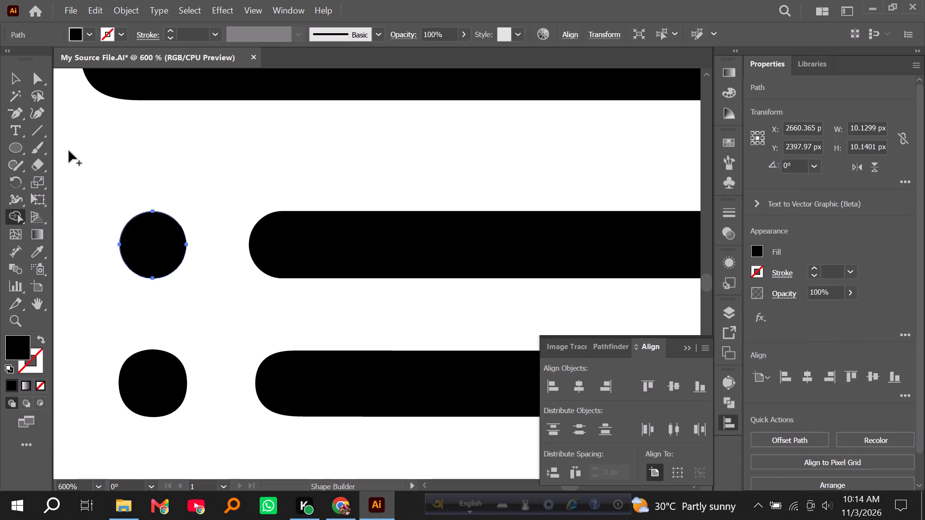
{"action": "left_click", "coordinate": [14, 79]}
{"action": "left_click", "coordinate": [132, 168]}
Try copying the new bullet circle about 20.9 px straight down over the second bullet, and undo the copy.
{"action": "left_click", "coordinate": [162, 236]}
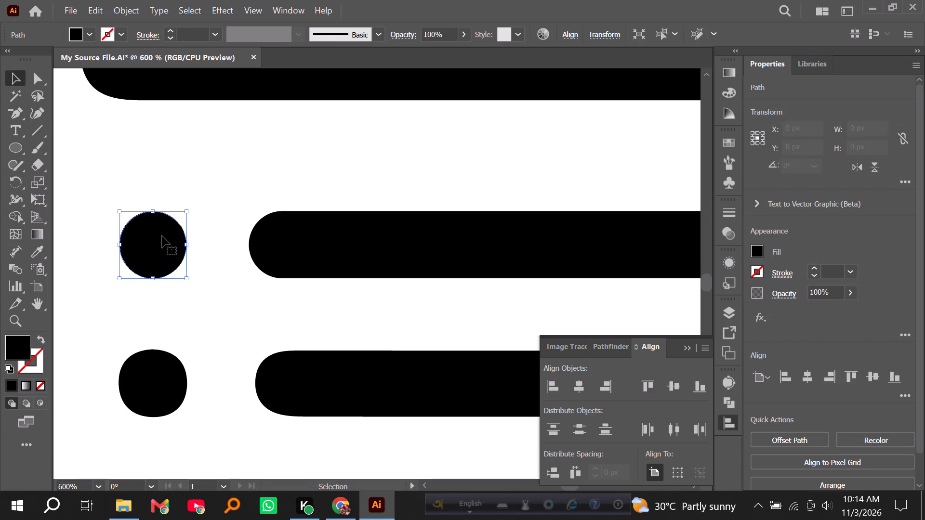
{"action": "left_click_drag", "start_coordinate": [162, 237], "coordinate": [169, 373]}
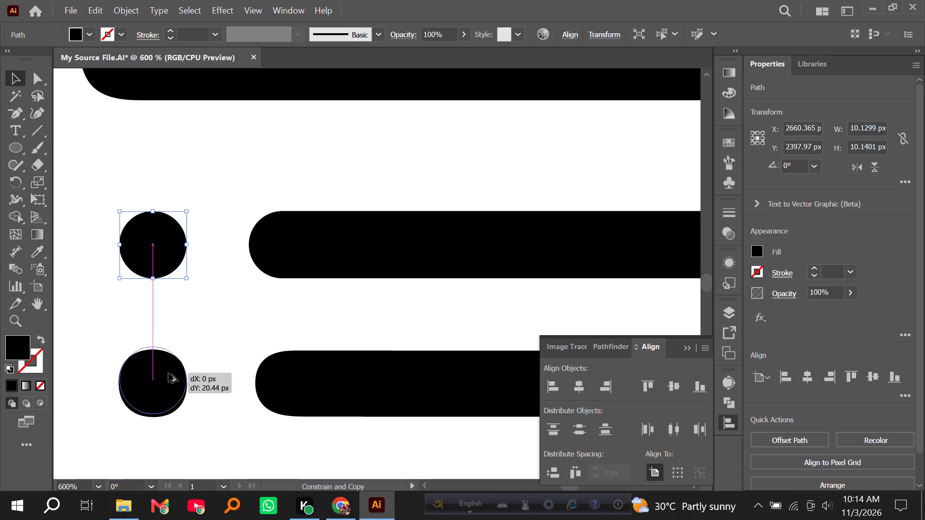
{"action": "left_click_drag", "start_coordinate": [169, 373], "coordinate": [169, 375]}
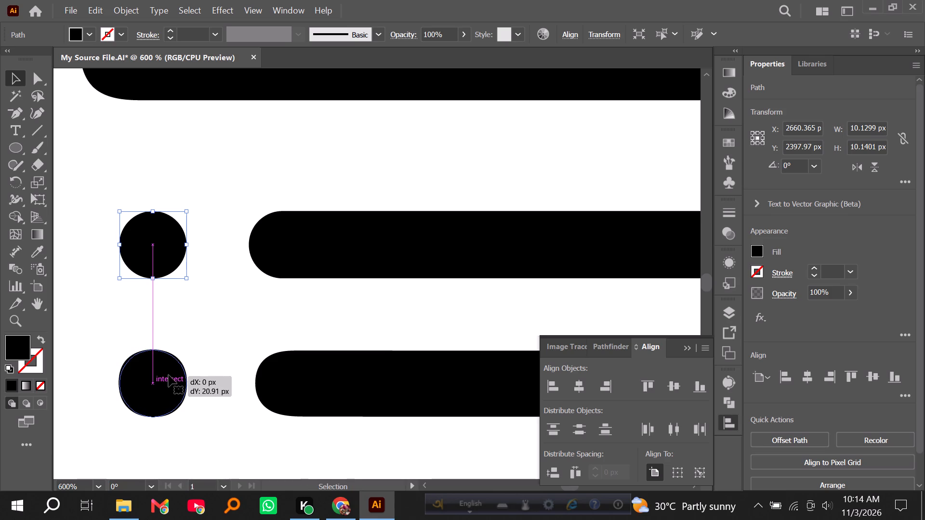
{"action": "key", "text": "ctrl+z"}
Group the two irregular original bullet dots of the second and third list lines.
{"action": "scroll", "coordinate": [203, 347], "scroll_direction": "down", "scroll_amount": 3, "text": "alt"}
{"action": "scroll", "coordinate": [204, 355], "scroll_direction": "down", "scroll_amount": 3}
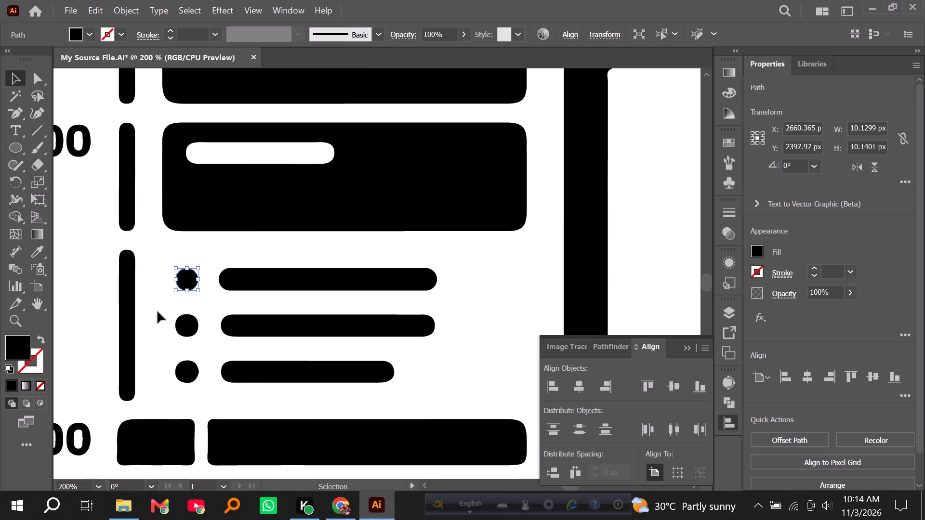
{"action": "left_click_drag", "start_coordinate": [168, 313], "coordinate": [200, 388]}
{"action": "key", "text": "ctrl+g"}
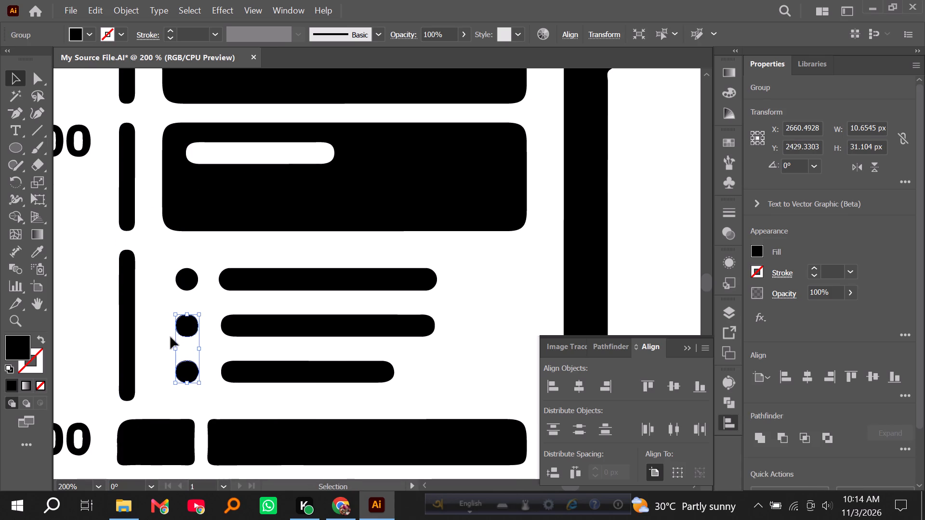
Copy the round first bullet straight down over the second bullet and repeat the copy over the third.
{"action": "left_click", "coordinate": [166, 325]}
{"action": "scroll", "coordinate": [189, 284], "scroll_direction": "up", "scroll_amount": 3, "text": "alt"}
{"action": "scroll", "coordinate": [189, 289], "scroll_direction": "down", "scroll_amount": 8}
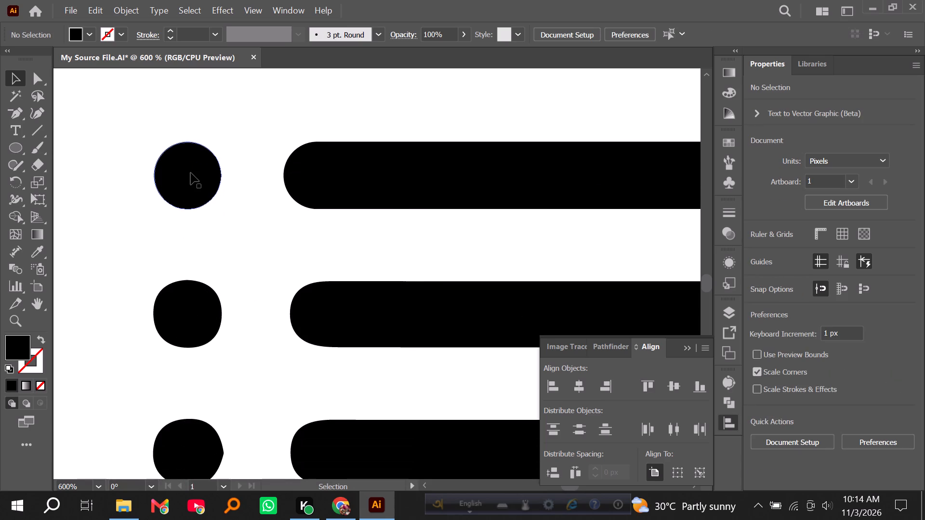
{"action": "left_click_drag", "start_coordinate": [190, 170], "coordinate": [194, 309]}
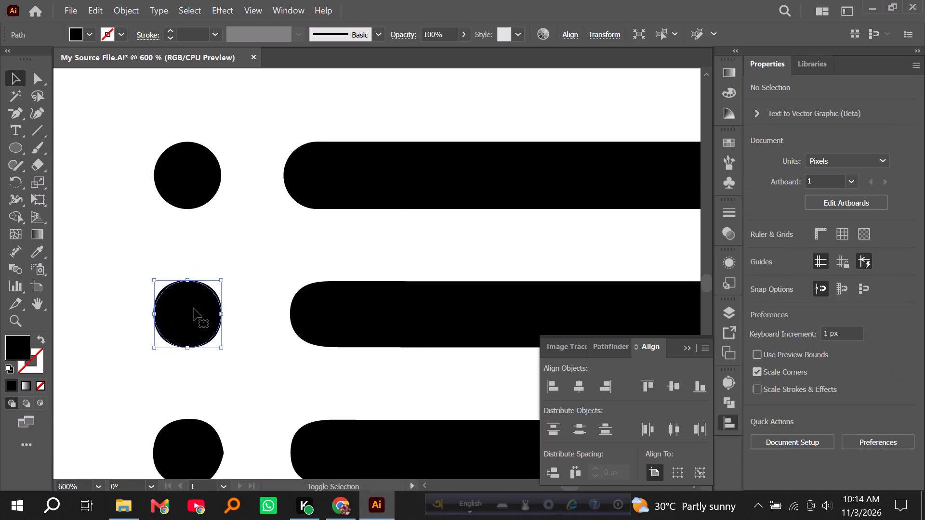
{"action": "key", "text": "ctrl+d"}
{"action": "scroll", "coordinate": [208, 316], "scroll_direction": "down", "scroll_amount": 8}
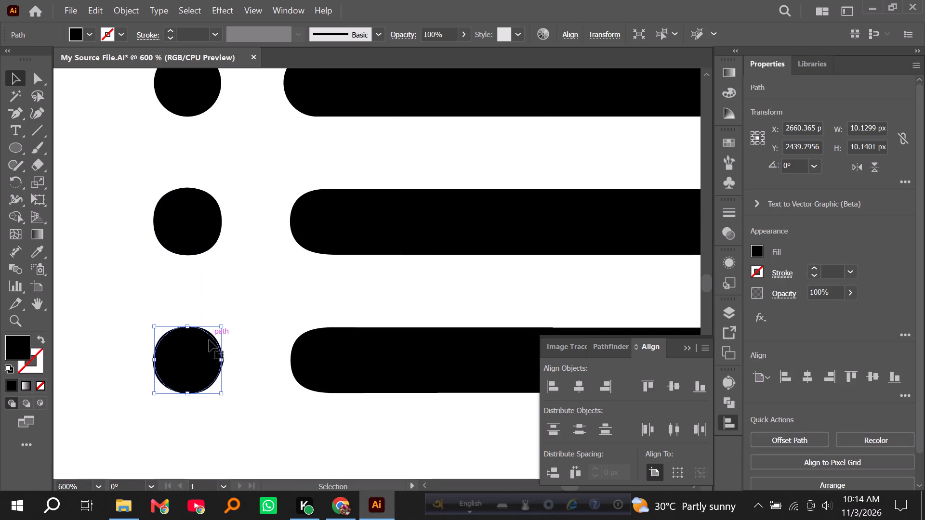
Delete the grouped irregular bullet dots underneath the copied circles.
{"action": "left_click", "coordinate": [216, 339]}
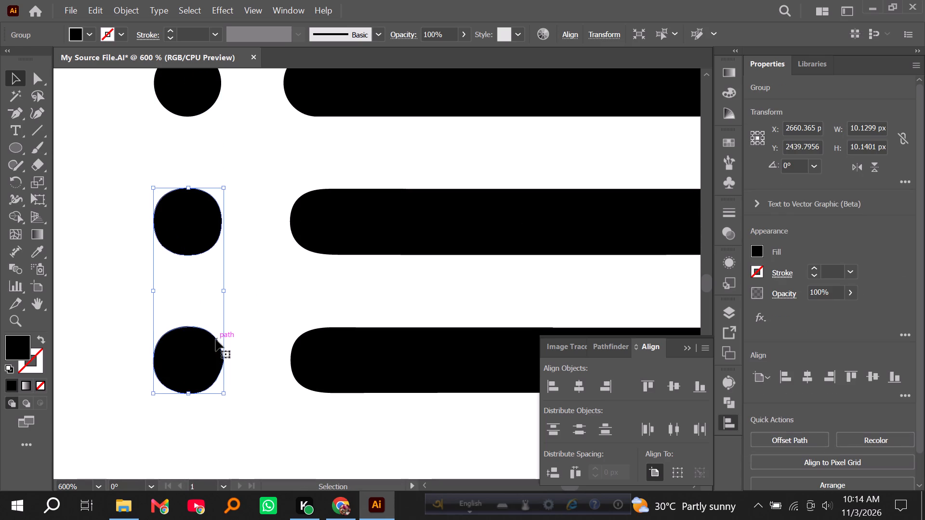
{"action": "key", "text": "Delete"}
Draw a rectangle about 185.56 × 155.61 px covering the whole two-column checklist table beside 12 00.
{"action": "scroll", "coordinate": [147, 263], "scroll_direction": "down", "scroll_amount": 5, "text": "alt"}
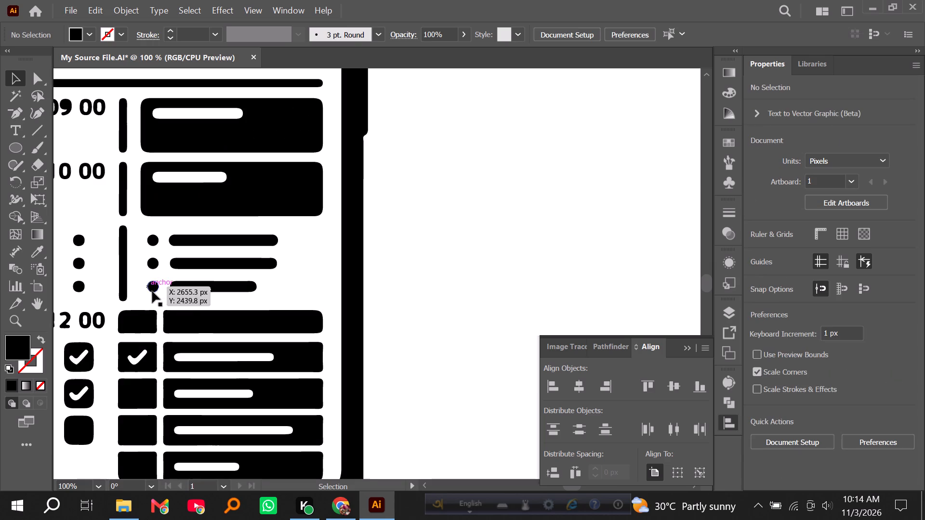
{"action": "scroll", "coordinate": [190, 313], "scroll_direction": "down", "scroll_amount": 3}
{"action": "scroll", "coordinate": [344, 302], "scroll_direction": "down", "scroll_amount": 2, "text": "alt"}
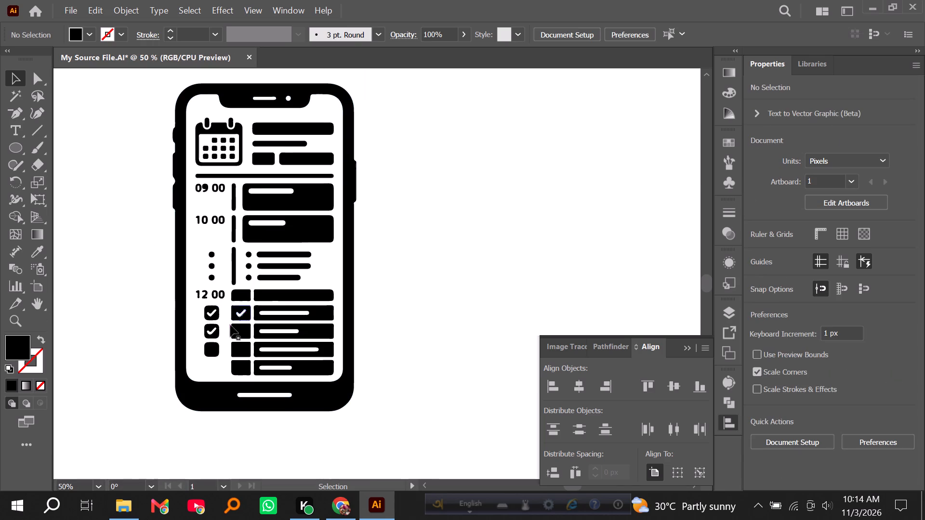
{"action": "scroll", "coordinate": [230, 338], "scroll_direction": "down", "scroll_amount": 1, "text": "alt"}
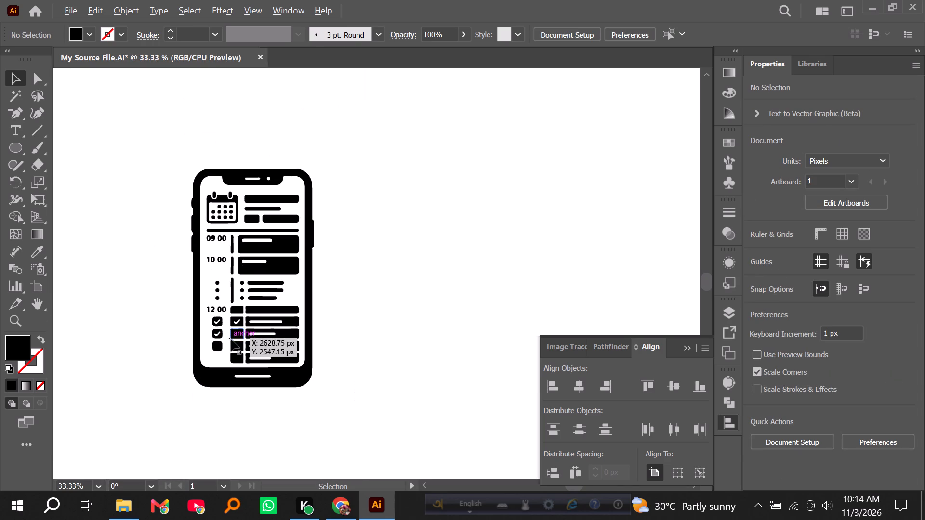
{"action": "scroll", "coordinate": [267, 318], "scroll_direction": "up", "scroll_amount": 5, "text": "alt"}
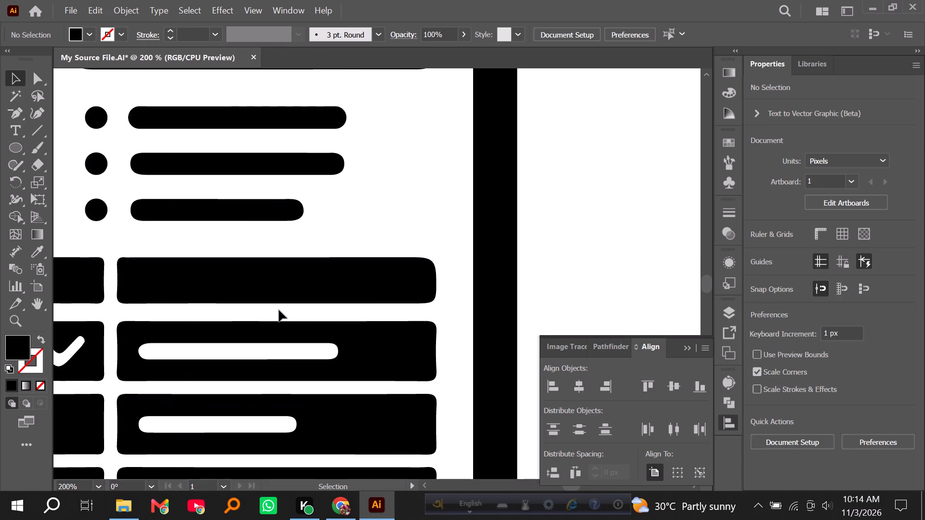
{"action": "scroll", "coordinate": [279, 309], "scroll_direction": "down", "scroll_amount": 2, "text": "alt"}
{"action": "scroll", "coordinate": [279, 309], "scroll_direction": "down", "scroll_amount": 4}
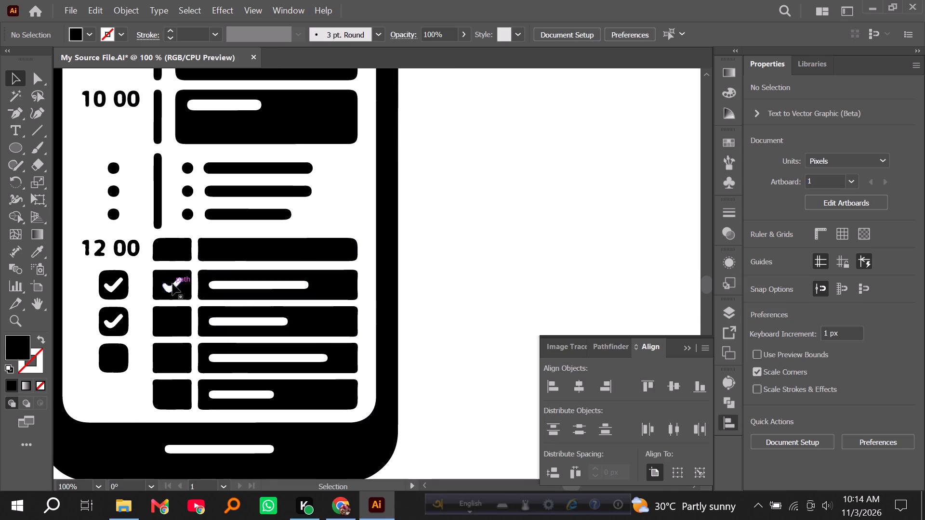
{"action": "right_click", "coordinate": [14, 145]}
{"action": "left_click", "coordinate": [65, 144]}
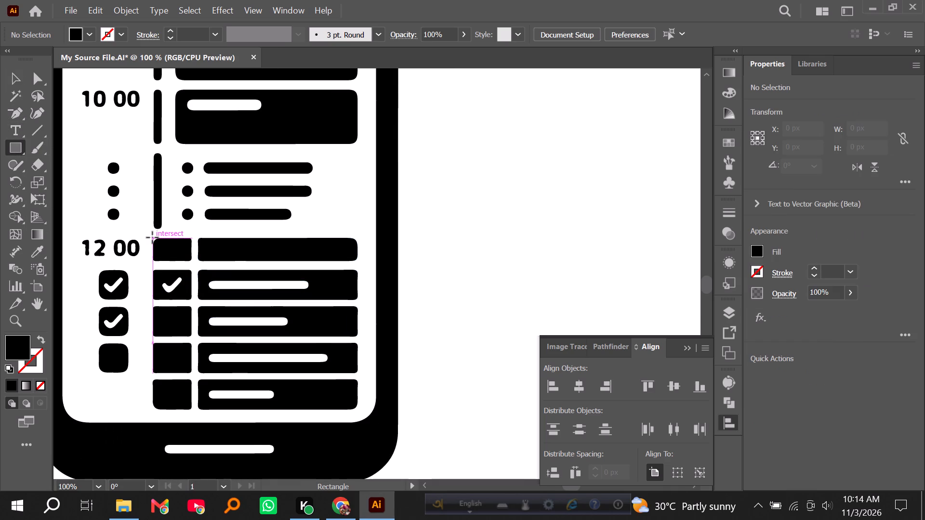
{"action": "left_click_drag", "start_coordinate": [152, 237], "coordinate": [358, 411]}
{"action": "left_click", "coordinate": [16, 81]}
{"action": "left_click", "coordinate": [99, 150]}
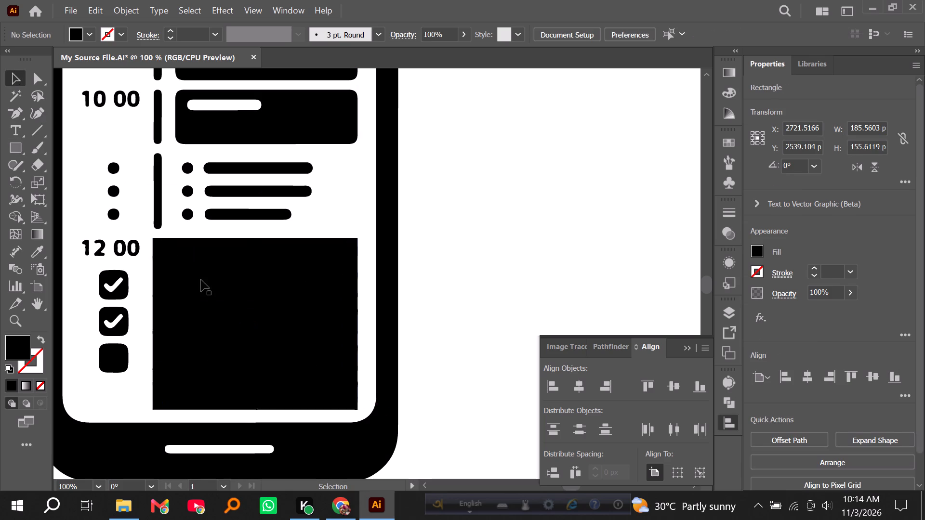
Move the large rectangle horizontally by about 238.5 px onto the empty canvas beside the phone.
{"action": "left_click_drag", "start_coordinate": [236, 322], "coordinate": [504, 320]}
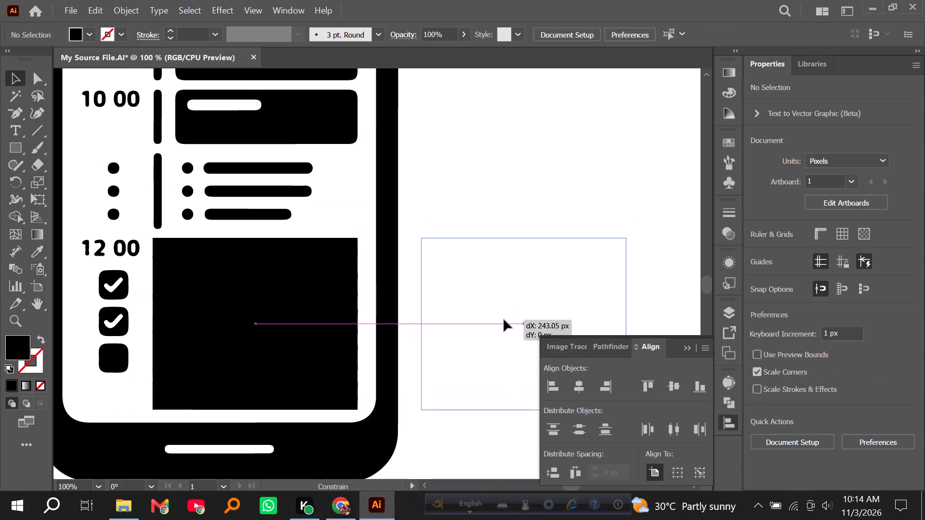
{"action": "left_click_drag", "start_coordinate": [504, 320], "coordinate": [500, 320]}
Convert the large rectangle into a plain path with the Shape Builder tool.
{"action": "left_click", "coordinate": [16, 216]}
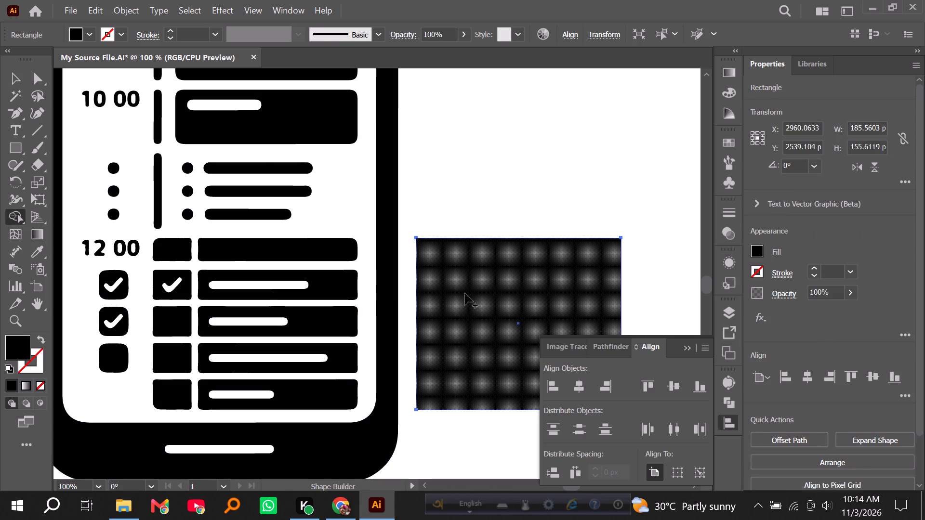
{"action": "left_click", "coordinate": [465, 293]}
{"action": "left_click", "coordinate": [13, 78]}
{"action": "left_click", "coordinate": [86, 117]}
Draw a narrow vertical rectangle about 5.76 × 158.1 px filling the gap between the table's two columns.
{"action": "scroll", "coordinate": [130, 201], "scroll_direction": "down", "scroll_amount": 2, "text": "ctrl"}
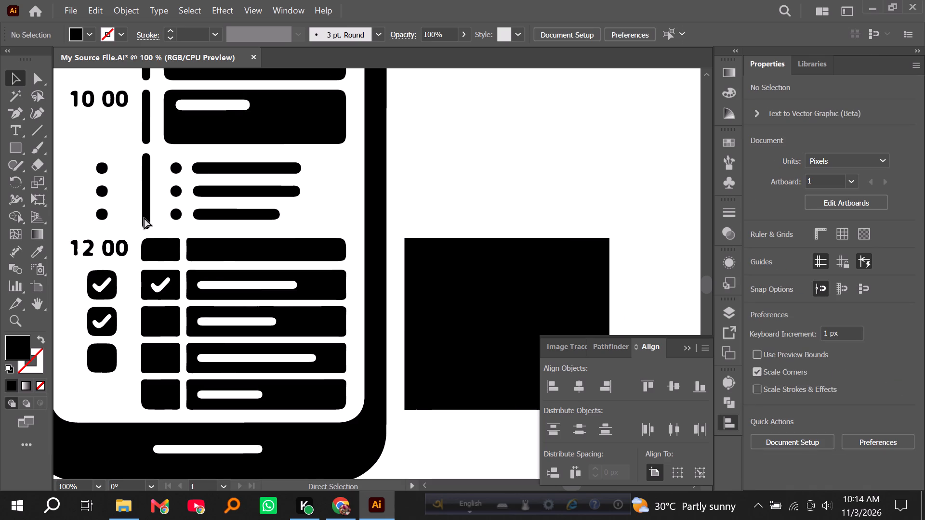
{"action": "scroll", "coordinate": [144, 218], "scroll_direction": "down", "scroll_amount": 5, "text": "ctrl"}
{"action": "left_click", "coordinate": [13, 144]}
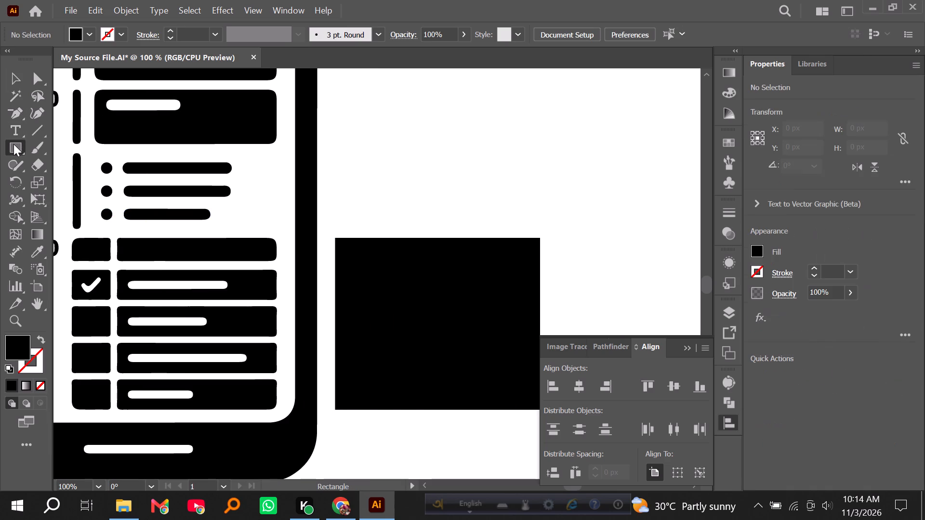
{"action": "scroll", "coordinate": [103, 235], "scroll_direction": "up", "scroll_amount": 2, "text": "alt"}
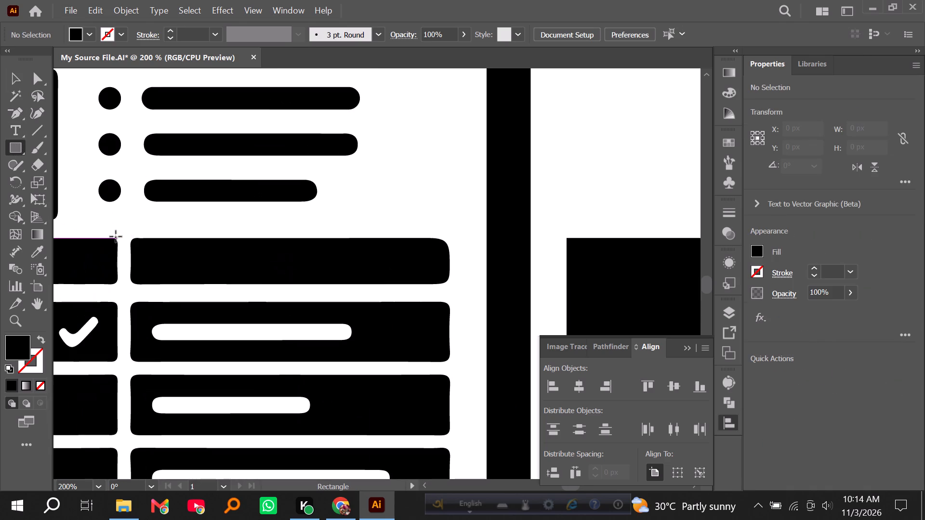
{"action": "left_click_drag", "start_coordinate": [117, 237], "coordinate": [130, 314]}
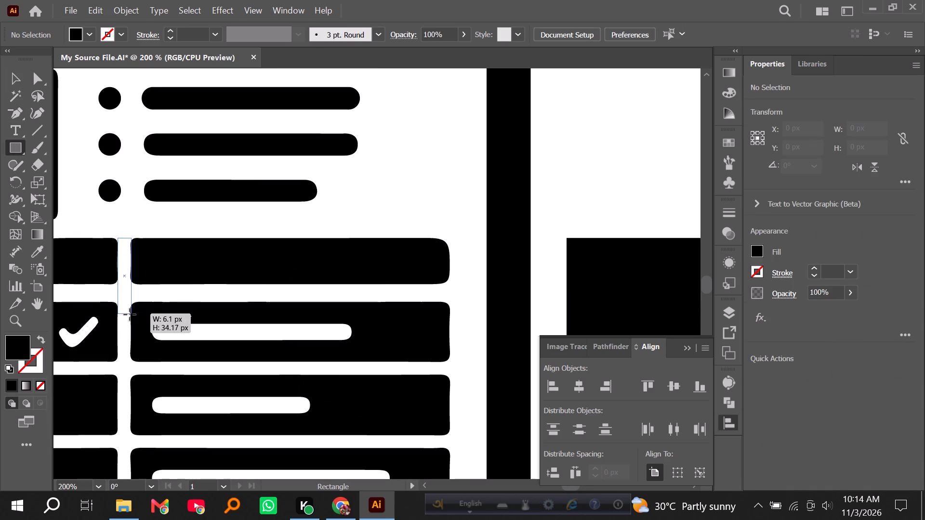
{"action": "left_click_drag", "start_coordinate": [130, 314], "coordinate": [128, 364]}
{"action": "scroll", "coordinate": [128, 318], "scroll_direction": "down", "scroll_amount": 16}
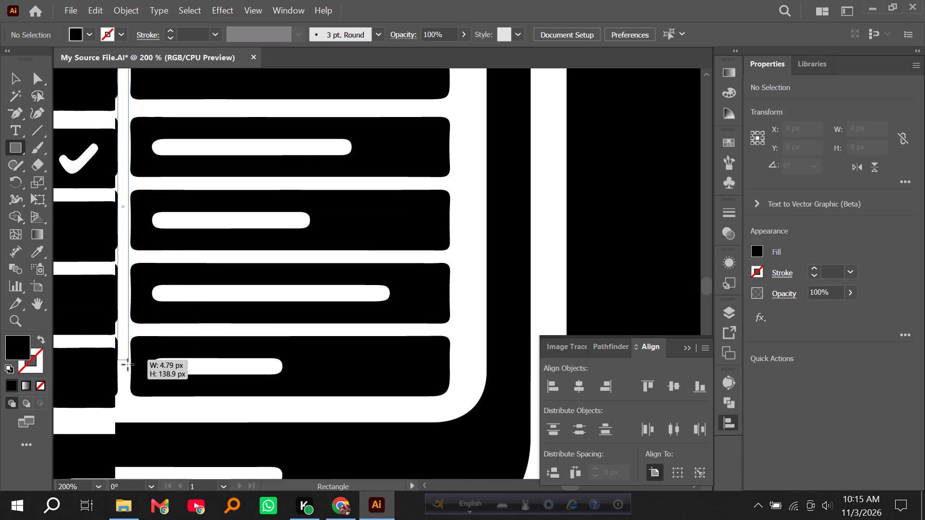
{"action": "left_click_drag", "start_coordinate": [128, 364], "coordinate": [131, 403]}
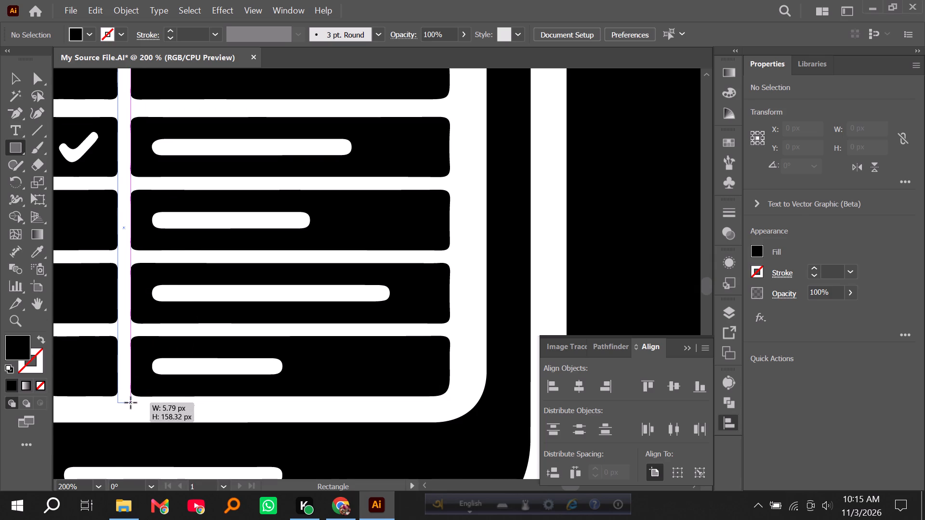
{"action": "left_click_drag", "start_coordinate": [131, 403], "coordinate": [130, 402]}
{"action": "scroll", "coordinate": [128, 396], "scroll_direction": "down", "scroll_amount": 2, "text": "alt"}
{"action": "scroll", "coordinate": [103, 331], "scroll_direction": "up", "scroll_amount": 3}
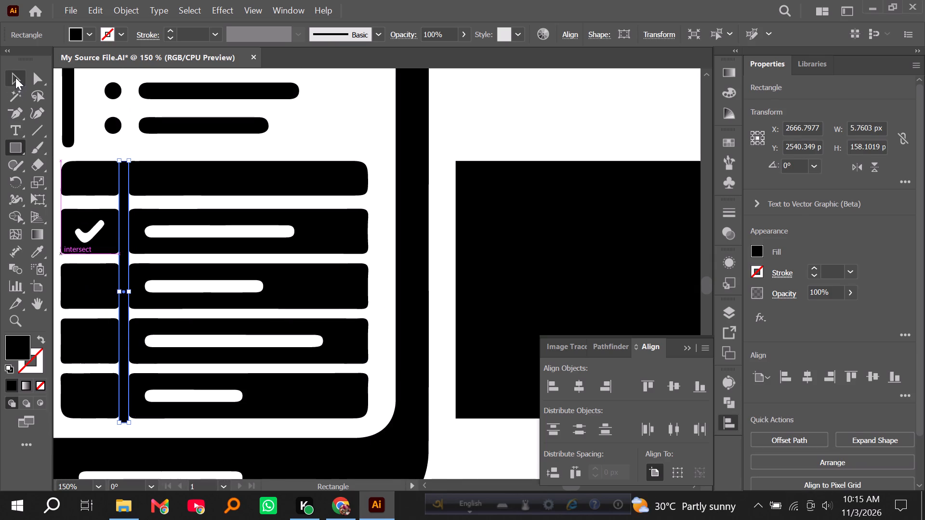
{"action": "left_click", "coordinate": [15, 78]}
{"action": "left_click", "coordinate": [91, 127]}
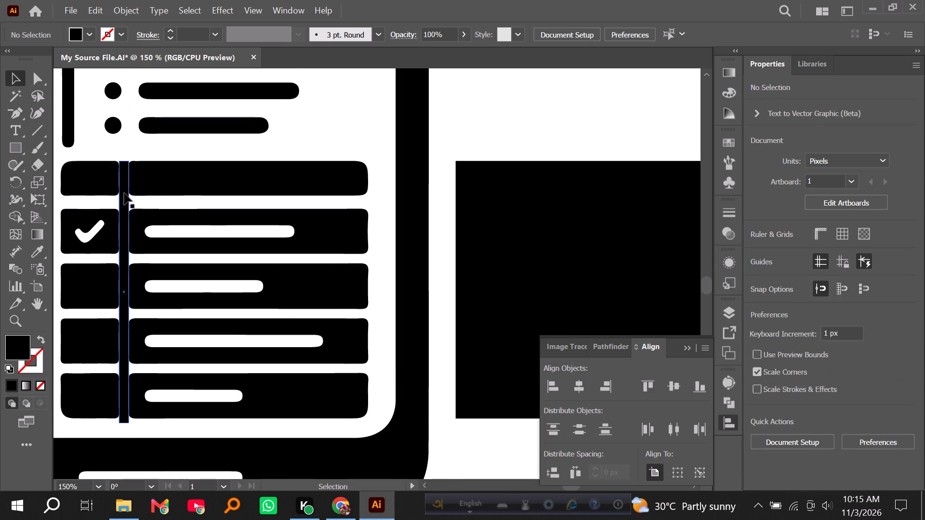
Move the narrow strip and the third row's checkbox cell together about 238.5 px horizontally onto the large rectangle.
{"action": "scroll", "coordinate": [126, 192], "scroll_direction": "down", "scroll_amount": 1, "text": "alt"}
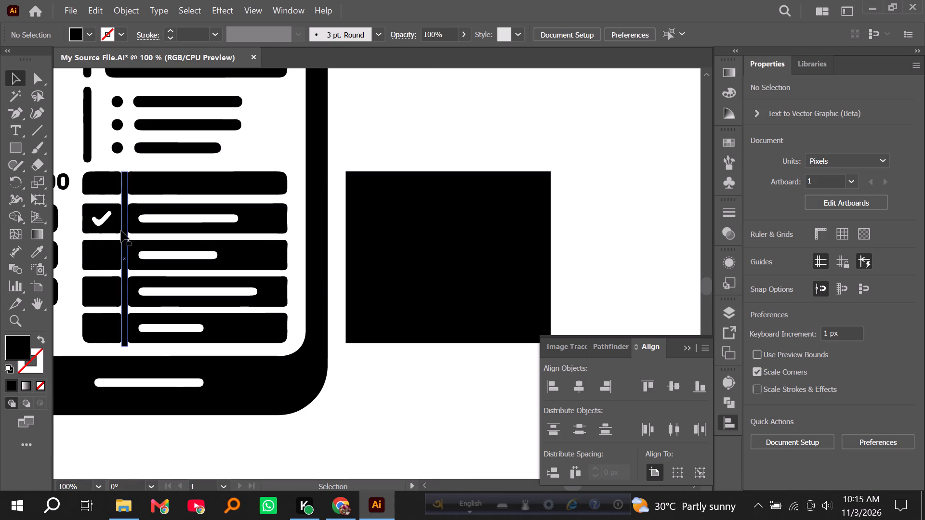
{"action": "left_click", "coordinate": [109, 252]}
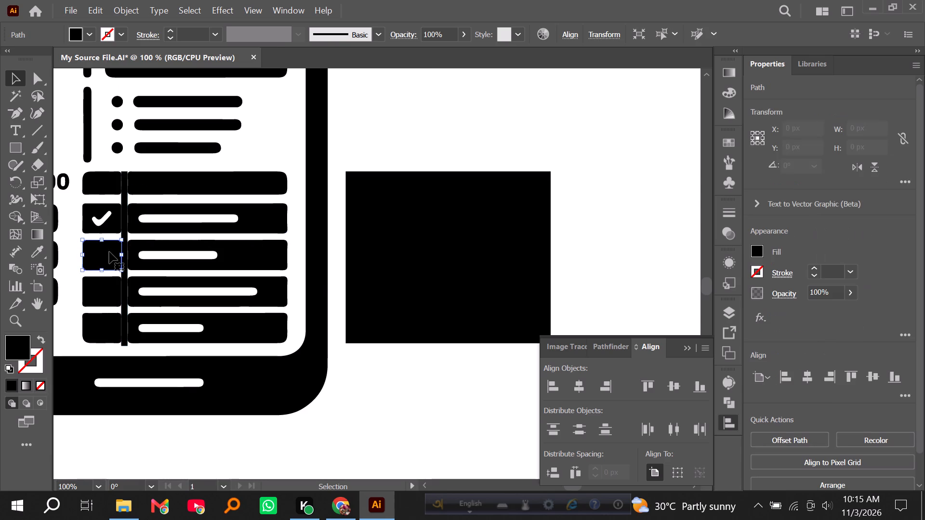
{"action": "left_click", "coordinate": [125, 283], "text": "shift"}
{"action": "left_click_drag", "start_coordinate": [113, 260], "coordinate": [331, 262]}
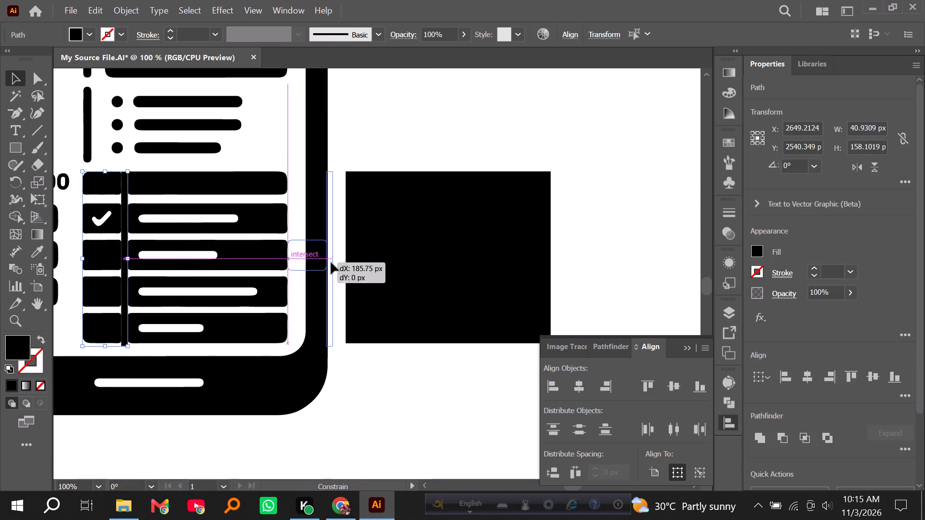
{"action": "left_click_drag", "start_coordinate": [331, 262], "coordinate": [377, 264]}
{"action": "left_click", "coordinate": [394, 138]}
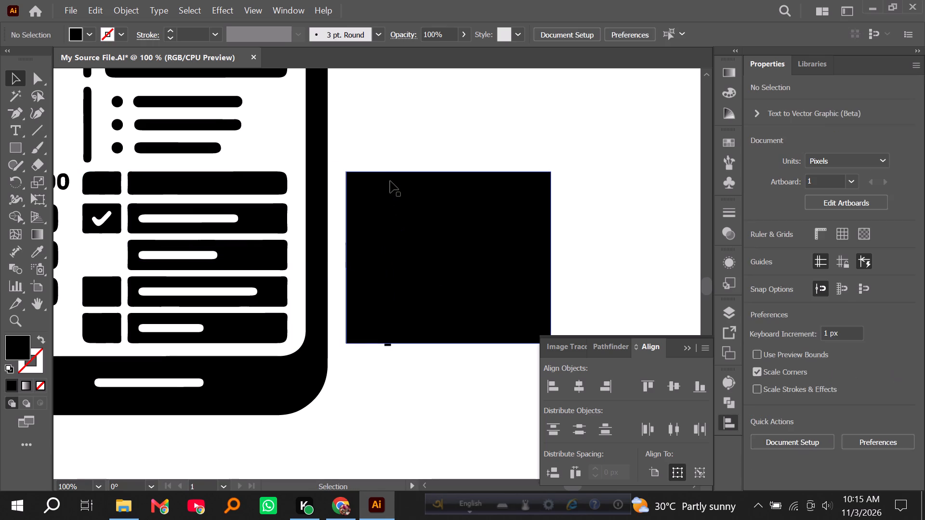
Nudge the narrow strip up by 1 px so it extends past both edges of the large rectangle.
{"action": "left_click", "coordinate": [388, 180]}
{"action": "key", "text": "Up"}
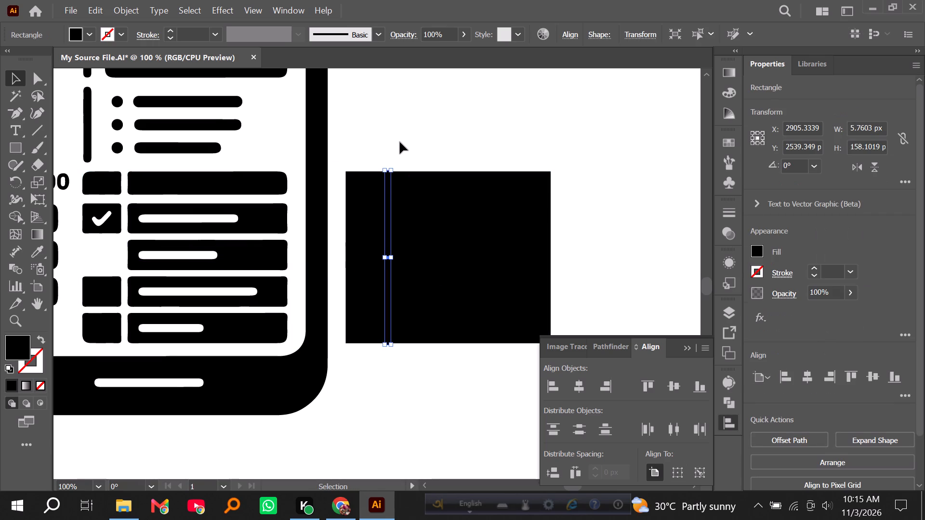
{"action": "left_click", "coordinate": [400, 142]}
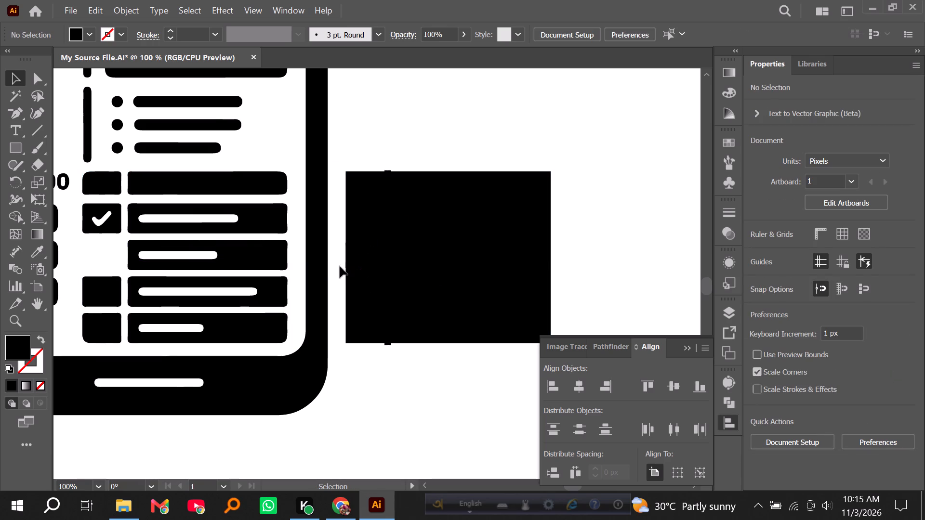
Delete the moved checkbox cell from the large rectangle, keeping the rectangle and the narrow strip.
{"action": "left_click_drag", "start_coordinate": [334, 268], "coordinate": [403, 318]}
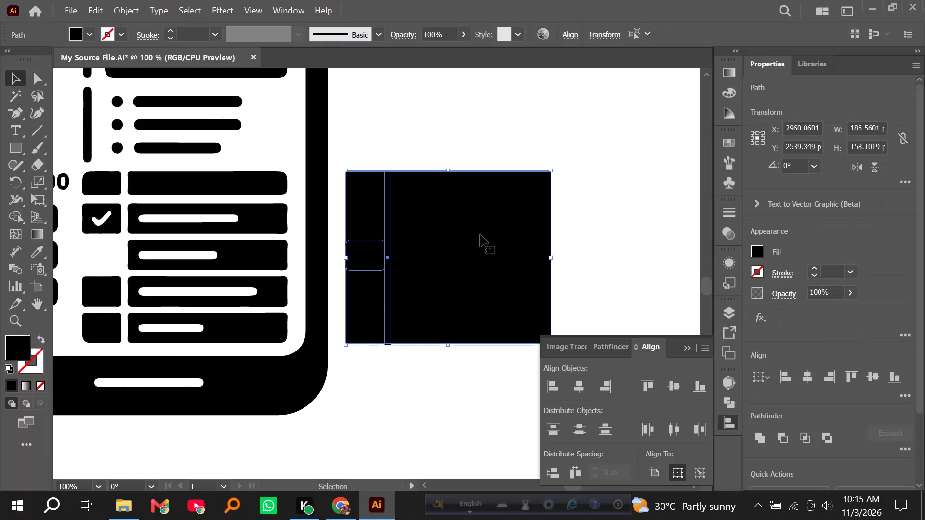
{"action": "left_click", "coordinate": [480, 234], "text": "shift"}
{"action": "left_click", "coordinate": [386, 194], "text": "shift"}
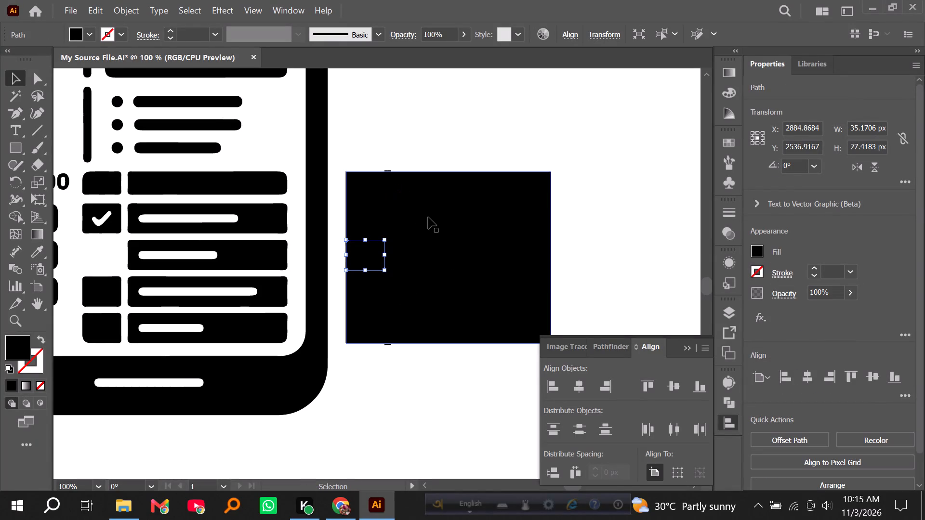
{"action": "key", "text": "Delete"}
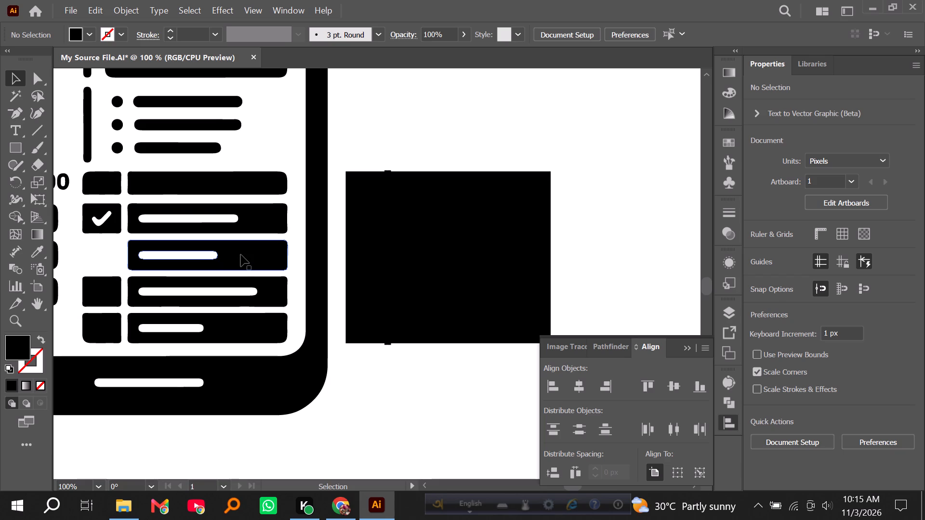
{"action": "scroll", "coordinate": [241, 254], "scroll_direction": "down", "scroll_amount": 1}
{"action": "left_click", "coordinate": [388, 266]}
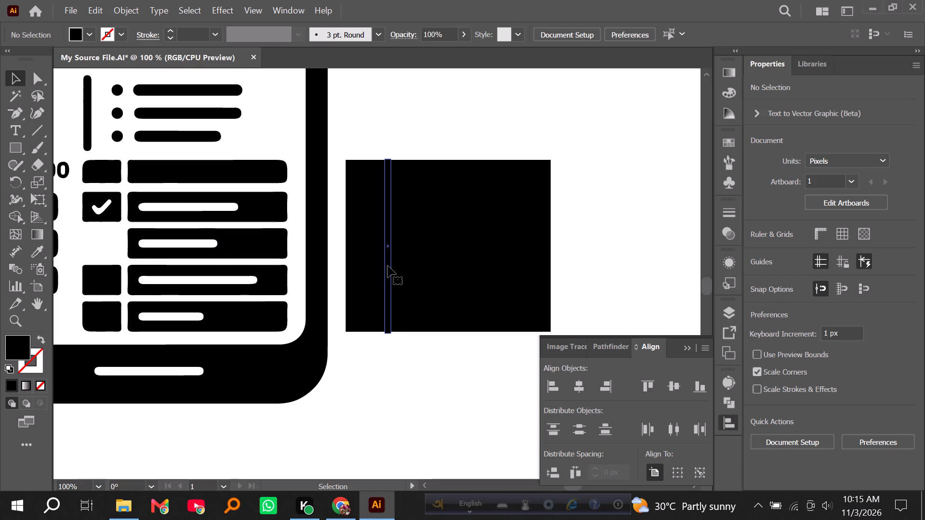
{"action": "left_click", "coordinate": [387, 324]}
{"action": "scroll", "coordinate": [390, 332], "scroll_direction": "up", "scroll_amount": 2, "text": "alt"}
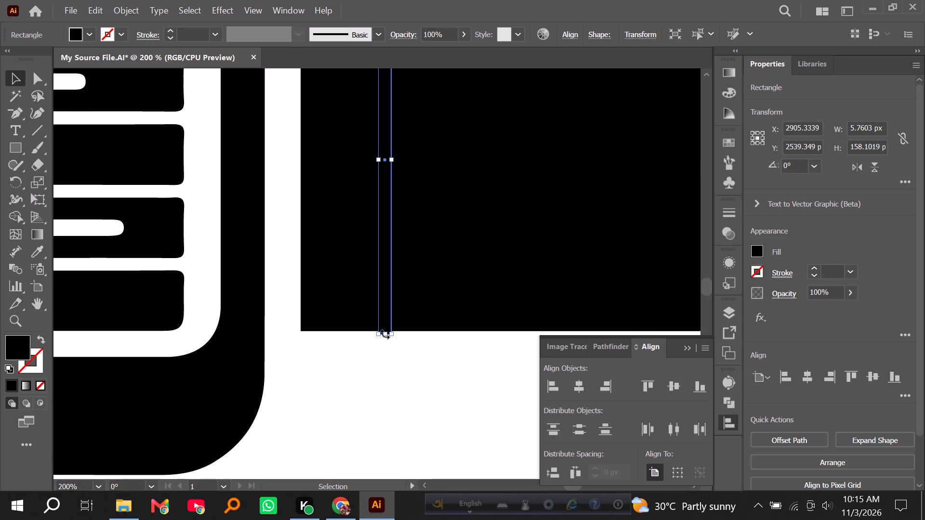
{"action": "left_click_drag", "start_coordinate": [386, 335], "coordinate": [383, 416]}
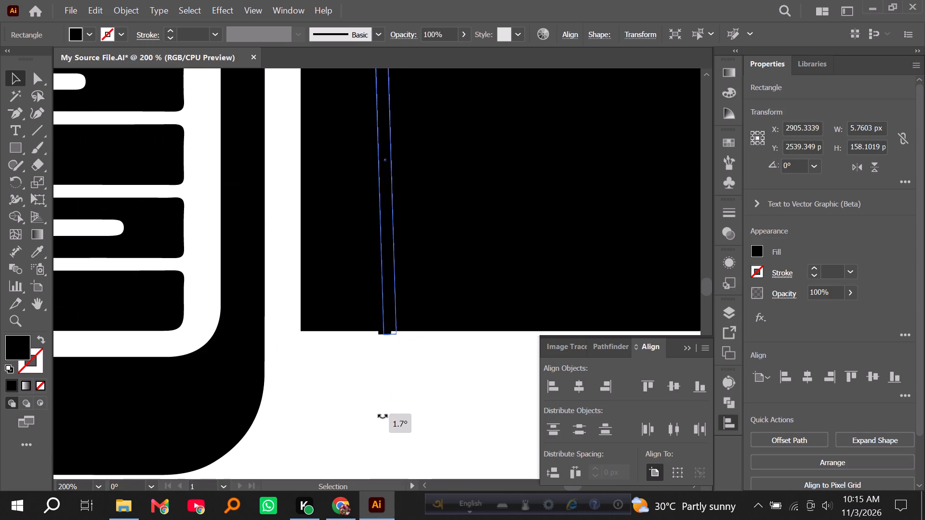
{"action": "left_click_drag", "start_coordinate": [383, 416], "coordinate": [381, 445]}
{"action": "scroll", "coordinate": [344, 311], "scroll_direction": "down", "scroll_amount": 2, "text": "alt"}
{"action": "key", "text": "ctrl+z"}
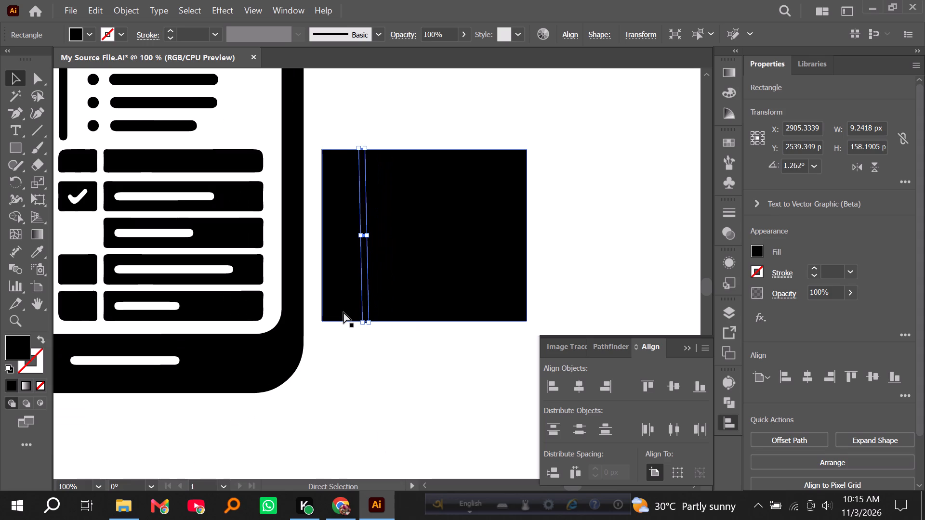
Stretch the narrow vertical strip downward to about 258.5 px tall, keeping its 5.76 px width.
{"action": "scroll", "coordinate": [382, 331], "scroll_direction": "up", "scroll_amount": 2, "text": "alt"}
{"action": "scroll", "coordinate": [373, 323], "scroll_direction": "down", "scroll_amount": 4}
{"action": "left_click", "coordinate": [358, 312]}
{"action": "left_click", "coordinate": [346, 260]}
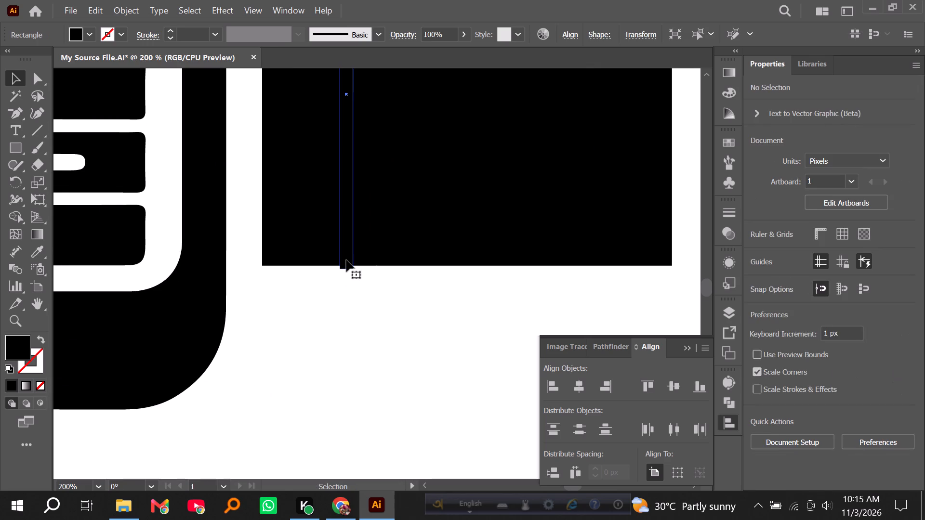
{"action": "left_click_drag", "start_coordinate": [349, 272], "coordinate": [348, 276]}
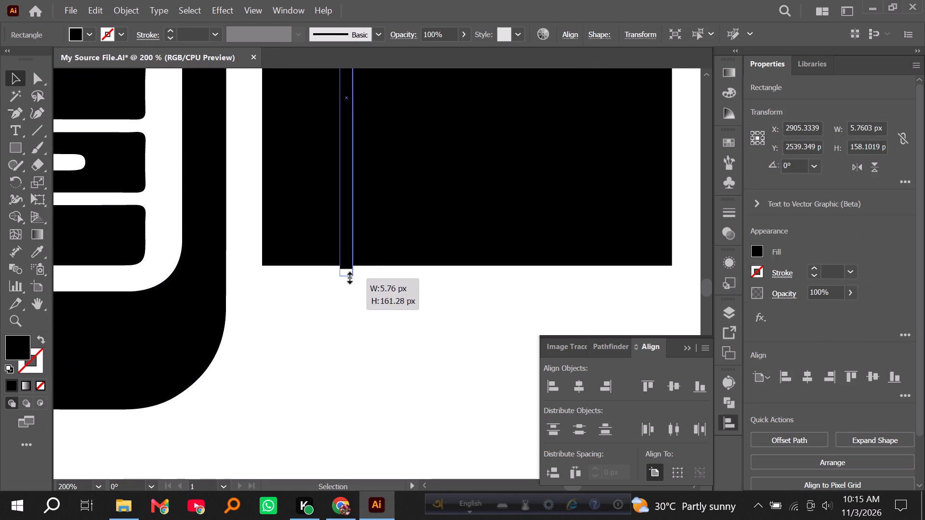
{"action": "left_click_drag", "start_coordinate": [348, 276], "coordinate": [350, 456]}
{"action": "scroll", "coordinate": [339, 325], "scroll_direction": "down", "scroll_amount": 2, "text": "alt"}
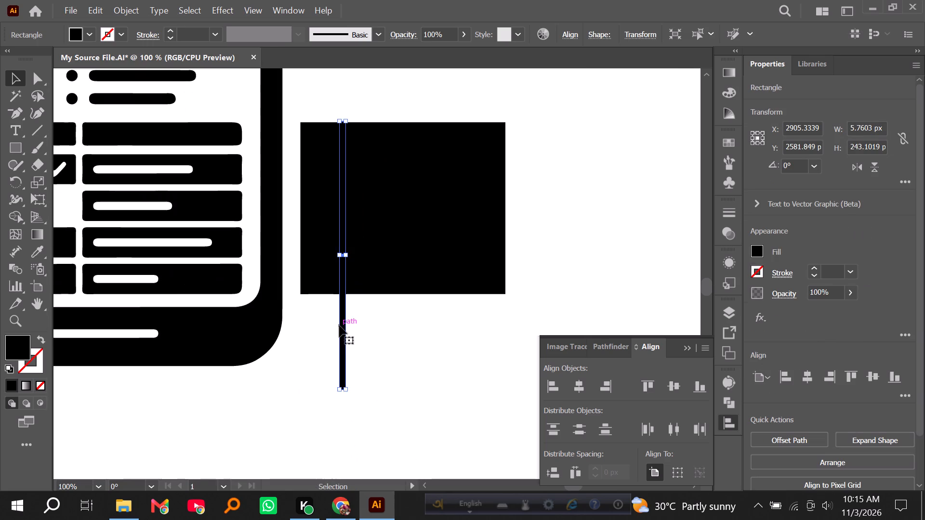
{"action": "scroll", "coordinate": [339, 325], "scroll_direction": "down", "scroll_amount": 4}
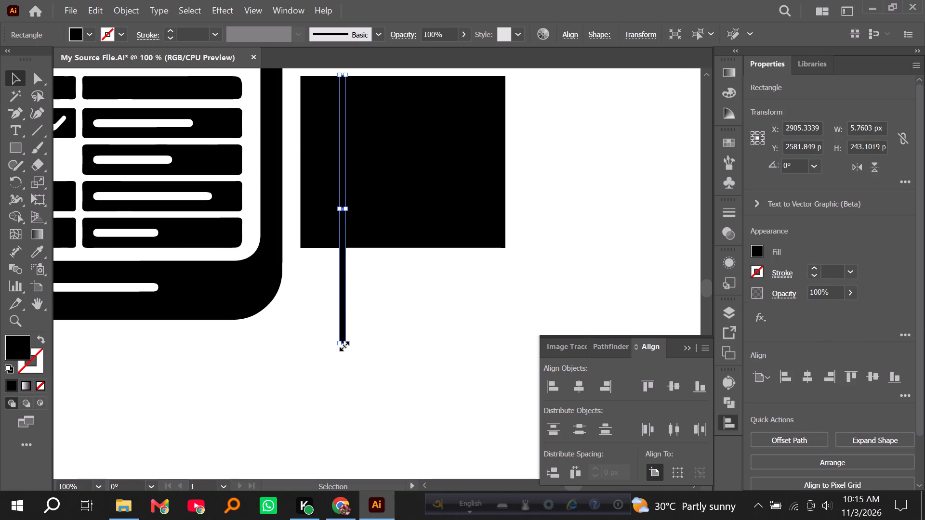
{"action": "scroll", "coordinate": [338, 341], "scroll_direction": "up", "scroll_amount": 1, "text": "alt"}
{"action": "scroll", "coordinate": [340, 344], "scroll_direction": "down", "scroll_amount": 2}
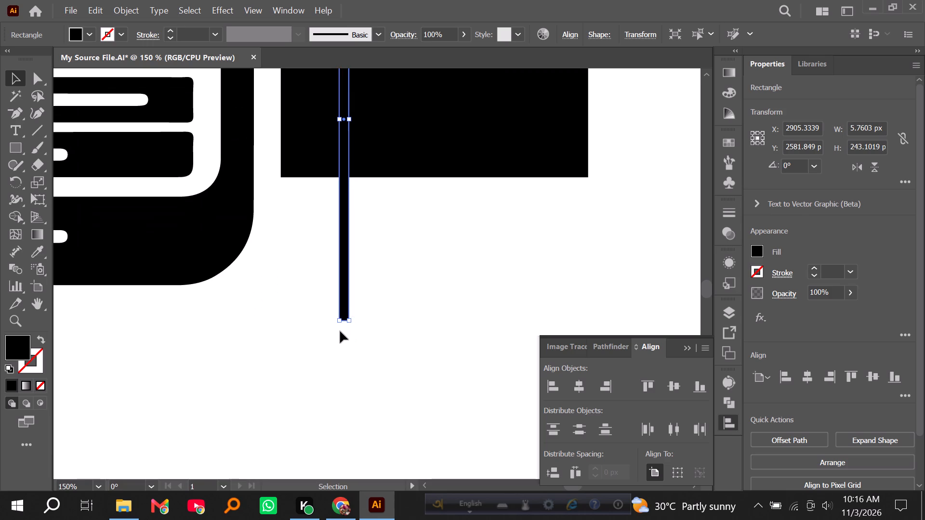
{"action": "scroll", "coordinate": [339, 319], "scroll_direction": "up", "scroll_amount": 3, "text": "alt"}
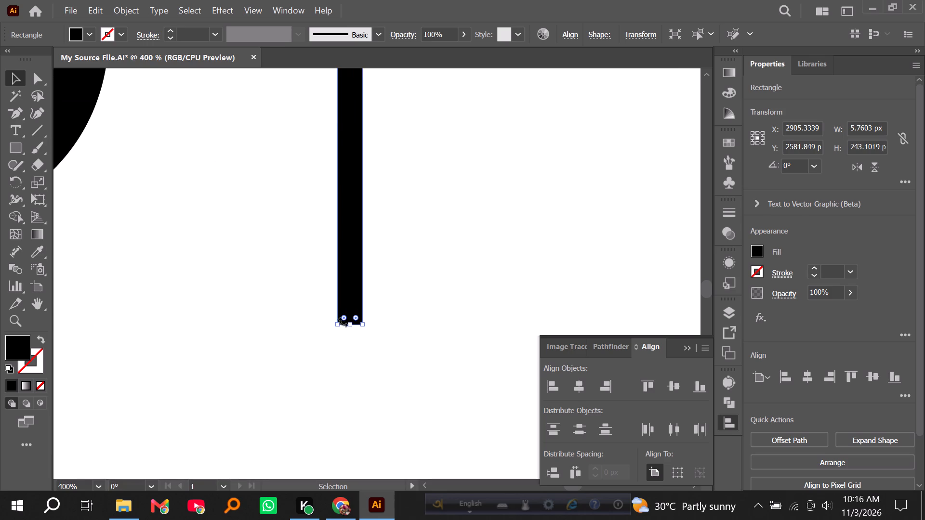
{"action": "left_click_drag", "start_coordinate": [349, 324], "coordinate": [349, 392]}
{"action": "scroll", "coordinate": [279, 281], "scroll_direction": "down", "scroll_amount": 3, "text": "alt"}
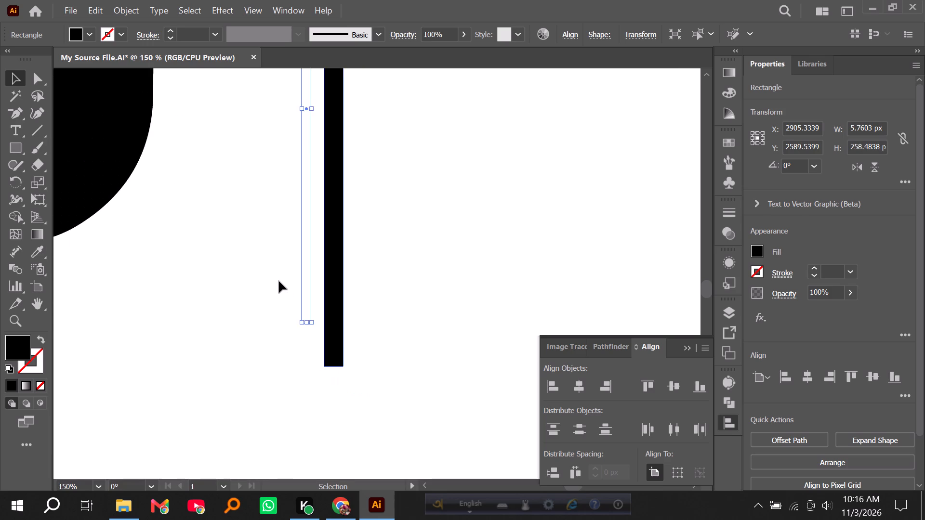
Centre the lengthened strip vertically on the large rectangle so it extends equally past both edges.
{"action": "scroll", "coordinate": [279, 281], "scroll_direction": "down", "scroll_amount": 4}
{"action": "scroll", "coordinate": [279, 284], "scroll_direction": "up", "scroll_amount": 3}
{"action": "left_click_drag", "start_coordinate": [323, 286], "coordinate": [320, 285]}
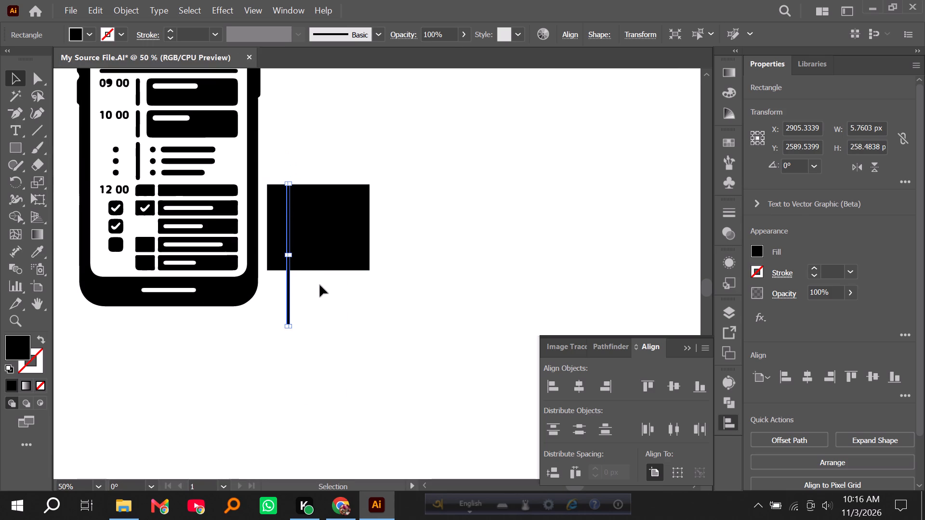
{"action": "left_click_drag", "start_coordinate": [320, 285], "coordinate": [276, 235]}
{"action": "left_click", "coordinate": [327, 241]}
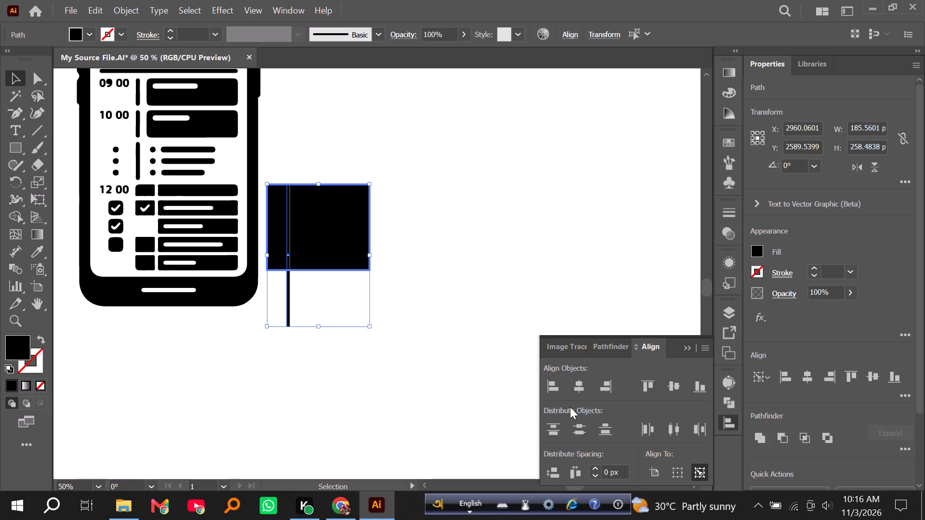
{"action": "left_click", "coordinate": [671, 385]}
{"action": "left_click", "coordinate": [463, 332]}
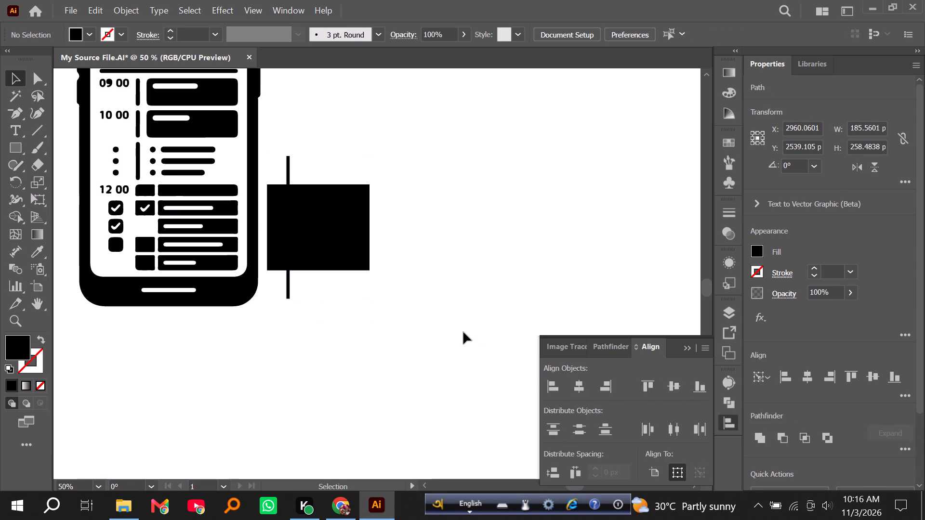
Duplicate the vertical strip about 28.4 px to the right and rotate the copy 90° into a horizontal strip.
{"action": "scroll", "coordinate": [262, 238], "scroll_direction": "up", "scroll_amount": 2, "text": "alt"}
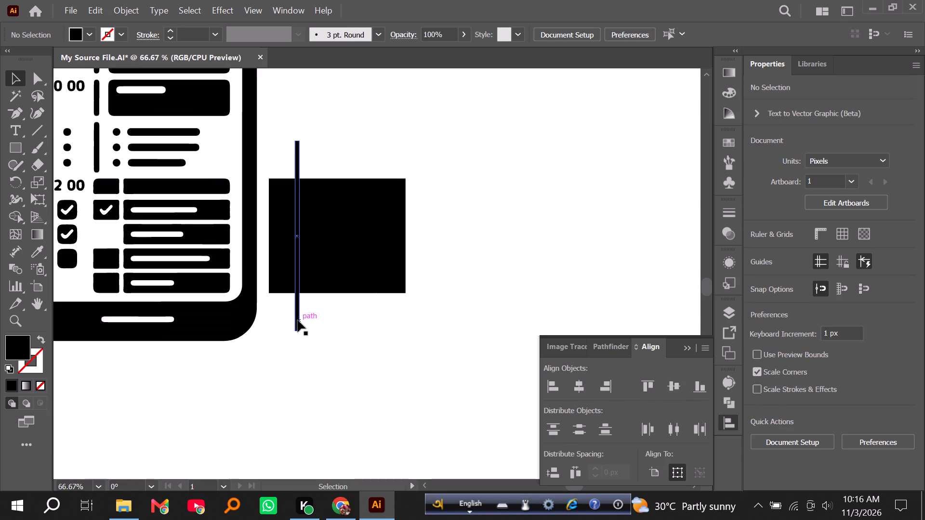
{"action": "left_click_drag", "start_coordinate": [298, 320], "coordinate": [320, 321], "text": "alt"}
{"action": "scroll", "coordinate": [203, 278], "scroll_direction": "up", "scroll_amount": 1, "text": "alt"}
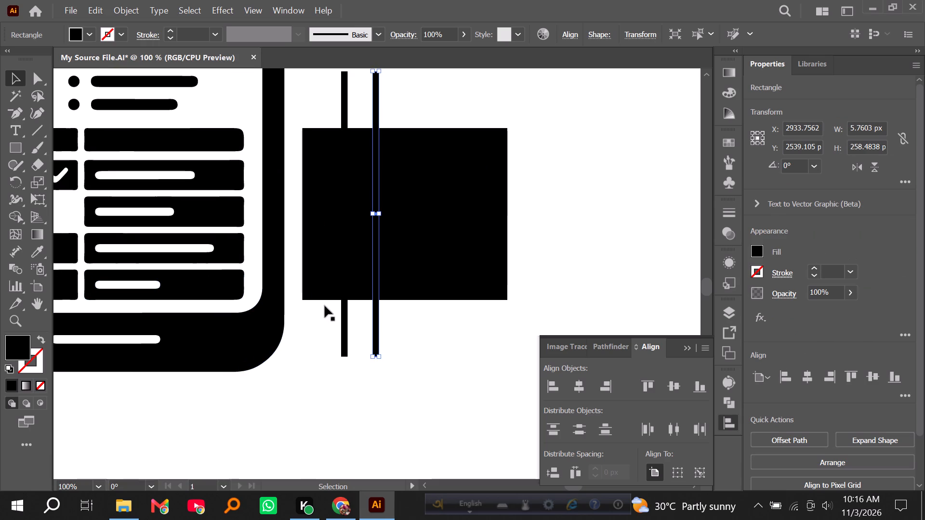
{"action": "left_click", "coordinate": [381, 361]}
{"action": "key", "text": "ctrl+z"}
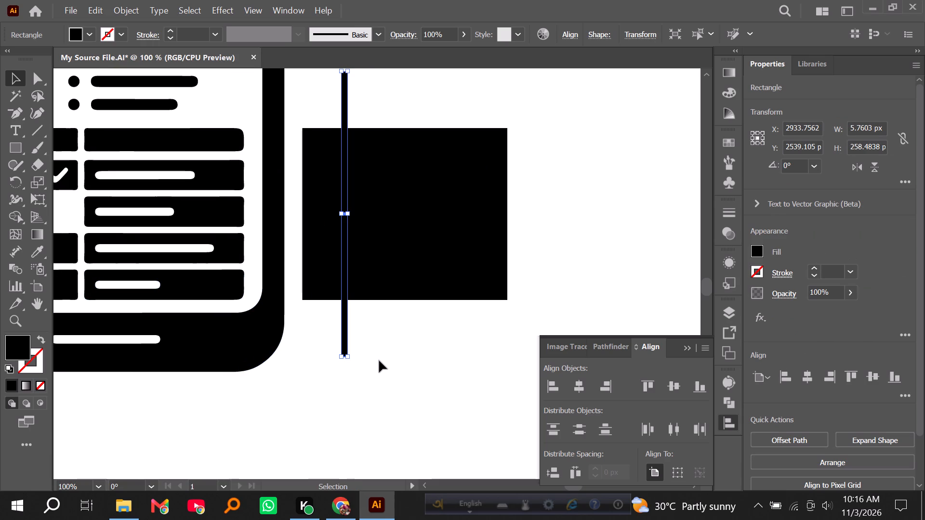
{"action": "key", "text": "ctrl+shift+z"}
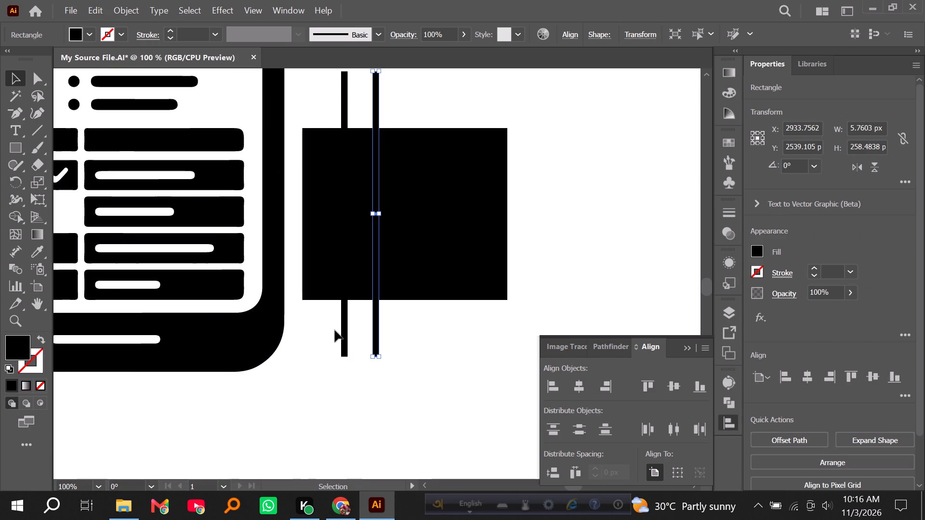
{"action": "left_click_drag", "start_coordinate": [382, 363], "coordinate": [446, 233]}
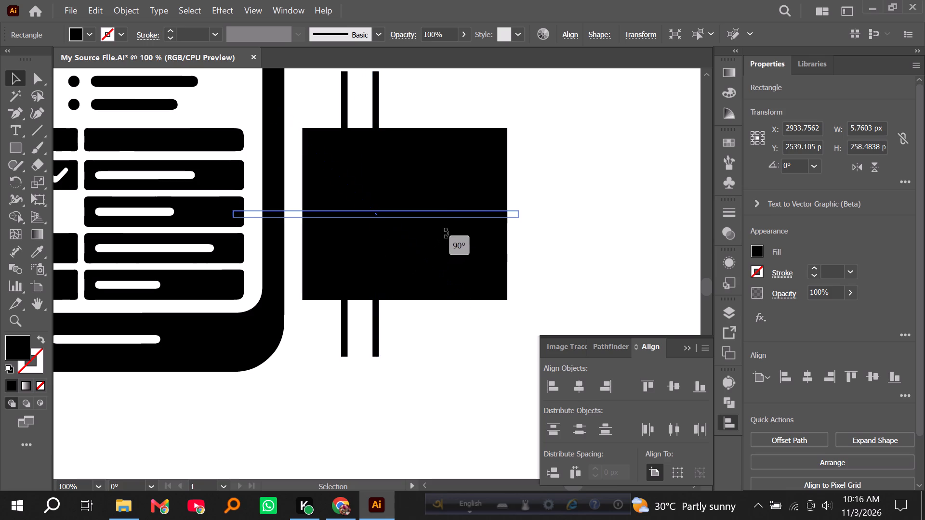
{"action": "left_click_drag", "start_coordinate": [446, 233], "coordinate": [461, 210]}
Move the horizontal strip straight up about 53 px to line up with the gap below the table's first row.
{"action": "left_click_drag", "start_coordinate": [317, 213], "coordinate": [324, 155]}
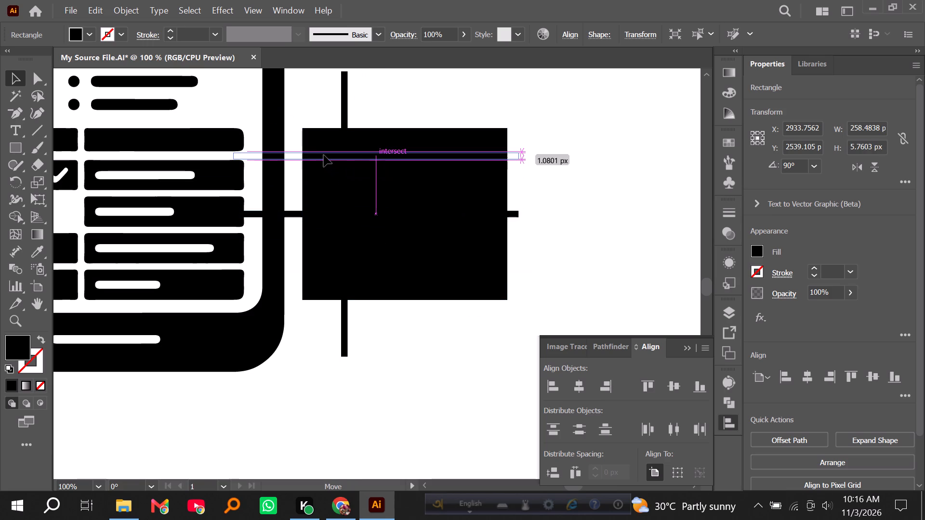
{"action": "left_click_drag", "start_coordinate": [324, 155], "coordinate": [340, 154]}
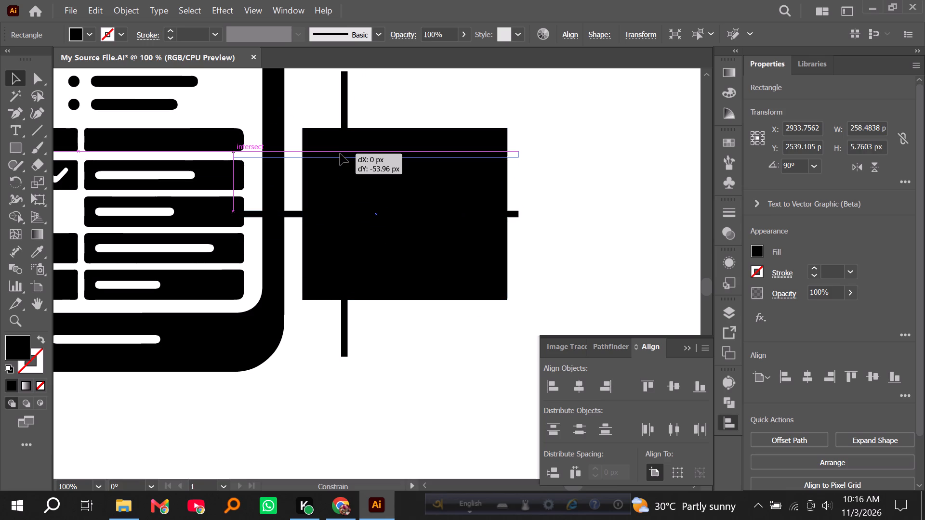
{"action": "left_click_drag", "start_coordinate": [340, 154], "coordinate": [341, 155]}
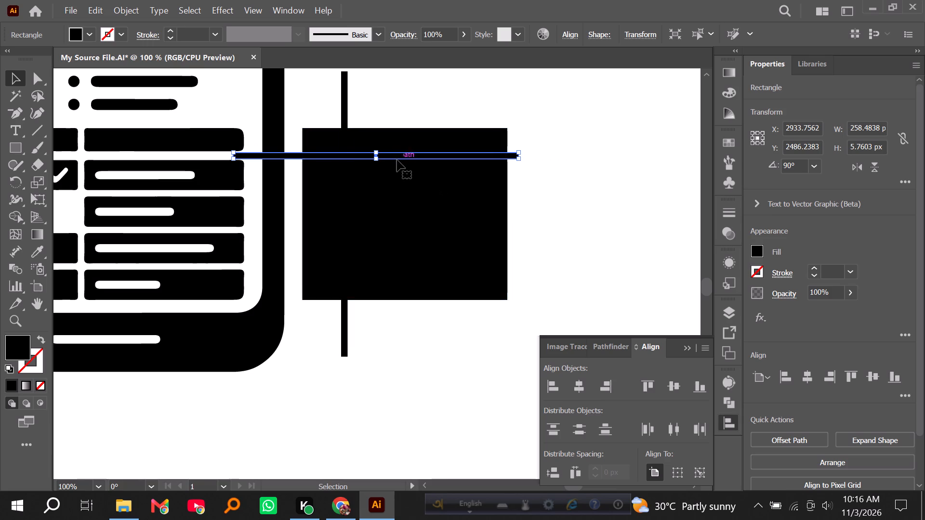
Copy the horizontal strip downward about 33 px and repeat the copy twice, giving four evenly spaced row dividers.
{"action": "left_click_drag", "start_coordinate": [395, 156], "coordinate": [398, 194]}
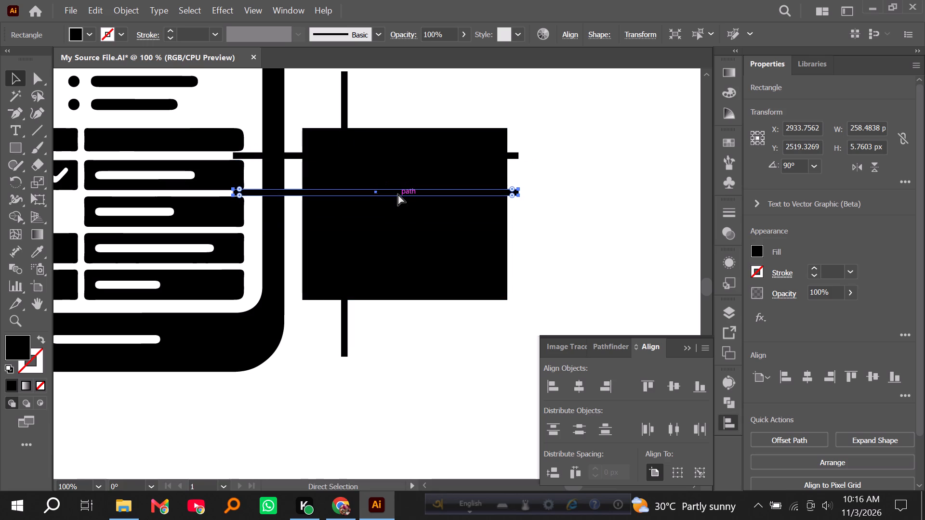
{"action": "key", "text": "ctrl+d"}
{"action": "key", "text": "ctrl+d"}
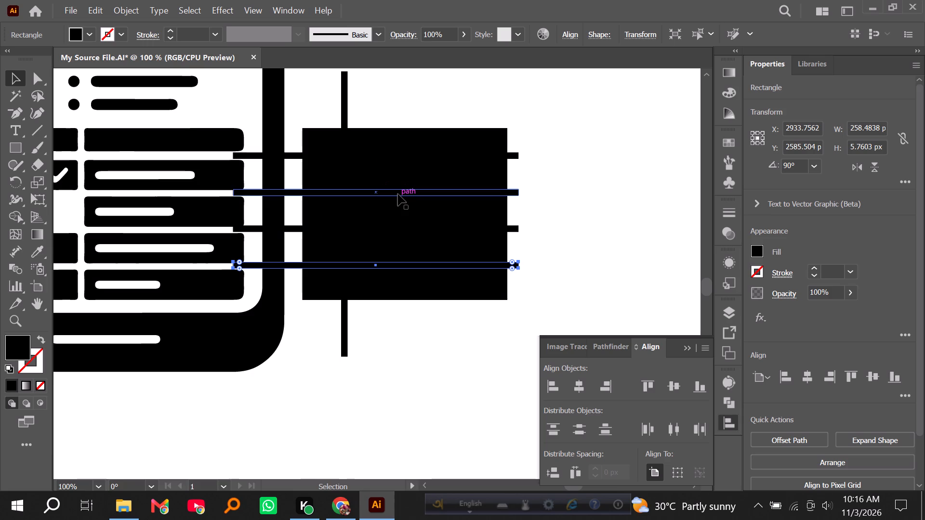
Select the large rectangle with all strips and use Shape Builder to remove the divider areas inside it, leaving separate table cells.
{"action": "scroll", "coordinate": [402, 178], "scroll_direction": "down", "scroll_amount": 1, "text": "alt"}
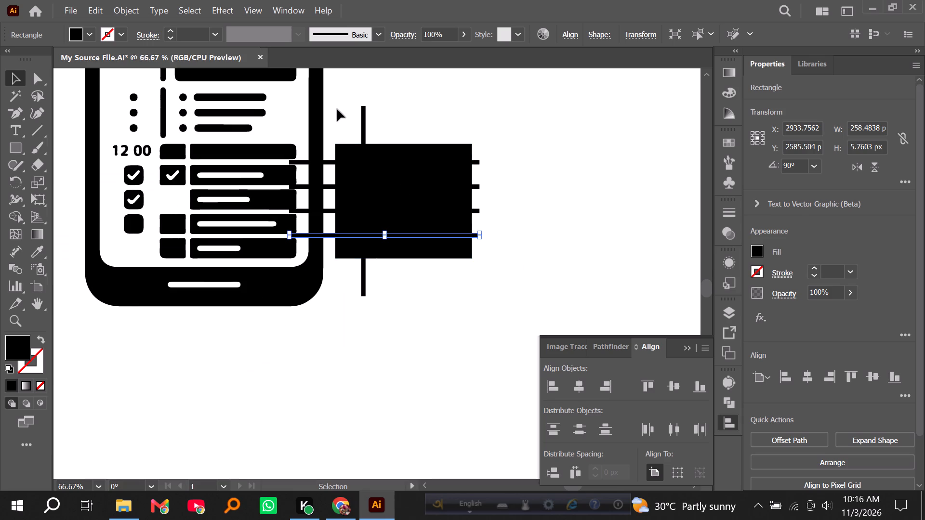
{"action": "left_click_drag", "start_coordinate": [337, 109], "coordinate": [488, 301]}
{"action": "left_click", "coordinate": [13, 215]}
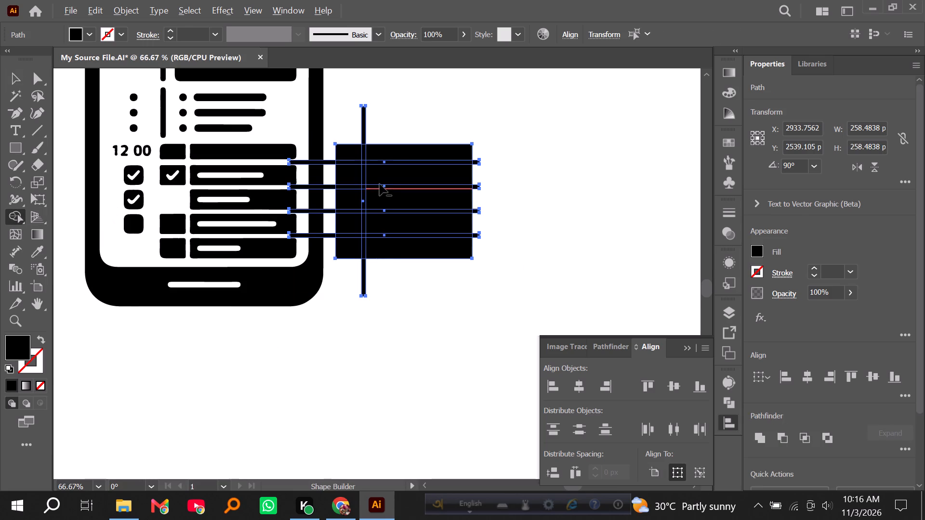
{"action": "scroll", "coordinate": [386, 168], "scroll_direction": "up", "scroll_amount": 3, "text": "alt"}
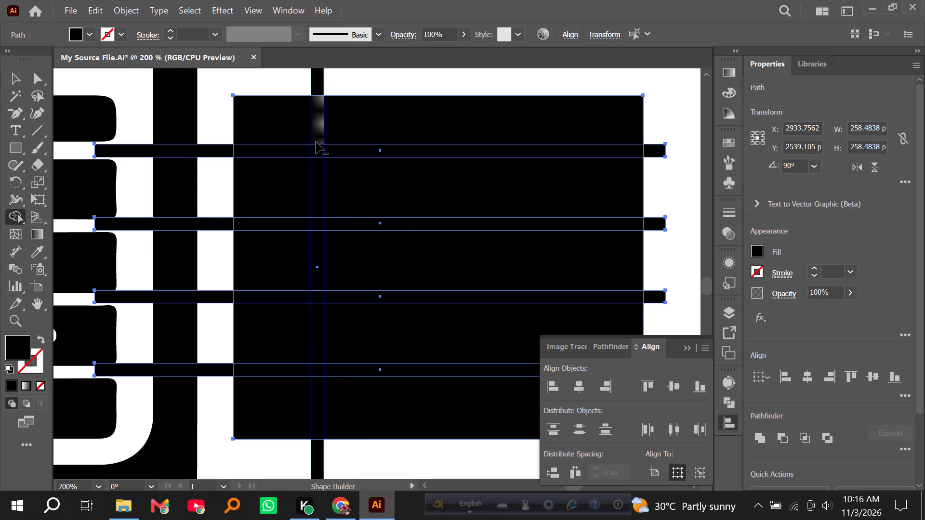
{"action": "left_click_drag", "start_coordinate": [316, 140], "coordinate": [319, 167], "text": "alt"}
{"action": "left_click_drag", "start_coordinate": [308, 148], "coordinate": [352, 150], "text": "alt"}
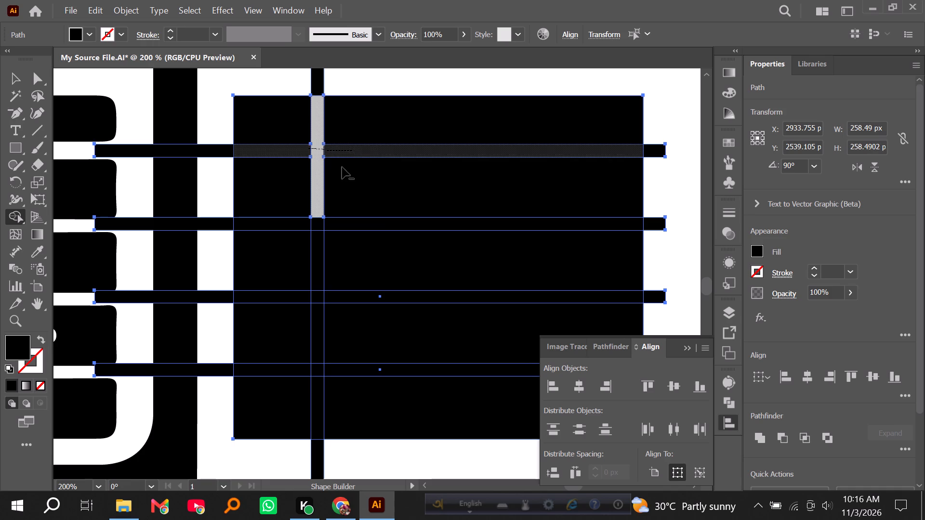
{"action": "left_click_drag", "start_coordinate": [304, 223], "coordinate": [347, 223], "text": "alt"}
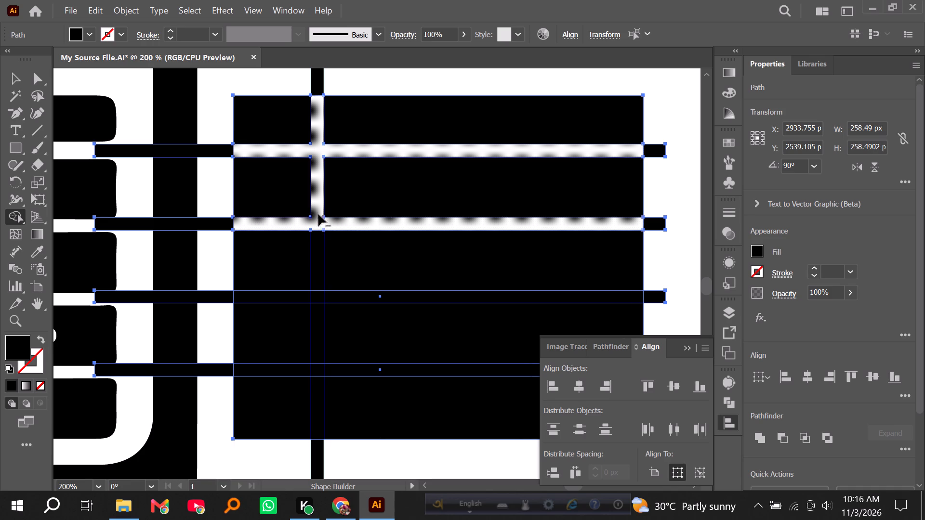
{"action": "left_click_drag", "start_coordinate": [320, 222], "coordinate": [319, 243], "text": "alt"}
{"action": "left_click_drag", "start_coordinate": [357, 293], "coordinate": [356, 293], "text": "alt"}
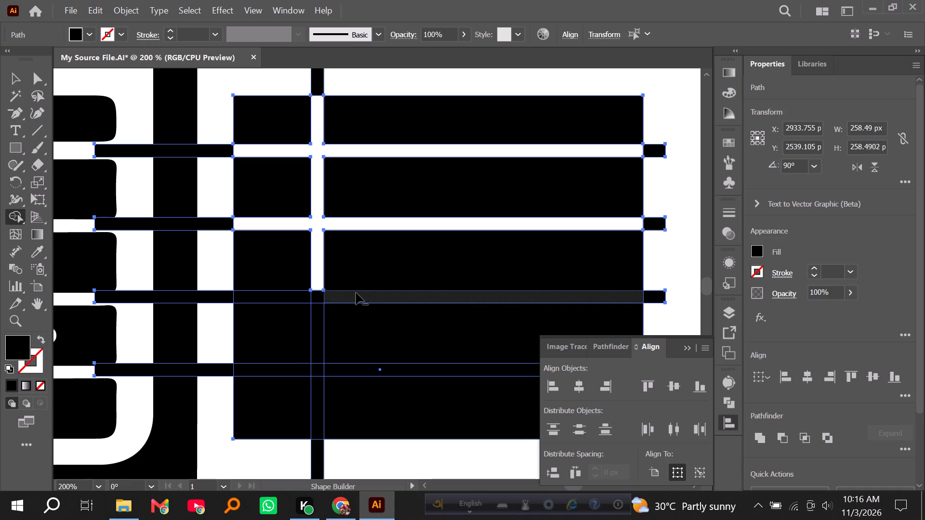
{"action": "left_click_drag", "start_coordinate": [356, 293], "coordinate": [303, 296], "text": "alt"}
{"action": "left_click_drag", "start_coordinate": [319, 297], "coordinate": [316, 308], "text": "alt"}
{"action": "left_click_drag", "start_coordinate": [305, 370], "coordinate": [344, 371], "text": "alt"}
{"action": "left_click_drag", "start_coordinate": [315, 372], "coordinate": [316, 377], "text": "alt"}
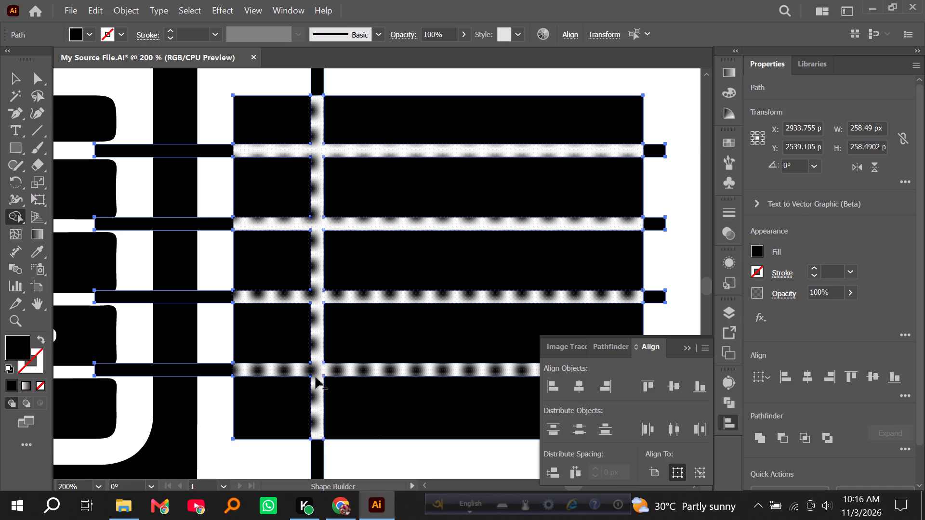
{"action": "left_click", "coordinate": [16, 78]}
{"action": "left_click", "coordinate": [123, 91]}
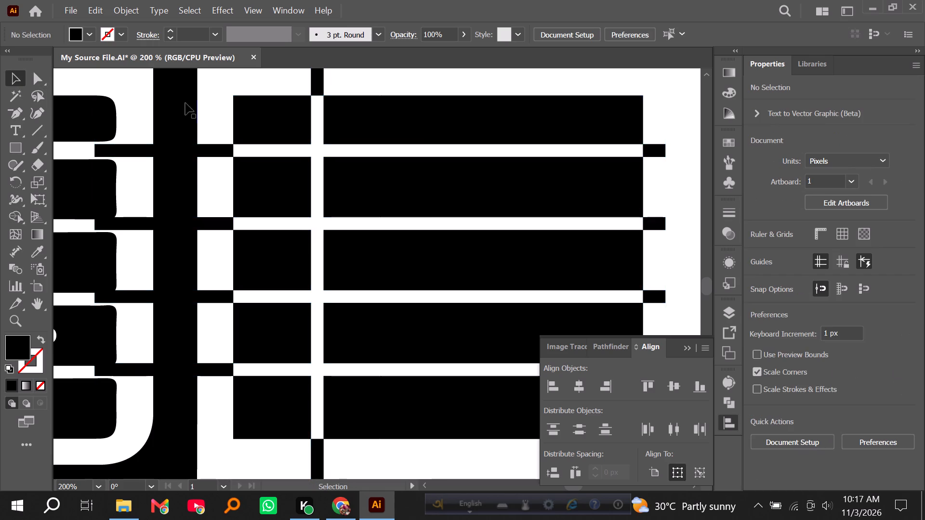
Delete the leftover divider ends sticking out on all four sides of the new table.
{"action": "scroll", "coordinate": [209, 109], "scroll_direction": "down", "scroll_amount": 2, "text": "alt"}
{"action": "left_click_drag", "start_coordinate": [212, 107], "coordinate": [213, 268]}
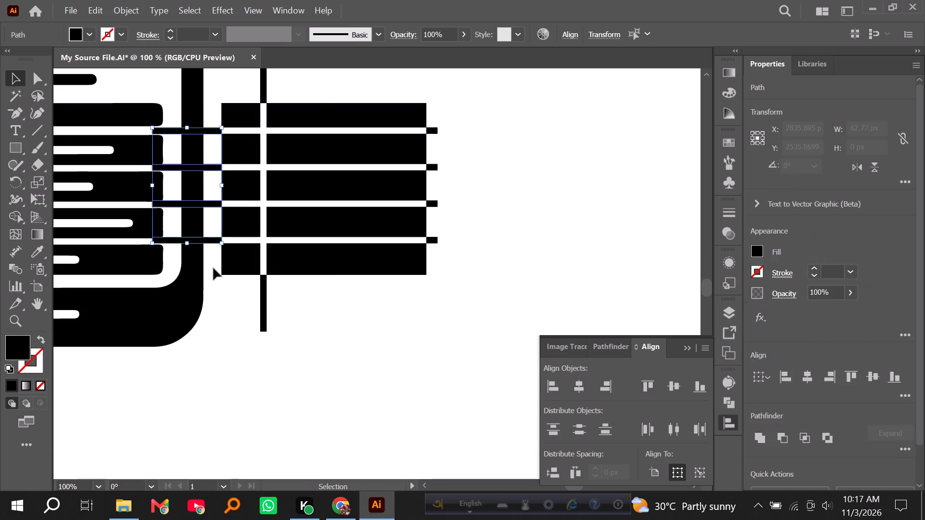
{"action": "key", "text": "Delete"}
{"action": "left_click_drag", "start_coordinate": [249, 78], "coordinate": [267, 79]}
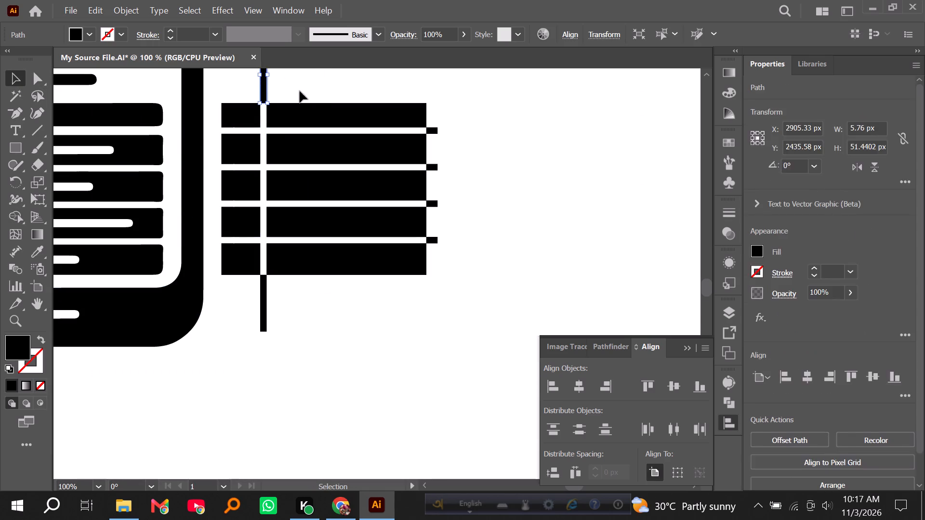
{"action": "key", "text": "Delete"}
{"action": "left_click_drag", "start_coordinate": [443, 110], "coordinate": [433, 269]}
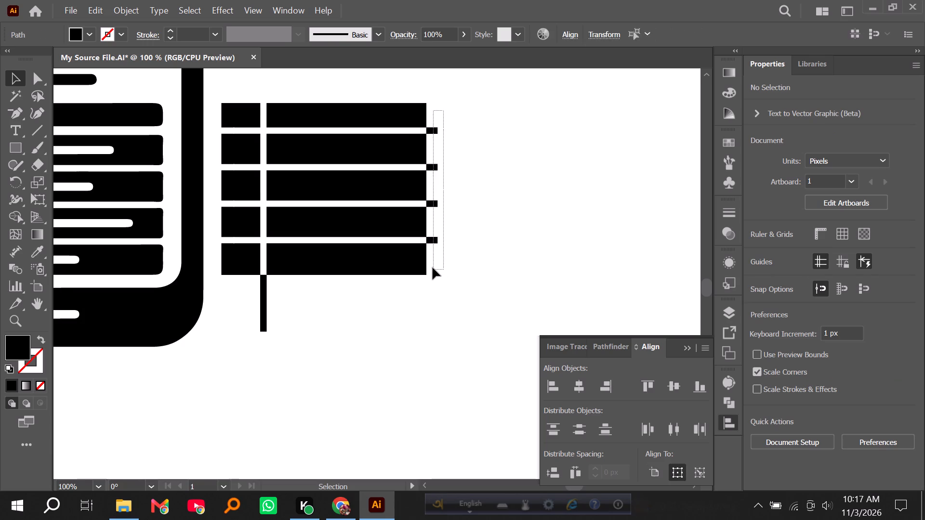
{"action": "key", "text": "Delete"}
{"action": "left_click_drag", "start_coordinate": [293, 293], "coordinate": [252, 311]}
{"action": "key", "text": "Delete"}
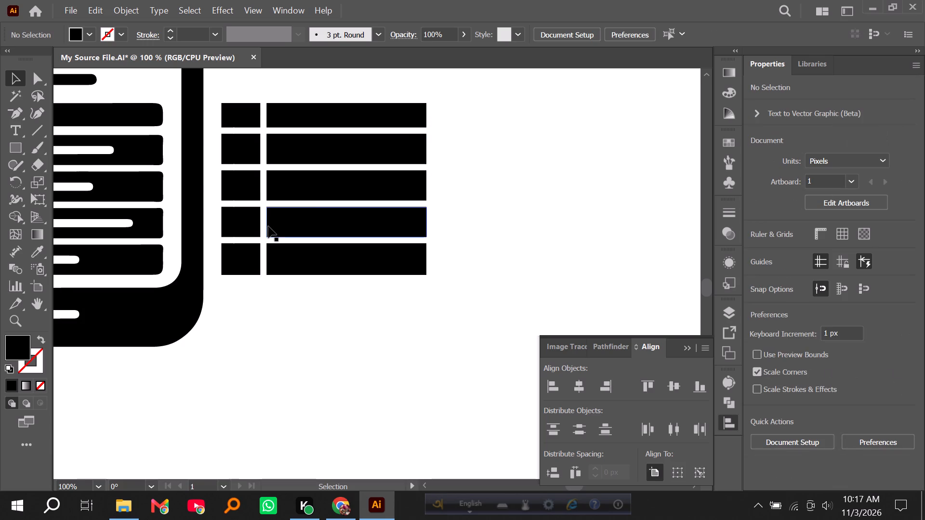
Group the second and third traced bars of the phone's bulleted list.
{"action": "scroll", "coordinate": [290, 209], "scroll_direction": "down", "scroll_amount": 1, "text": "alt"}
{"action": "scroll", "coordinate": [114, 181], "scroll_direction": "up", "scroll_amount": 2}
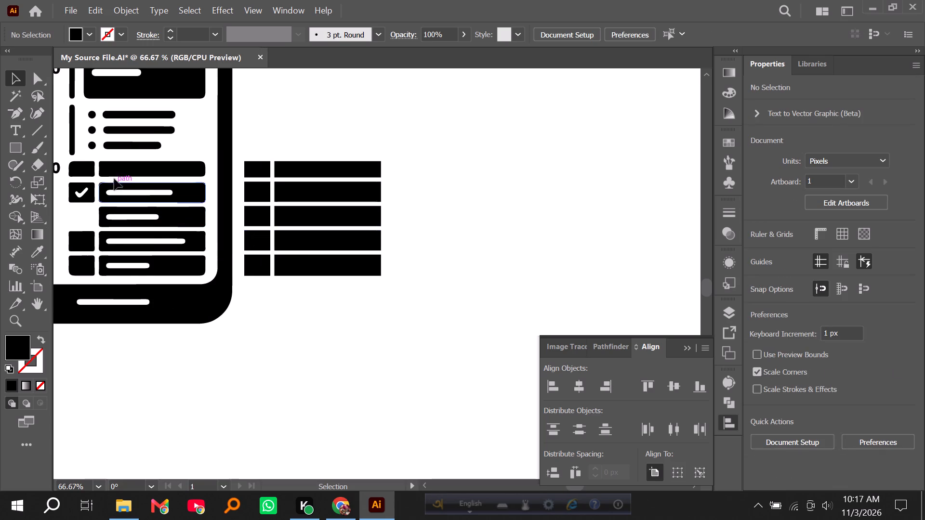
{"action": "scroll", "coordinate": [118, 134], "scroll_direction": "up", "scroll_amount": 3, "text": "alt"}
{"action": "scroll", "coordinate": [118, 134], "scroll_direction": "up", "scroll_amount": 3}
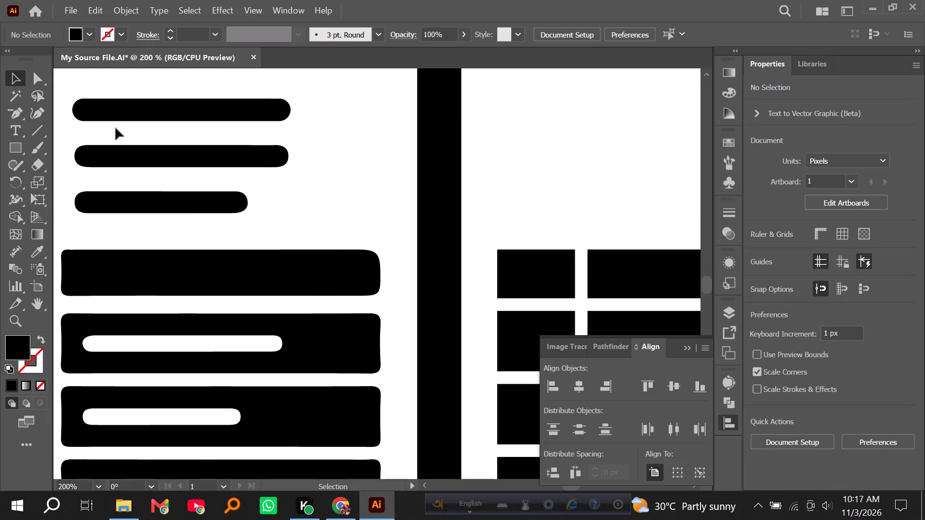
{"action": "left_click_drag", "start_coordinate": [123, 140], "coordinate": [138, 216]}
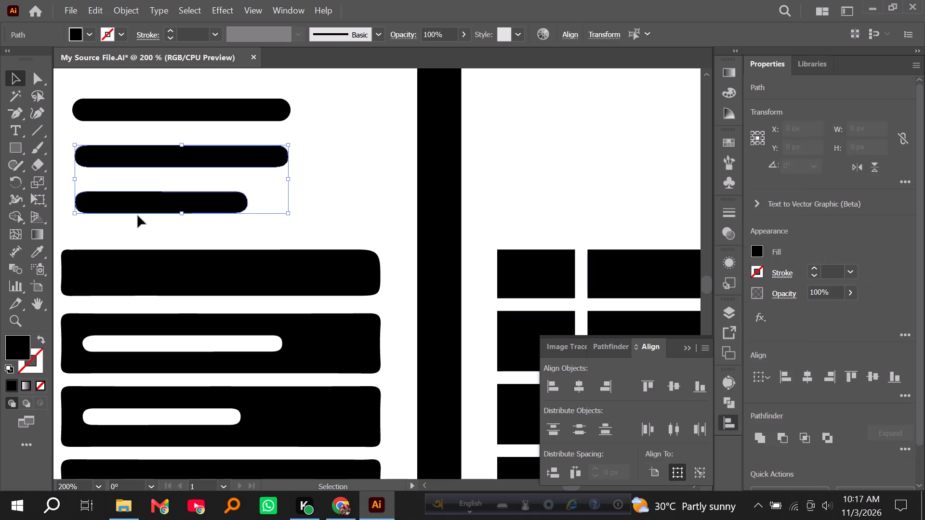
{"action": "key", "text": "ctrl+g"}
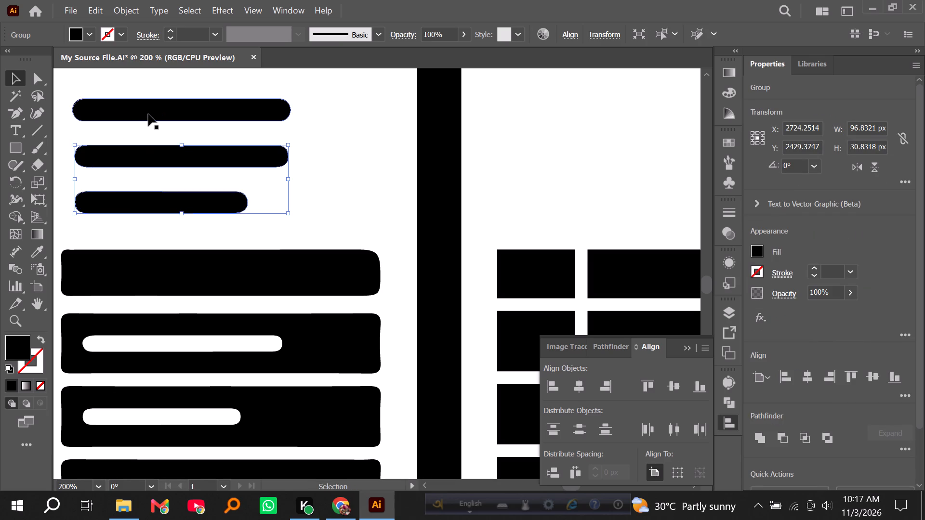
Copy the list's top bar straight down about 21 px and repeat the copy once for the third row.
{"action": "left_click_drag", "start_coordinate": [149, 111], "coordinate": [149, 157]}
{"action": "key", "text": "ctrl+d"}
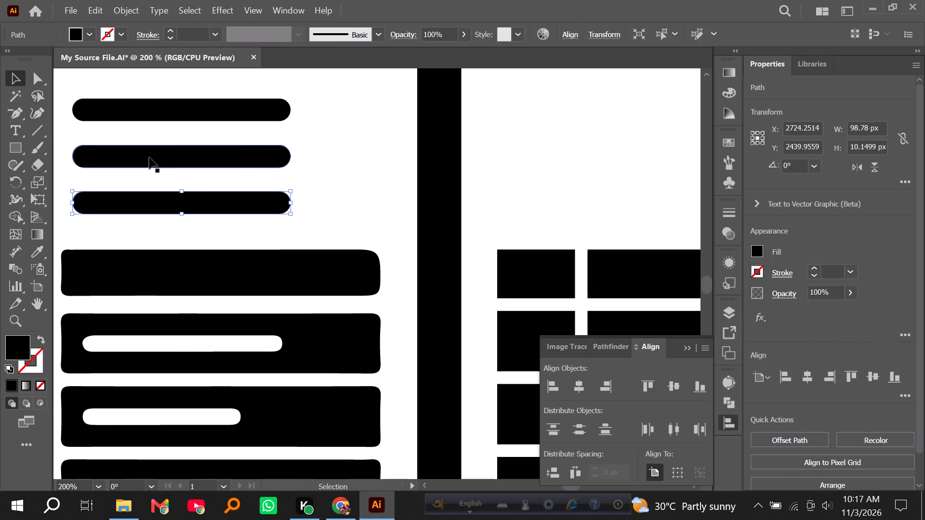
{"action": "left_click", "coordinate": [278, 177]}
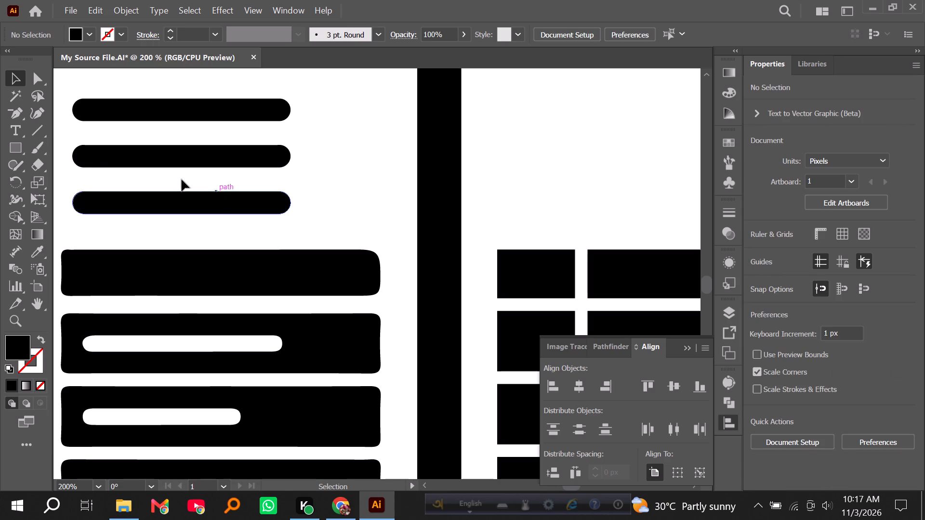
Delete the grouped old traced bars lying under the two new bar copies.
{"action": "left_click_drag", "start_coordinate": [70, 138], "coordinate": [119, 220]}
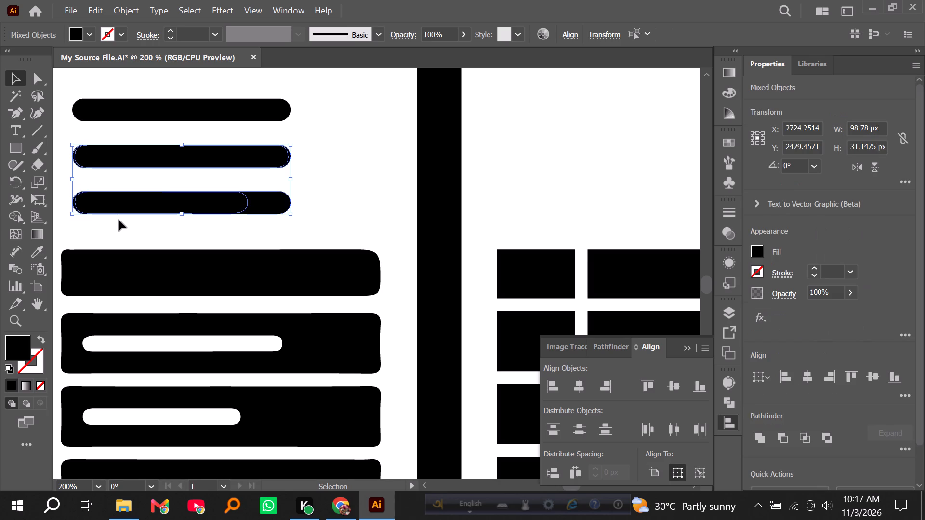
{"action": "left_click", "coordinate": [261, 202], "text": "shift"}
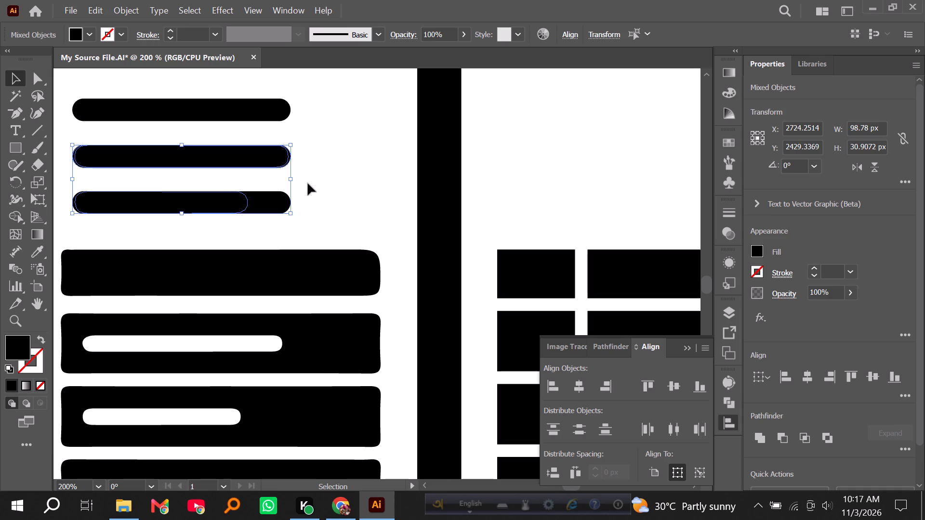
{"action": "scroll", "coordinate": [253, 144], "scroll_direction": "up", "scroll_amount": 1, "text": "alt"}
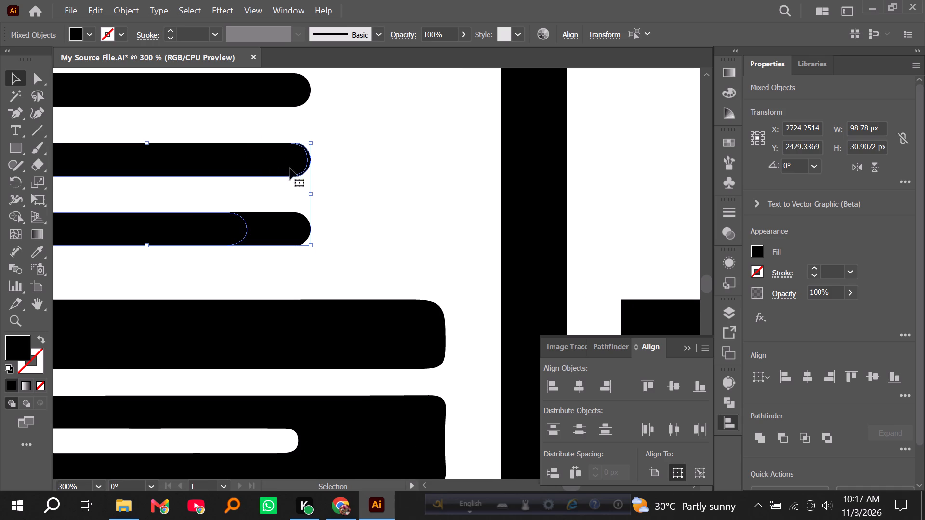
{"action": "scroll", "coordinate": [304, 169], "scroll_direction": "up", "scroll_amount": 3, "text": "alt"}
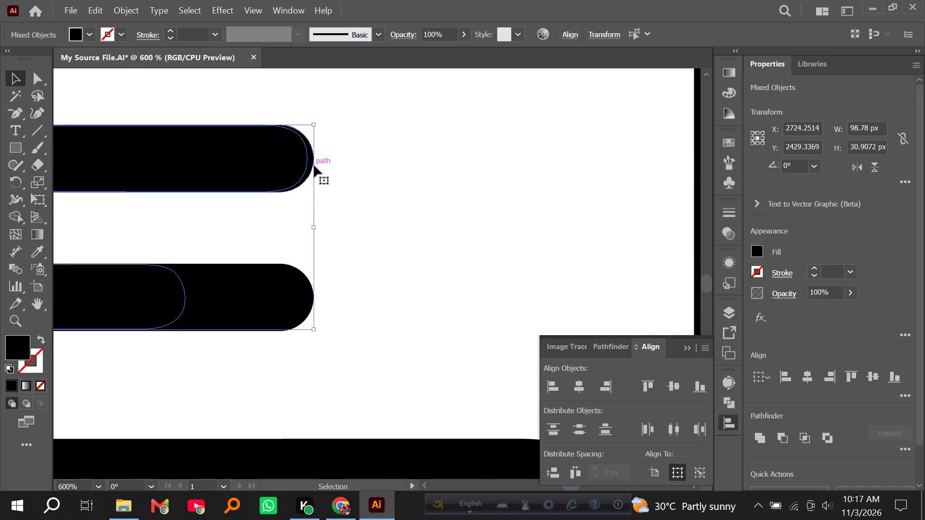
{"action": "left_click", "coordinate": [310, 163], "text": "shift"}
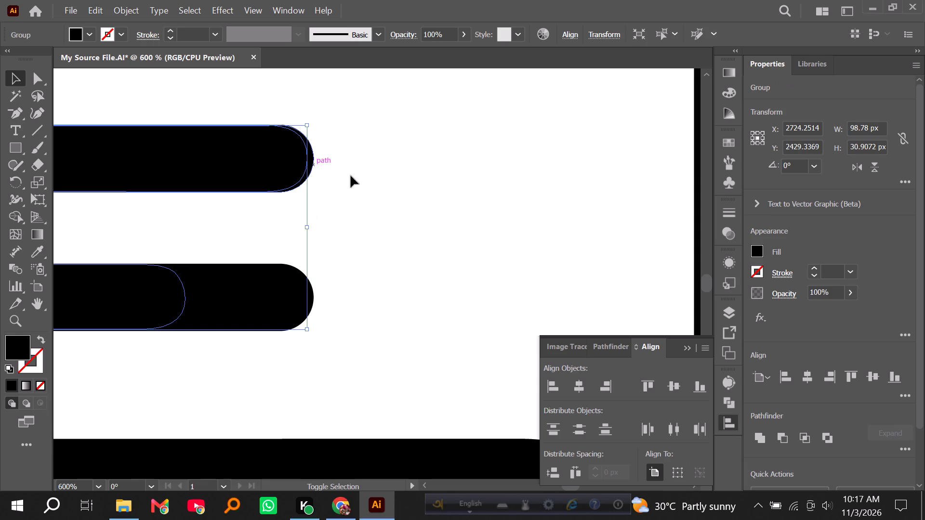
{"action": "key", "text": "Delete"}
Shorten the bulleted list's third bar from its right end to roughly 70% of the length of the bars above.
{"action": "scroll", "coordinate": [361, 177], "scroll_direction": "down", "scroll_amount": 2, "text": "alt"}
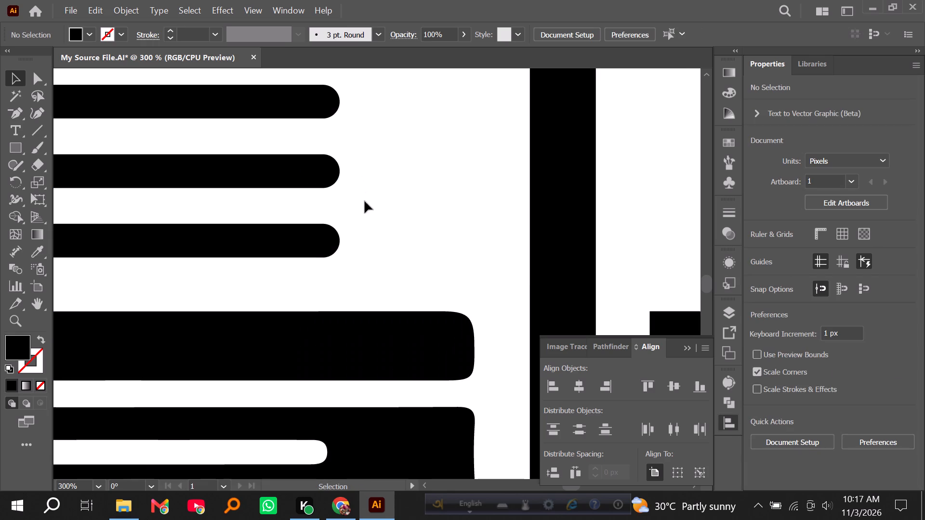
{"action": "scroll", "coordinate": [313, 242], "scroll_direction": "down", "scroll_amount": 1, "text": "alt"}
{"action": "left_click", "coordinate": [311, 242]}
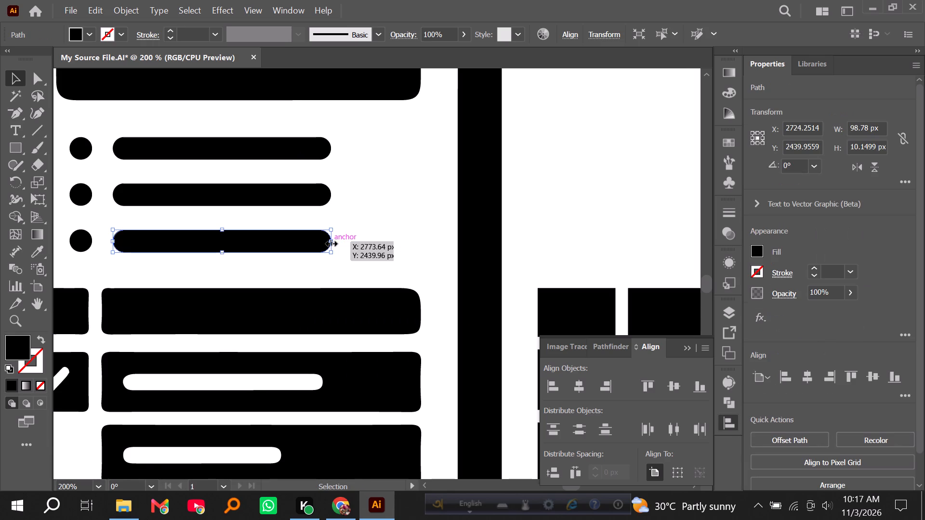
{"action": "left_click_drag", "start_coordinate": [330, 242], "coordinate": [240, 238]}
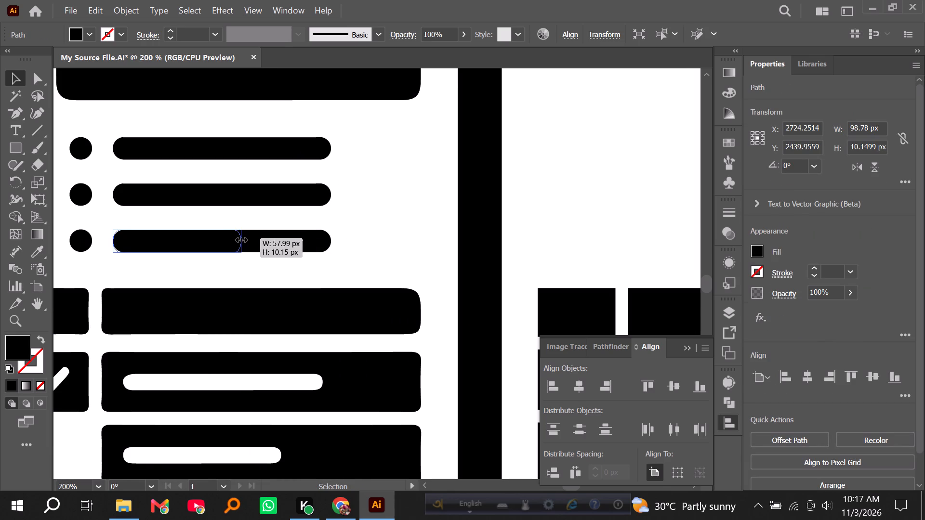
{"action": "left_click_drag", "start_coordinate": [240, 238], "coordinate": [244, 239]}
{"action": "left_click", "coordinate": [336, 252]}
{"action": "scroll", "coordinate": [335, 247], "scroll_direction": "down", "scroll_amount": 1}
{"action": "scroll", "coordinate": [213, 237], "scroll_direction": "down", "scroll_amount": 2, "text": "alt"}
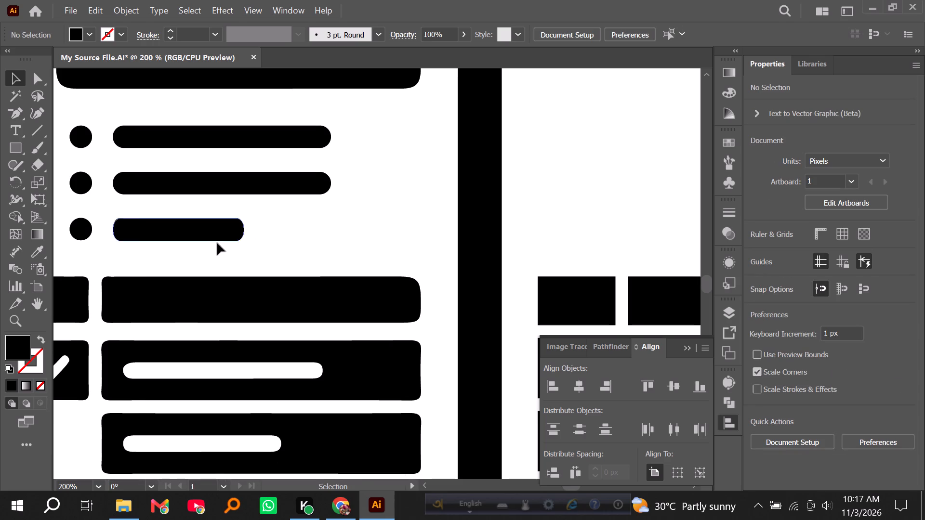
{"action": "scroll", "coordinate": [217, 243], "scroll_direction": "down", "scroll_amount": 1, "text": "alt"}
{"action": "scroll", "coordinate": [212, 240], "scroll_direction": "up", "scroll_amount": 6, "text": "alt"}
{"action": "left_click", "coordinate": [225, 231]}
{"action": "left_click_drag", "start_coordinate": [333, 223], "coordinate": [348, 222]}
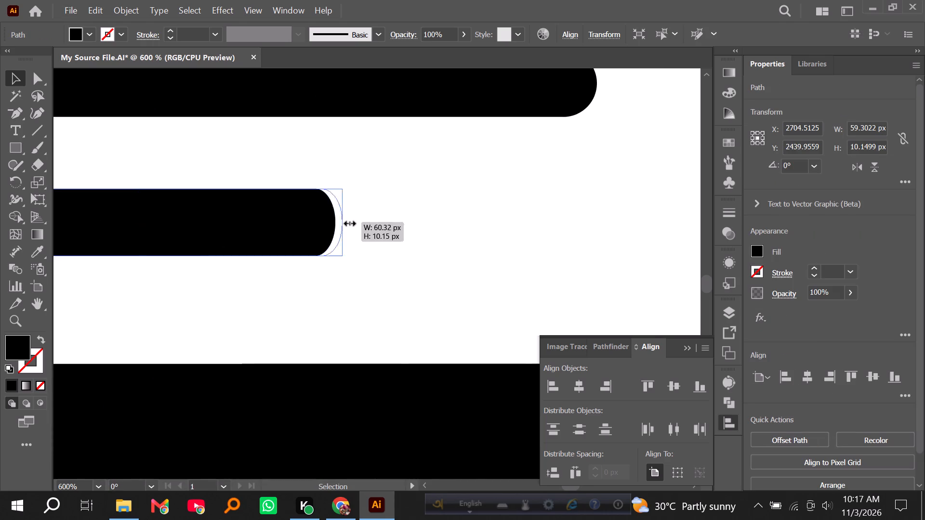
{"action": "left_click_drag", "start_coordinate": [348, 222], "coordinate": [408, 222]}
{"action": "left_click", "coordinate": [368, 281]}
Select all cells of the new table beside the phone and round their corners to about 4.245 px.
{"action": "scroll", "coordinate": [238, 263], "scroll_direction": "down", "scroll_amount": 5, "text": "alt"}
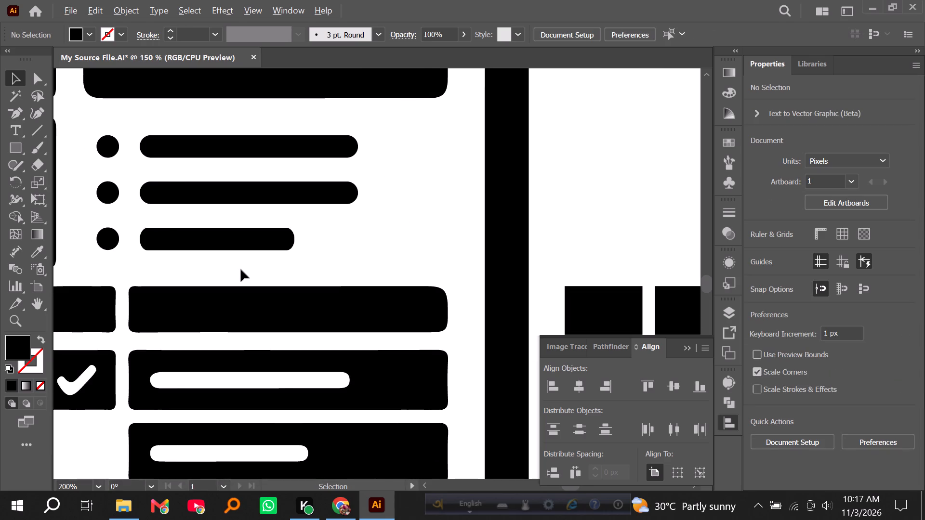
{"action": "scroll", "coordinate": [241, 270], "scroll_direction": "down", "scroll_amount": 1, "text": "alt"}
{"action": "scroll", "coordinate": [242, 270], "scroll_direction": "down", "scroll_amount": 4}
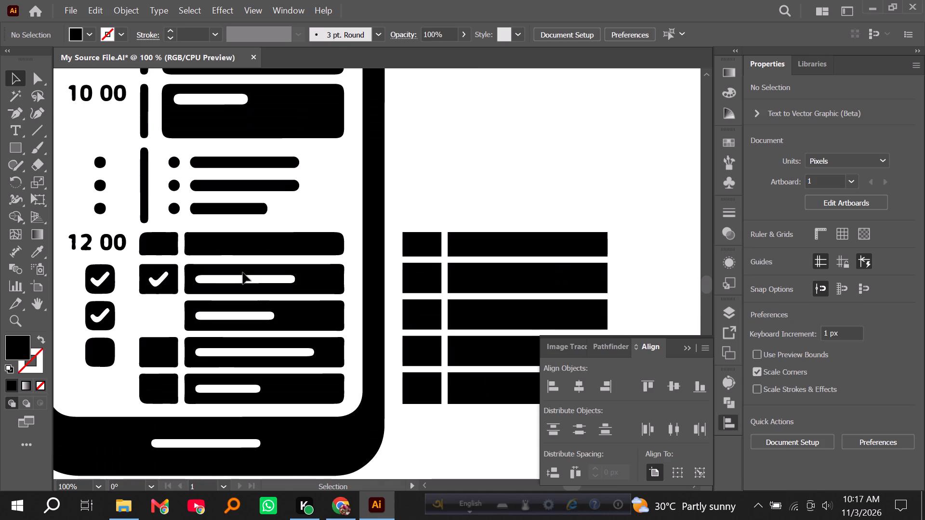
{"action": "scroll", "coordinate": [243, 273], "scroll_direction": "down", "scroll_amount": 2}
{"action": "scroll", "coordinate": [468, 237], "scroll_direction": "down", "scroll_amount": 5}
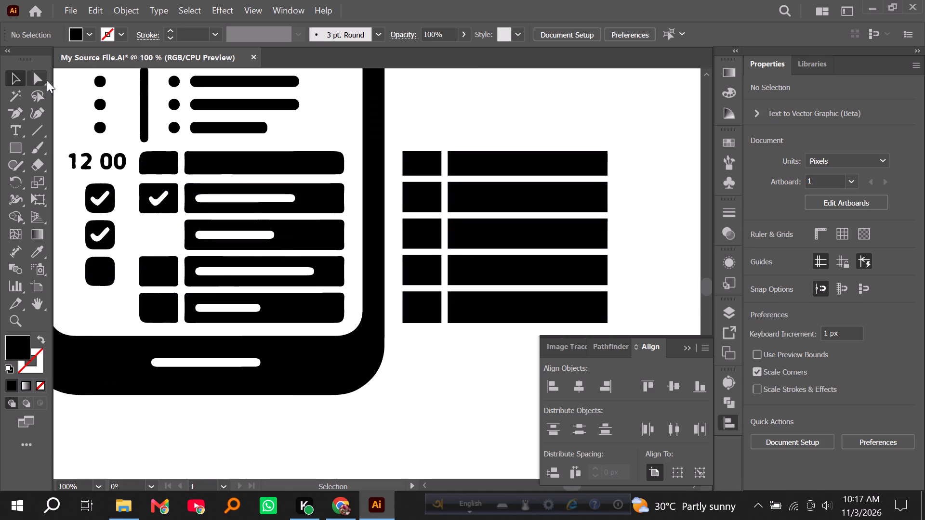
{"action": "left_click", "coordinate": [40, 79]}
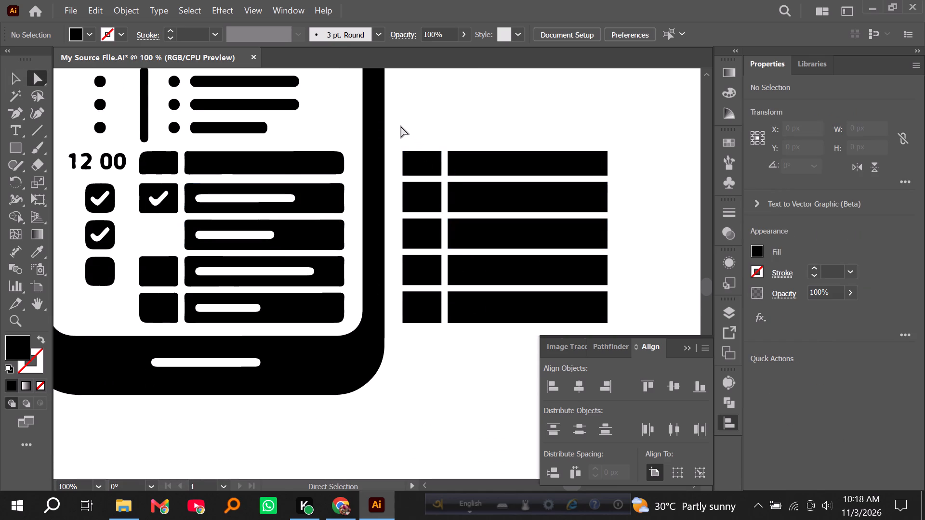
{"action": "scroll", "coordinate": [402, 128], "scroll_direction": "down", "scroll_amount": 4}
{"action": "left_click_drag", "start_coordinate": [394, 79], "coordinate": [621, 282]}
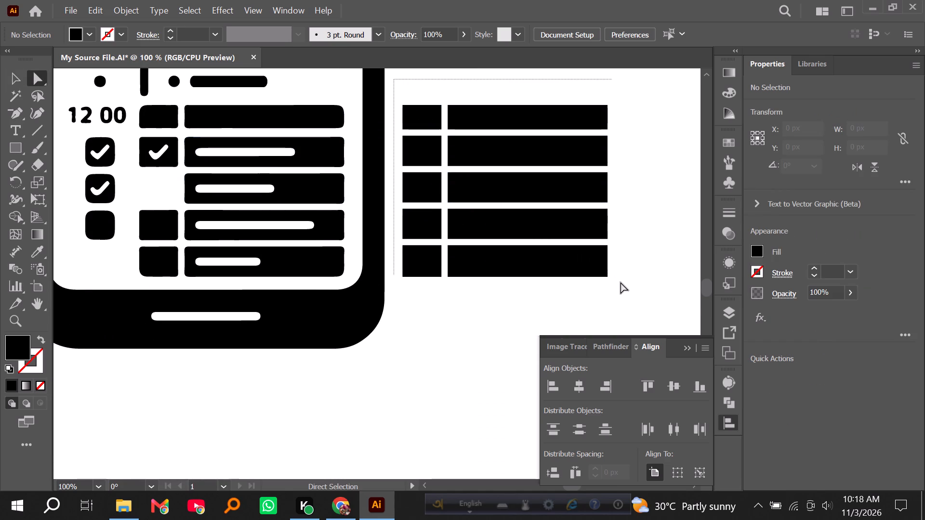
{"action": "left_click_drag", "start_coordinate": [621, 282], "coordinate": [629, 290]}
{"action": "left_click", "coordinate": [454, 113]}
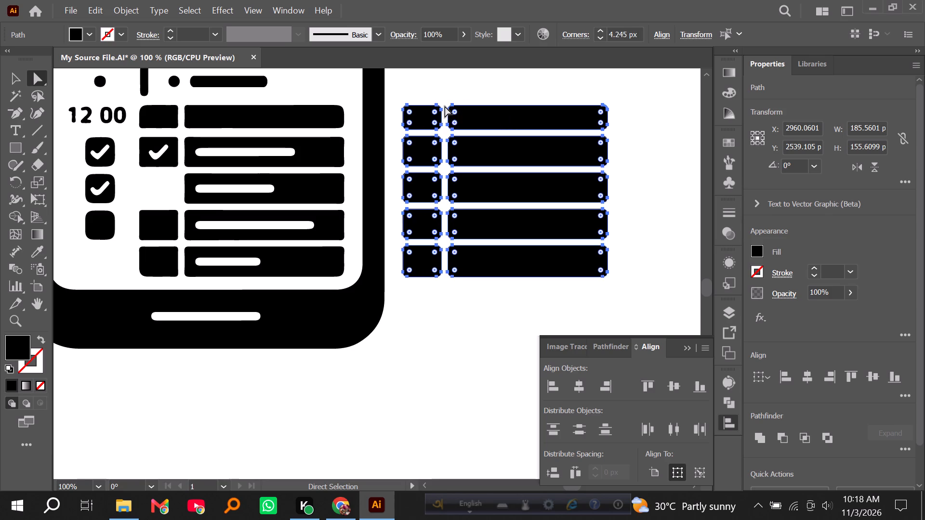
{"action": "left_click", "coordinate": [441, 91]}
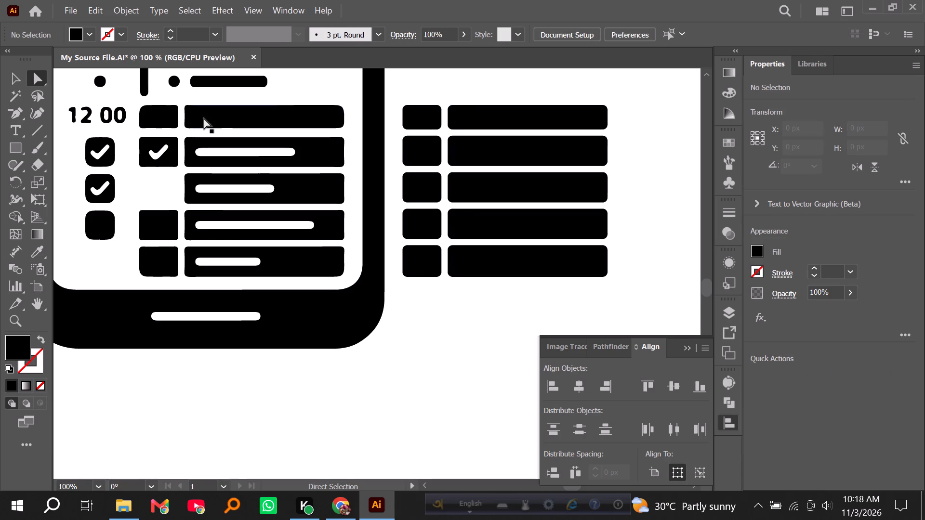
Copy the bulleted list's top bar about 237 px to the right, into the empty space above the new table.
{"action": "left_click", "coordinate": [13, 77]}
{"action": "left_click", "coordinate": [82, 90]}
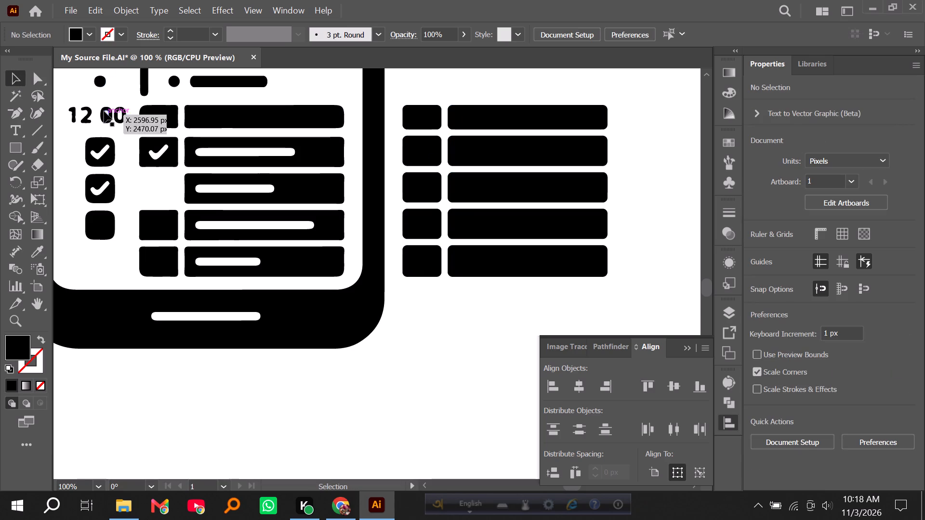
{"action": "scroll", "coordinate": [113, 145], "scroll_direction": "up", "scroll_amount": 7}
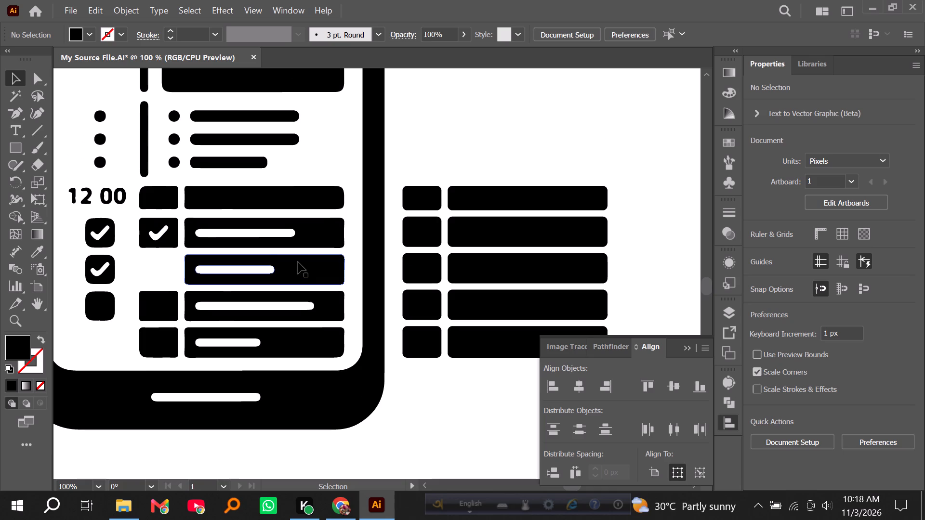
{"action": "scroll", "coordinate": [443, 202], "scroll_direction": "down", "scroll_amount": 2}
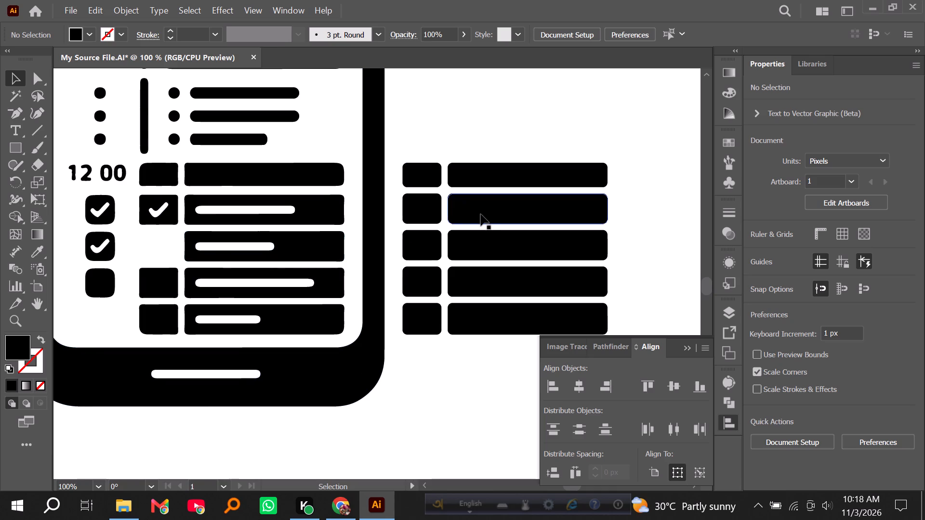
{"action": "scroll", "coordinate": [481, 213], "scroll_direction": "down", "scroll_amount": 2, "text": "alt"}
{"action": "scroll", "coordinate": [481, 213], "scroll_direction": "up", "scroll_amount": 4}
{"action": "scroll", "coordinate": [566, 237], "scroll_direction": "up", "scroll_amount": 4}
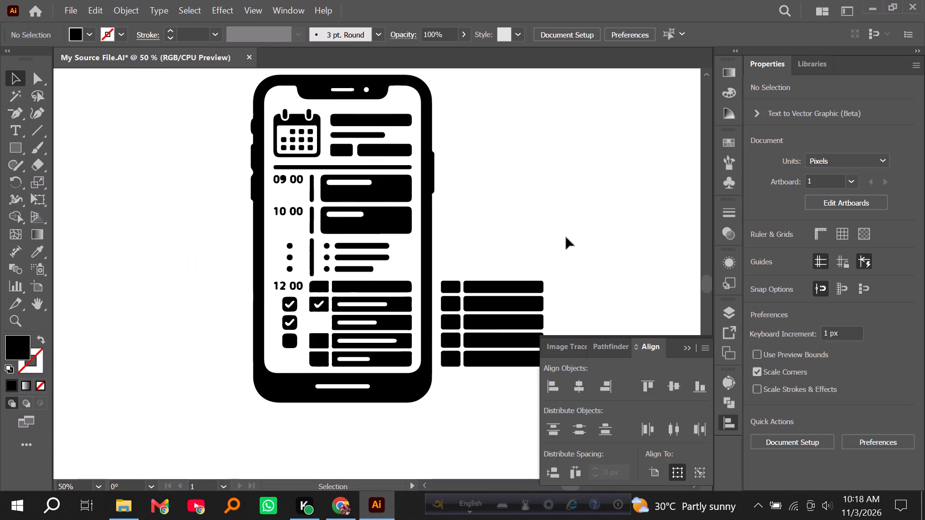
{"action": "scroll", "coordinate": [566, 237], "scroll_direction": "up", "scroll_amount": 2}
{"action": "scroll", "coordinate": [566, 237], "scroll_direction": "down", "scroll_amount": 8}
{"action": "scroll", "coordinate": [583, 244], "scroll_direction": "up", "scroll_amount": 1, "text": "alt"}
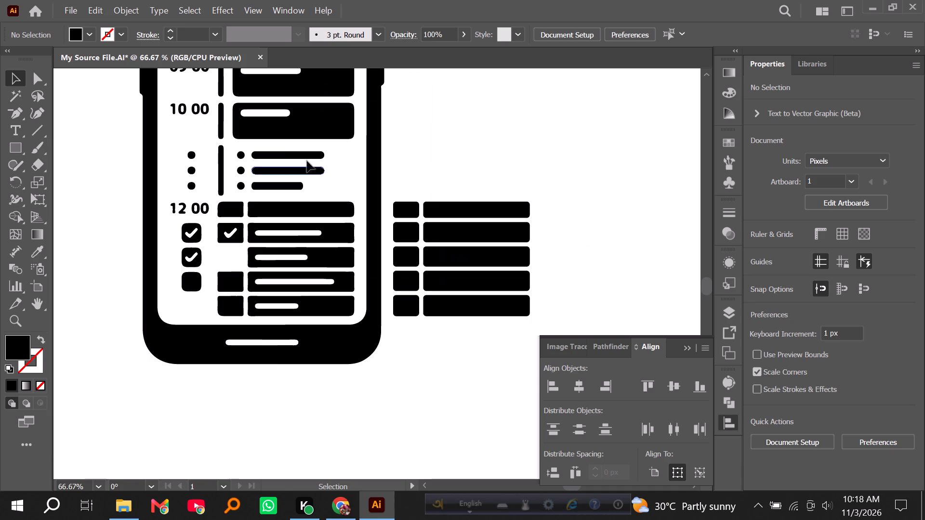
{"action": "left_click_drag", "start_coordinate": [278, 154], "coordinate": [453, 216]}
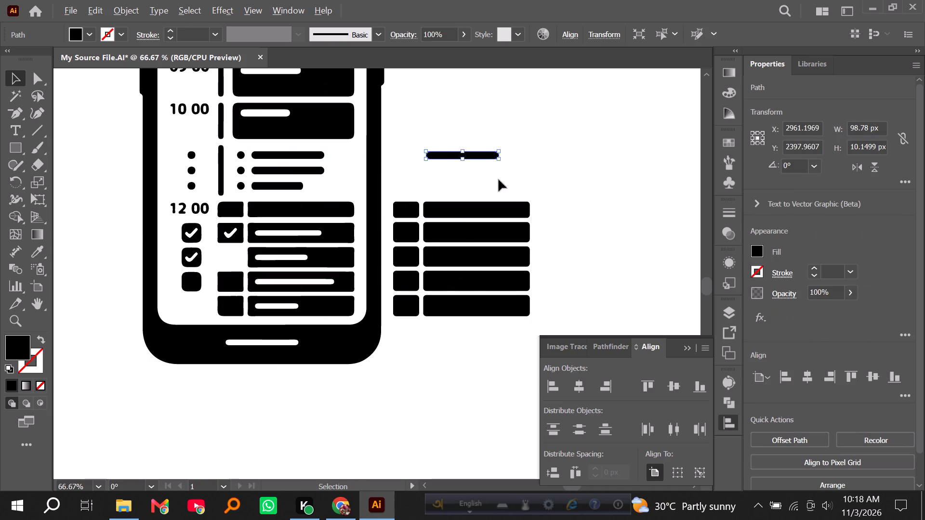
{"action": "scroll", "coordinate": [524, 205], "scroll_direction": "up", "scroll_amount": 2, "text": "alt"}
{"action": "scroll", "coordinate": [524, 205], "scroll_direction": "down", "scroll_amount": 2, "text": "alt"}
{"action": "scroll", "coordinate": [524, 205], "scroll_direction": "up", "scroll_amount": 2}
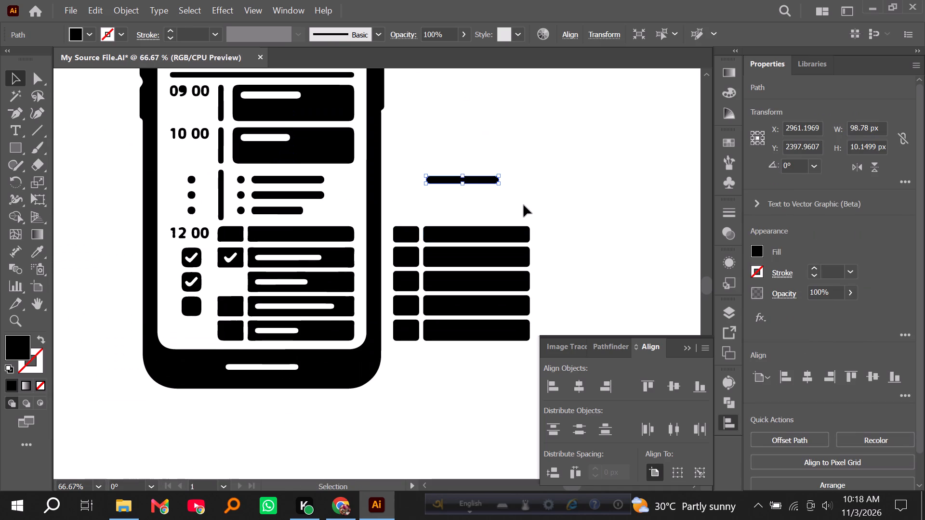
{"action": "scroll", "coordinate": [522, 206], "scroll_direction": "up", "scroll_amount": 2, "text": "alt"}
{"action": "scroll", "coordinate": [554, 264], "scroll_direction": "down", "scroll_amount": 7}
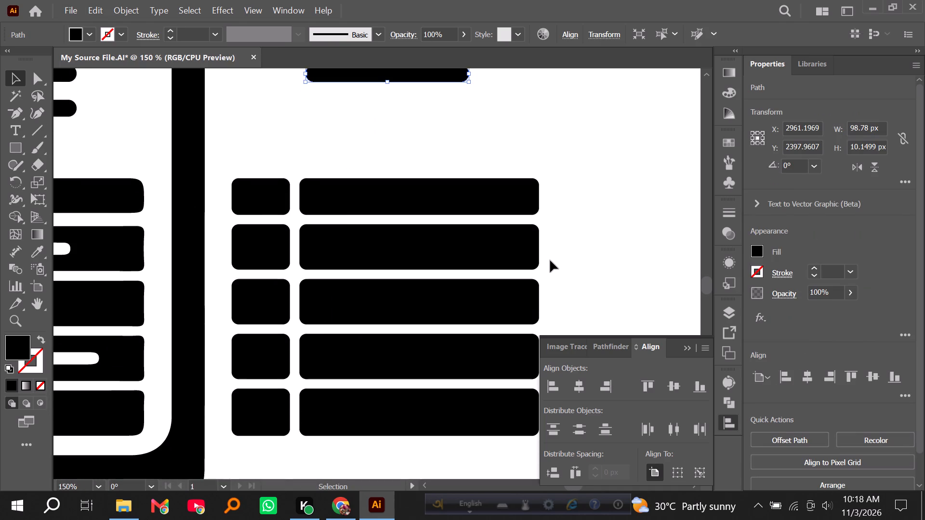
Move the copied bar from above the new table down into the wide cell of its second row.
{"action": "scroll", "coordinate": [550, 260], "scroll_direction": "down", "scroll_amount": 2}
{"action": "scroll", "coordinate": [427, 133], "scroll_direction": "up", "scroll_amount": 3}
{"action": "left_click_drag", "start_coordinate": [383, 78], "coordinate": [391, 249]}
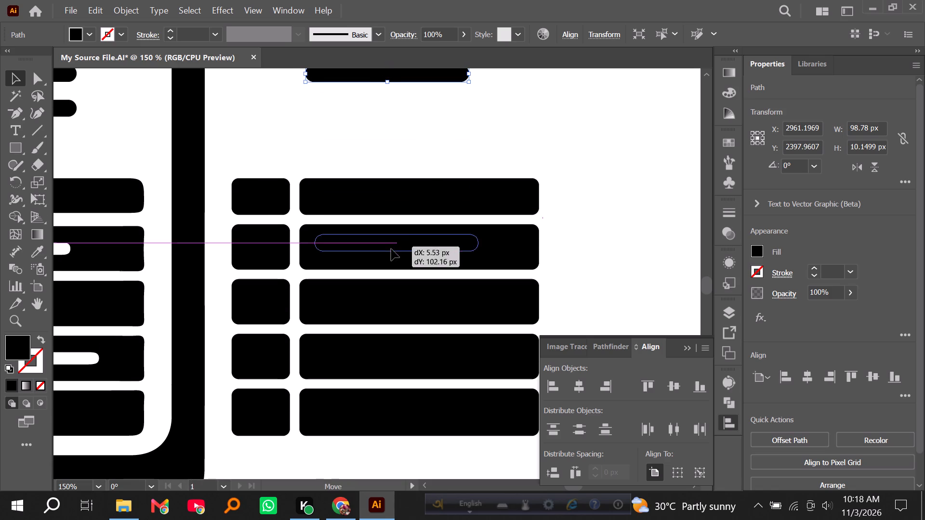
{"action": "left_click_drag", "start_coordinate": [391, 249], "coordinate": [385, 248]}
Centre the bar horizontally and vertically within the second row's wide cell, using the cell as the key object.
{"action": "left_click_drag", "start_coordinate": [560, 257], "coordinate": [415, 238]}
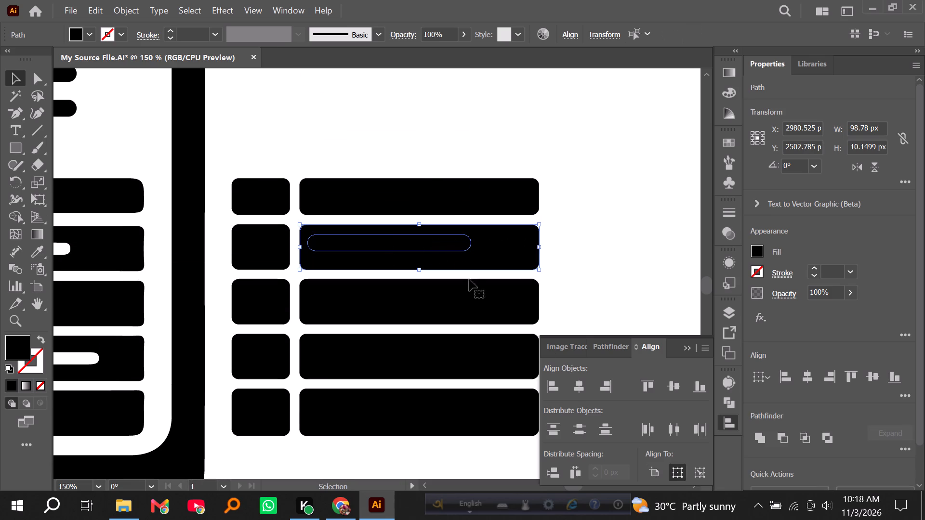
{"action": "left_click", "coordinate": [513, 247]}
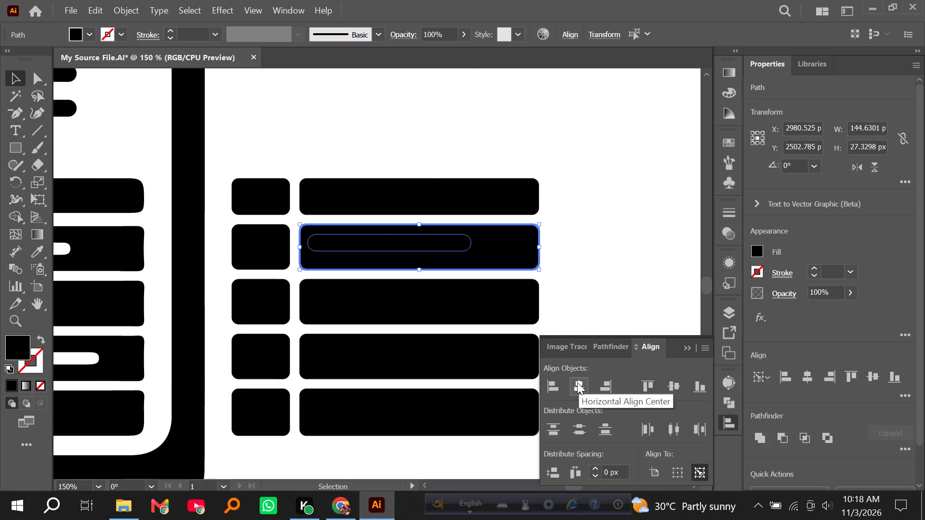
{"action": "scroll", "coordinate": [450, 281], "scroll_direction": "down", "scroll_amount": 2, "text": "alt"}
{"action": "scroll", "coordinate": [479, 300], "scroll_direction": "up", "scroll_amount": 1, "text": "alt"}
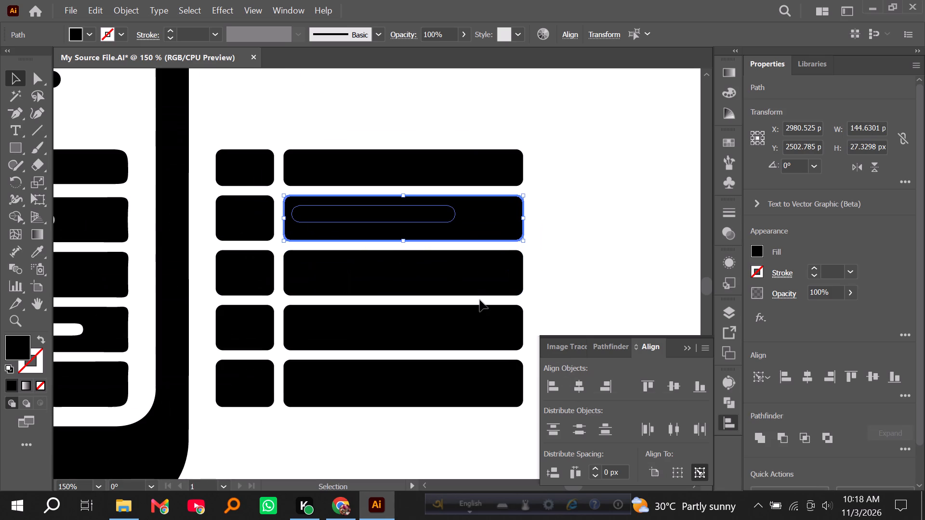
{"action": "scroll", "coordinate": [480, 301], "scroll_direction": "down", "scroll_amount": 1}
{"action": "left_click", "coordinate": [575, 386]}
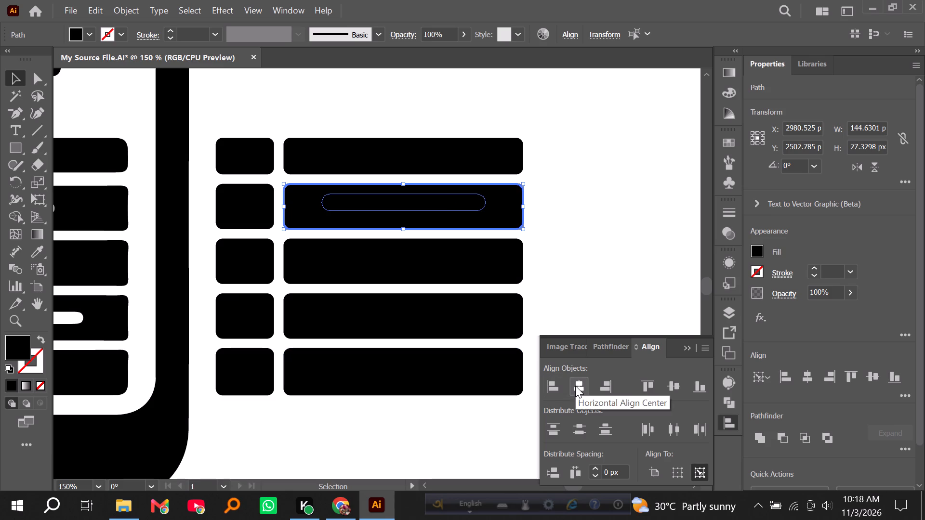
{"action": "left_click", "coordinate": [575, 386]}
{"action": "triple_click", "coordinate": [674, 385]}
{"action": "double_click", "coordinate": [674, 385]}
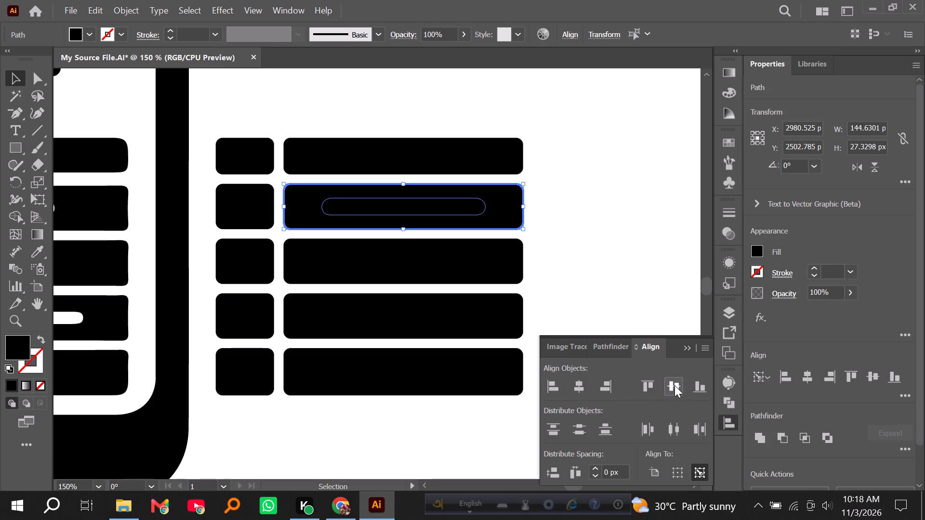
{"action": "left_click", "coordinate": [596, 236]}
Group the old traced checklist table inside the phone and move it out to the empty area below the phone.
{"action": "scroll", "coordinate": [592, 234], "scroll_direction": "down", "scroll_amount": 3, "text": "alt"}
{"action": "scroll", "coordinate": [590, 236], "scroll_direction": "up", "scroll_amount": 1, "text": "alt"}
{"action": "scroll", "coordinate": [531, 239], "scroll_direction": "down", "scroll_amount": 1, "text": "alt"}
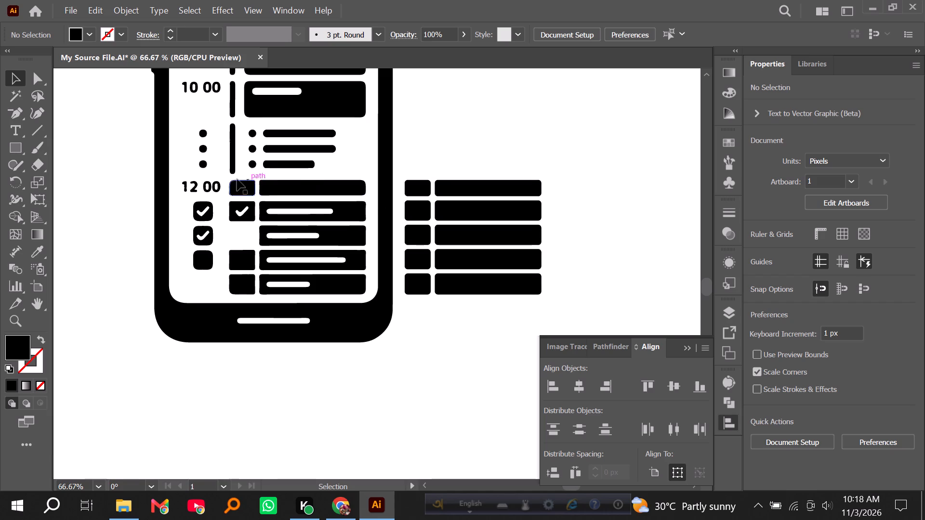
{"action": "left_click_drag", "start_coordinate": [226, 180], "coordinate": [366, 299]}
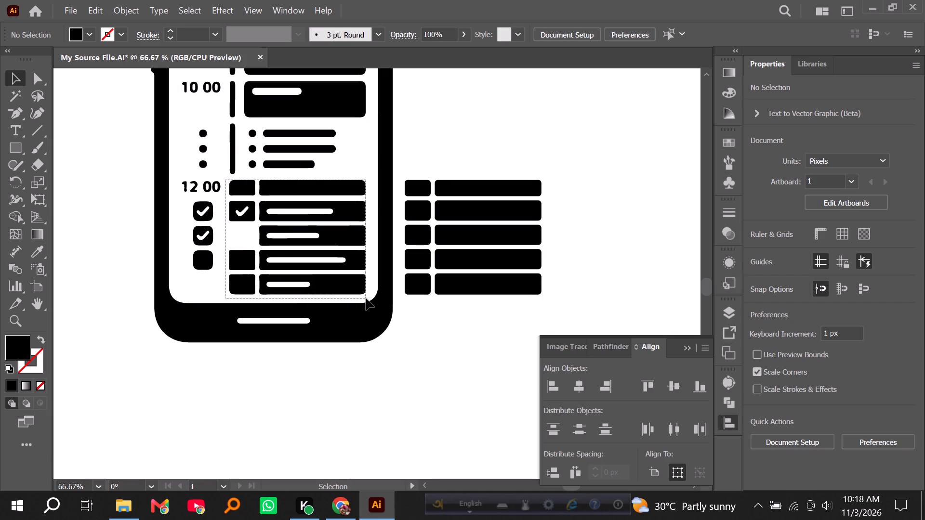
{"action": "left_click_drag", "start_coordinate": [366, 299], "coordinate": [367, 296]}
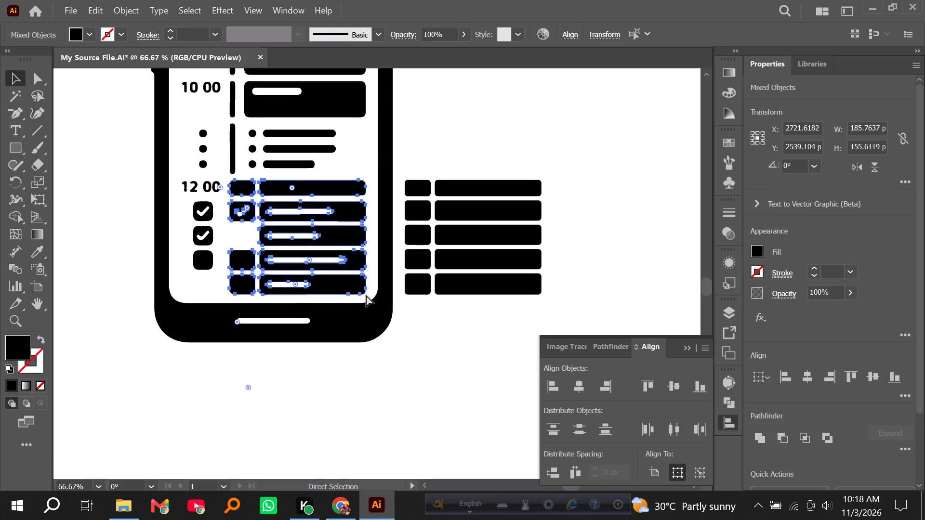
{"action": "key", "text": "ctrl+g"}
{"action": "left_click_drag", "start_coordinate": [327, 216], "coordinate": [192, 399]}
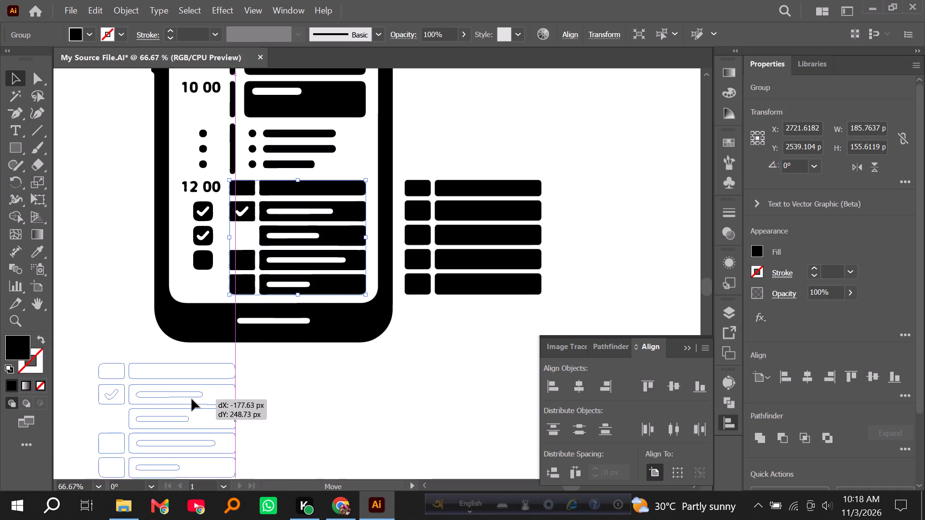
{"action": "left_click_drag", "start_coordinate": [192, 399], "coordinate": [184, 393]}
Move the whole new table with its inner bar about 234 px left into the phone's empty checklist area.
{"action": "left_click", "coordinate": [471, 192]}
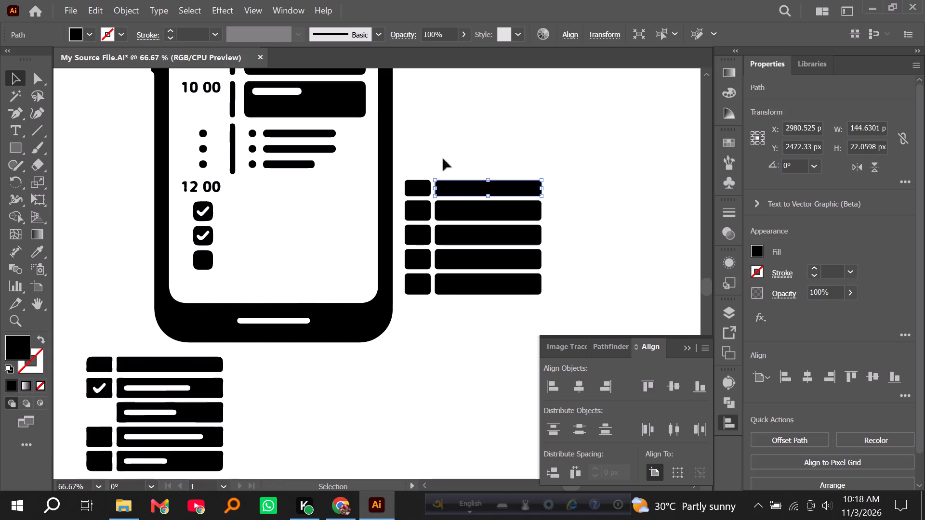
{"action": "left_click_drag", "start_coordinate": [414, 139], "coordinate": [535, 315]}
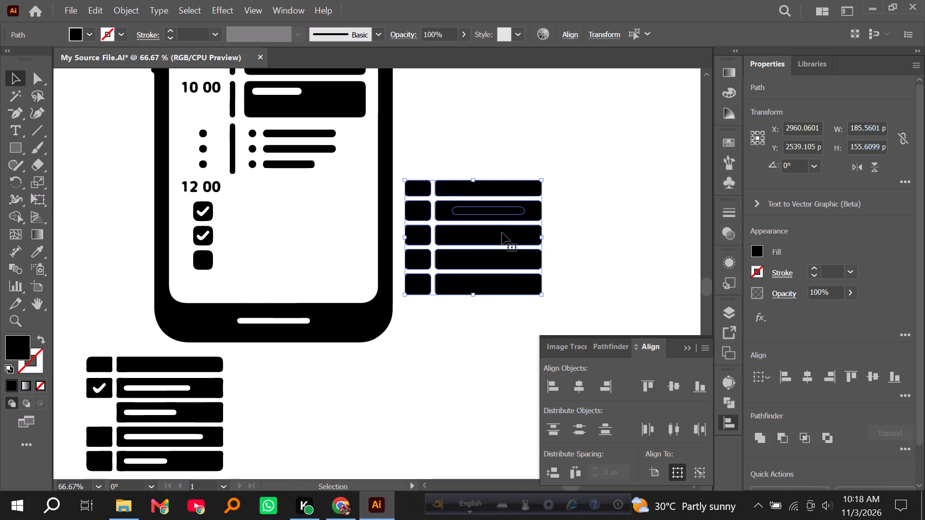
{"action": "left_click_drag", "start_coordinate": [497, 235], "coordinate": [325, 233]}
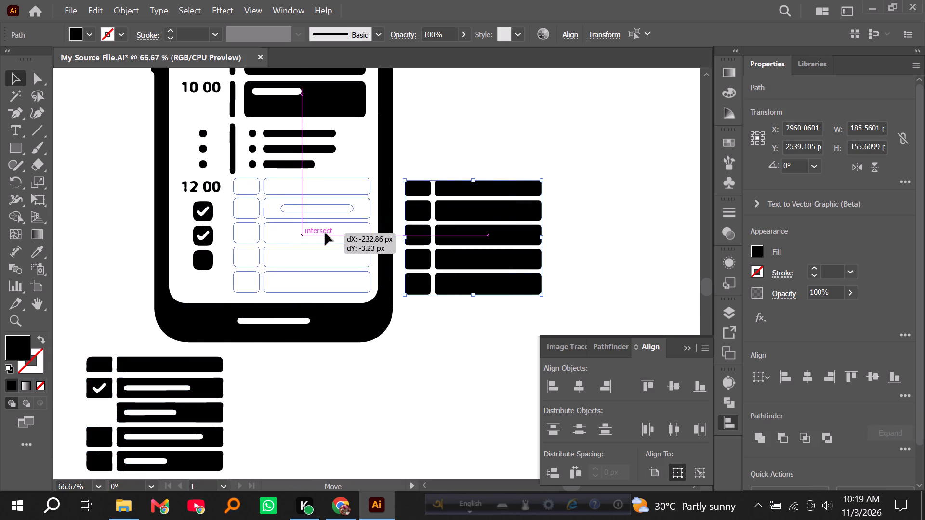
{"action": "left_click_drag", "start_coordinate": [325, 233], "coordinate": [324, 236]}
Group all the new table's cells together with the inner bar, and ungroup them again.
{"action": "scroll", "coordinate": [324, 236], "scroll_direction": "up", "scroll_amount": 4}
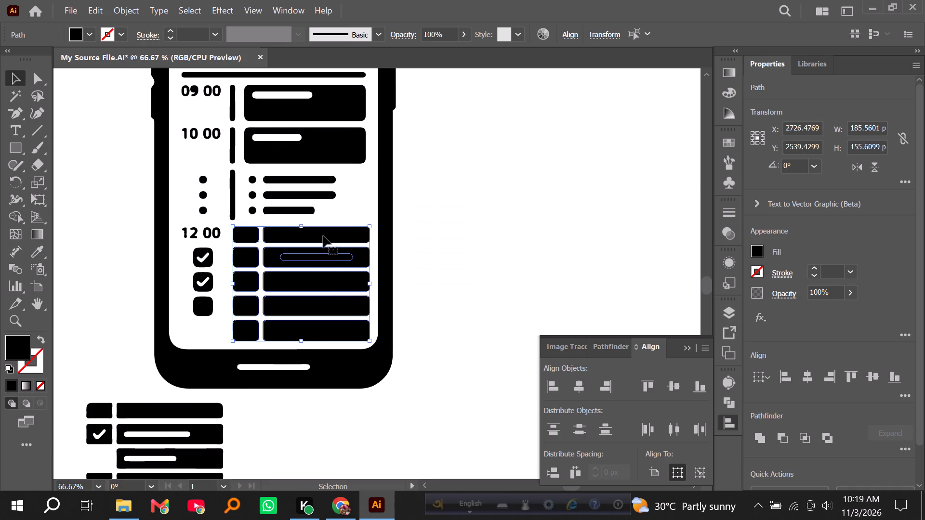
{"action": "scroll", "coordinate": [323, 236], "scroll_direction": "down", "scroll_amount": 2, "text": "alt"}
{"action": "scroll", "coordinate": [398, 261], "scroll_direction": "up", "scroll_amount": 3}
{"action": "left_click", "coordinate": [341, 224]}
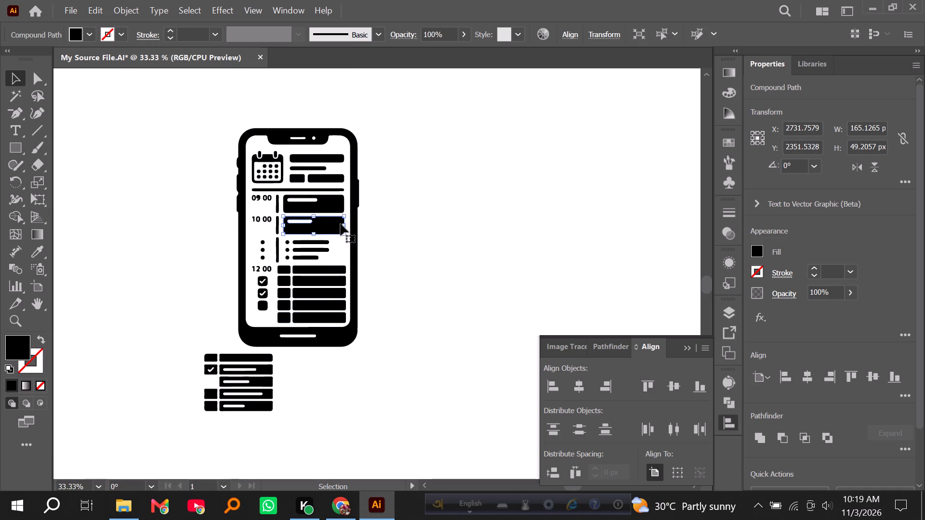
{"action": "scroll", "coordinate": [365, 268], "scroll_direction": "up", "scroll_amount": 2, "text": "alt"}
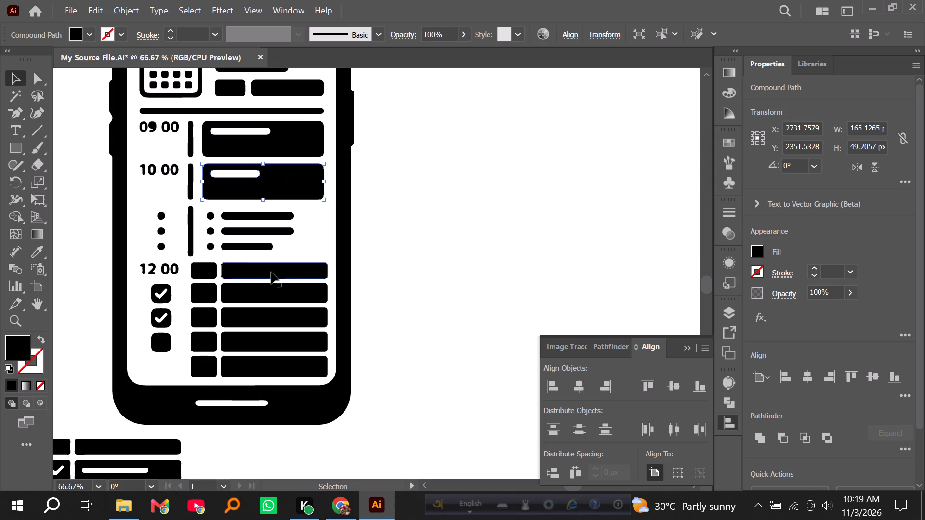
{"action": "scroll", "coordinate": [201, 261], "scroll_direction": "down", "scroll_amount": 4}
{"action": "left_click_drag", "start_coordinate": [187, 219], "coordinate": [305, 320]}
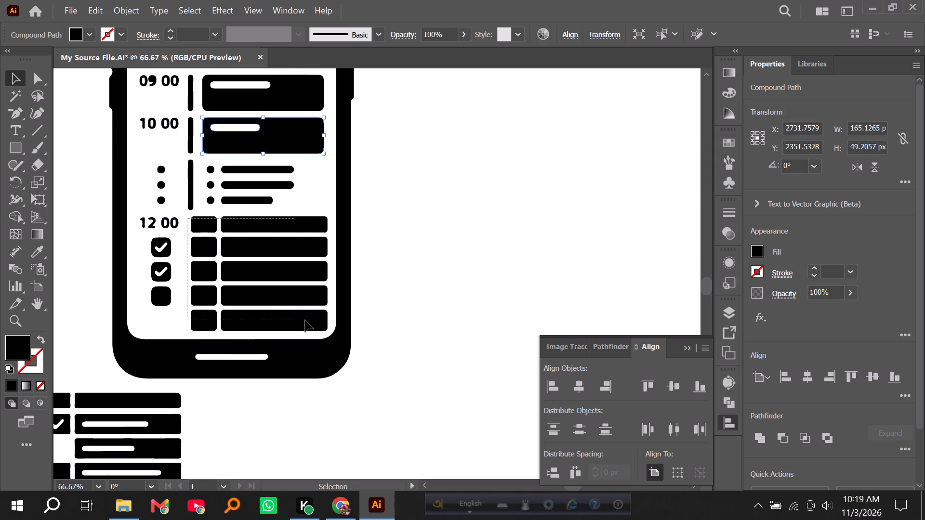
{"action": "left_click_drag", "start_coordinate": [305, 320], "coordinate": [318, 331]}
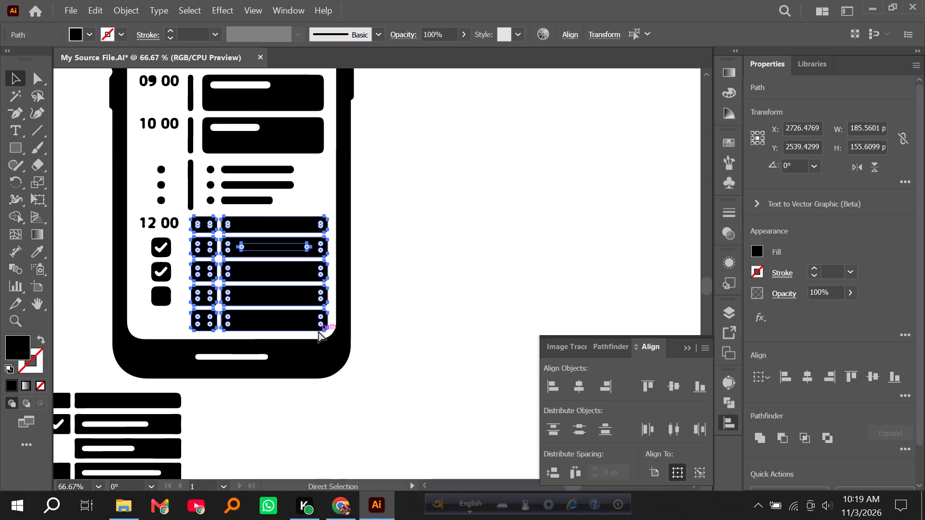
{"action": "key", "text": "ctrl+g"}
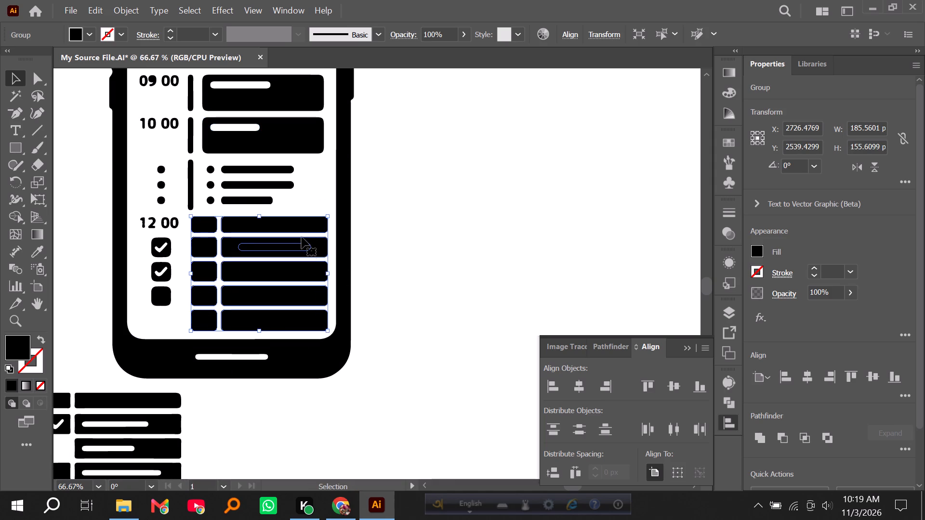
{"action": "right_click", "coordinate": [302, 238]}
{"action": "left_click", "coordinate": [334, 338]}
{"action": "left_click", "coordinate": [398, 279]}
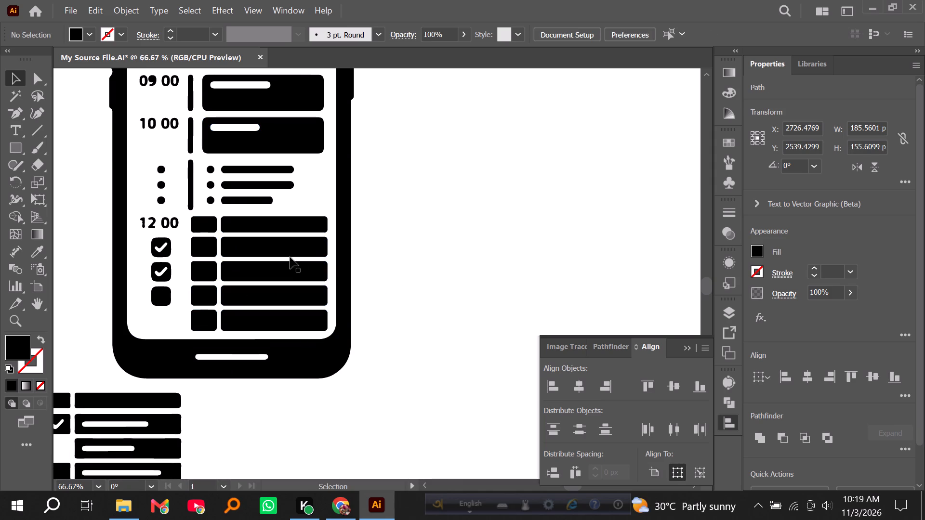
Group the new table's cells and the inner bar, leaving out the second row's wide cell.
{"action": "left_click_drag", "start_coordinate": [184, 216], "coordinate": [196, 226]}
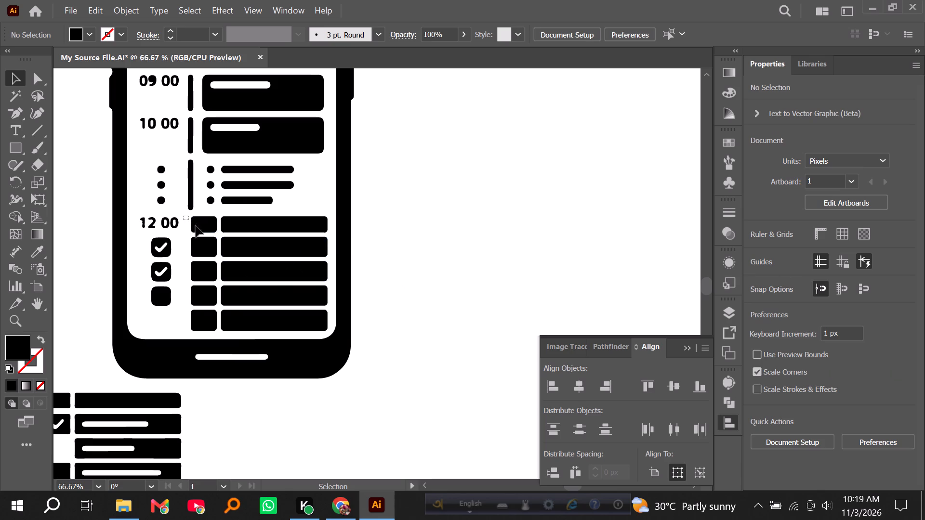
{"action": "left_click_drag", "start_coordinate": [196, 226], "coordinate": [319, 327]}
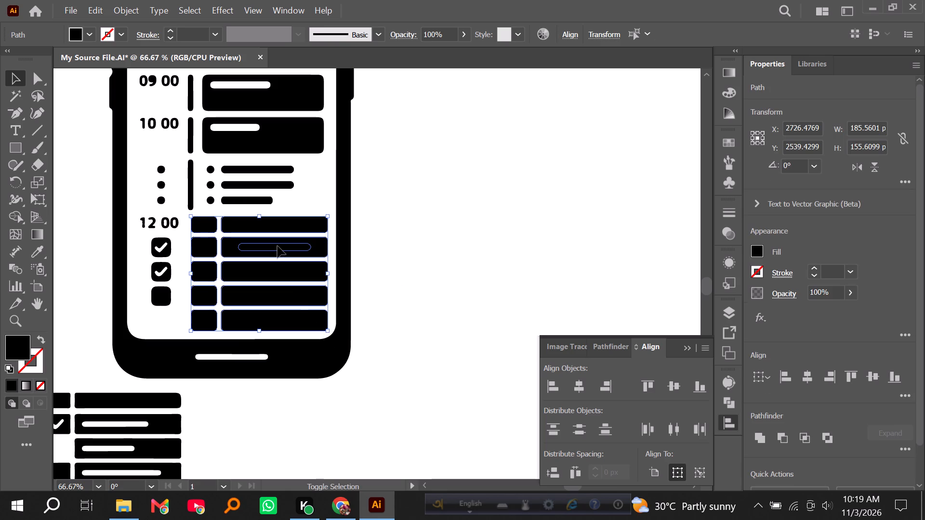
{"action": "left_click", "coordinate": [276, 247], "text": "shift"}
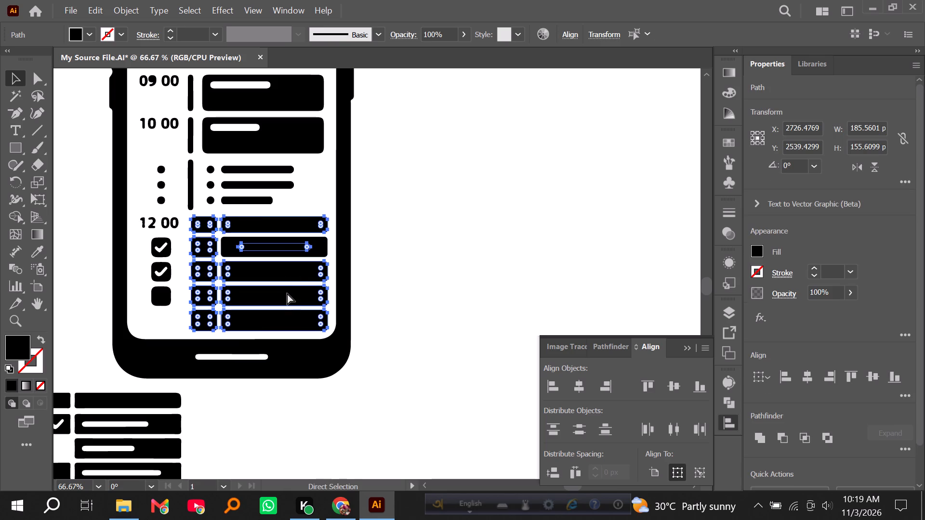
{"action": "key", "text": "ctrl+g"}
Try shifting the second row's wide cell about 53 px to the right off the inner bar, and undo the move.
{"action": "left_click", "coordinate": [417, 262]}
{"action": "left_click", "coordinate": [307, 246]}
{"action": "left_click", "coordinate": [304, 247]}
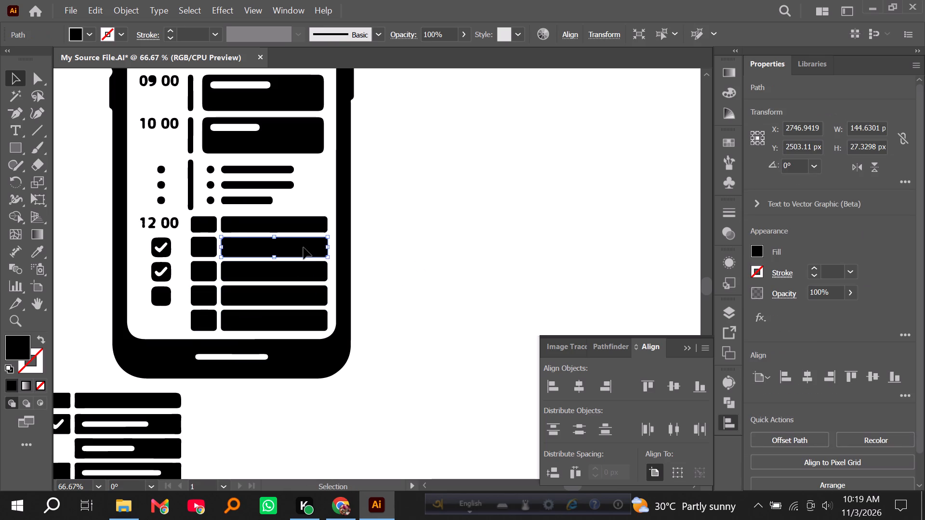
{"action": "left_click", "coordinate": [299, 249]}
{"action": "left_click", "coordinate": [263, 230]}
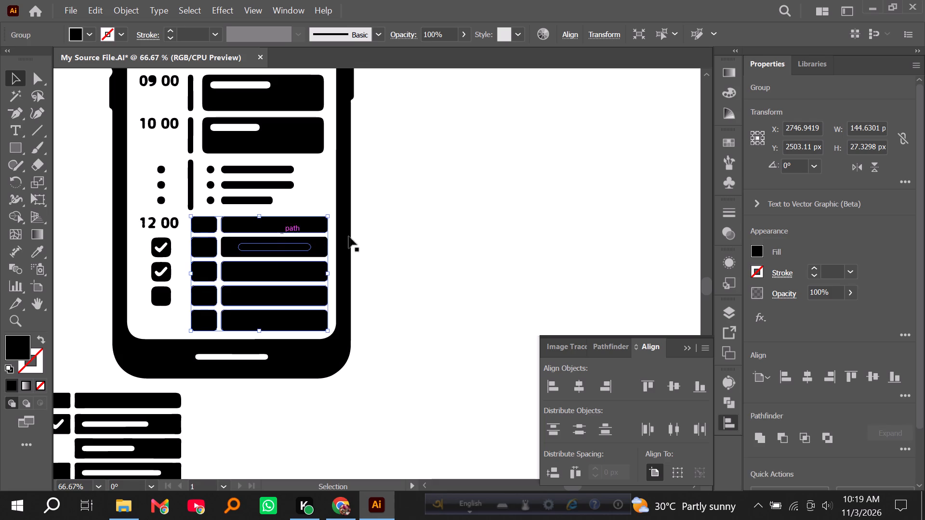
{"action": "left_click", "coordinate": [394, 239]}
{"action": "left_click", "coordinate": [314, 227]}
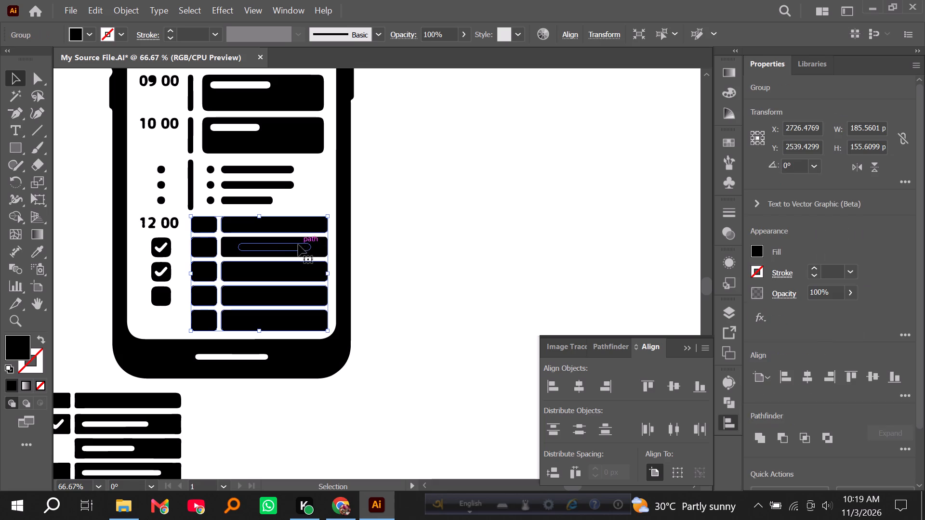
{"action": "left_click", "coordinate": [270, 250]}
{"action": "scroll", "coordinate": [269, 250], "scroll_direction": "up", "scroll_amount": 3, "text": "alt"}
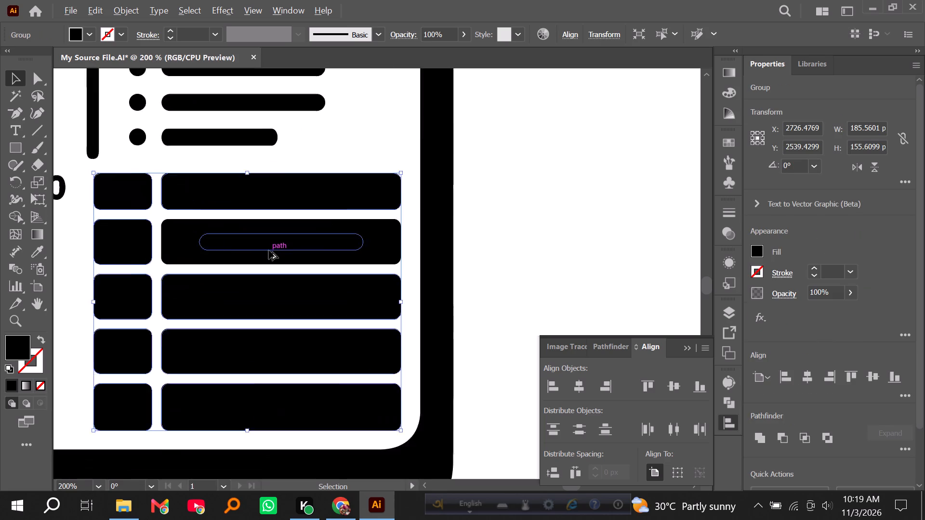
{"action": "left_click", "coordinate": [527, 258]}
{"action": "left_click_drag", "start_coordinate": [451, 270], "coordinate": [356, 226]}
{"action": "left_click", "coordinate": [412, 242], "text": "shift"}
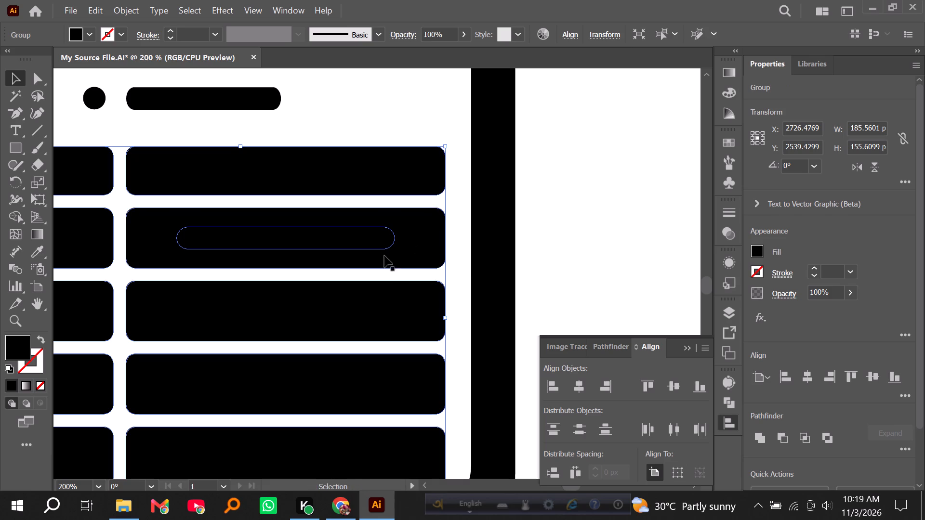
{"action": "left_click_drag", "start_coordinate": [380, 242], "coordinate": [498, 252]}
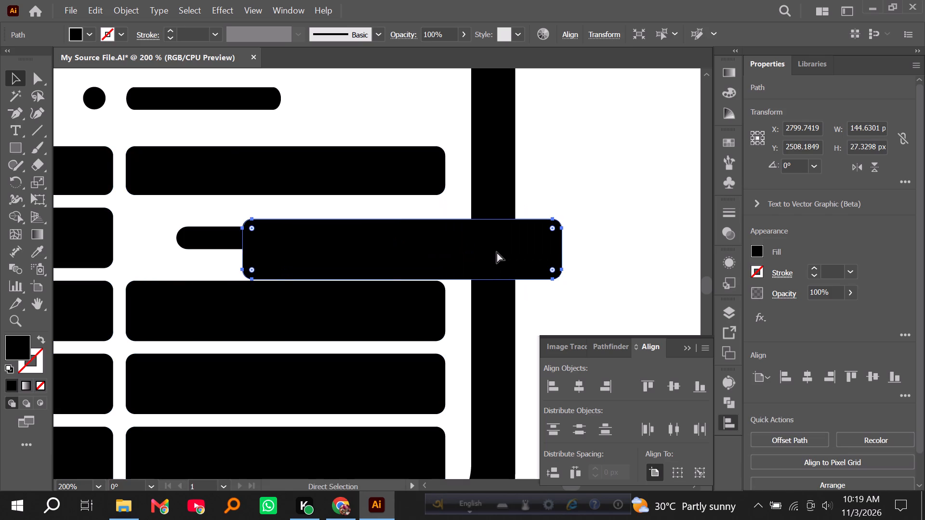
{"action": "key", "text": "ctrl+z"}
Send the second row's wide cell to the back, behind the inner bar.
{"action": "left_click", "coordinate": [455, 245]}
{"action": "left_click", "coordinate": [426, 238]}
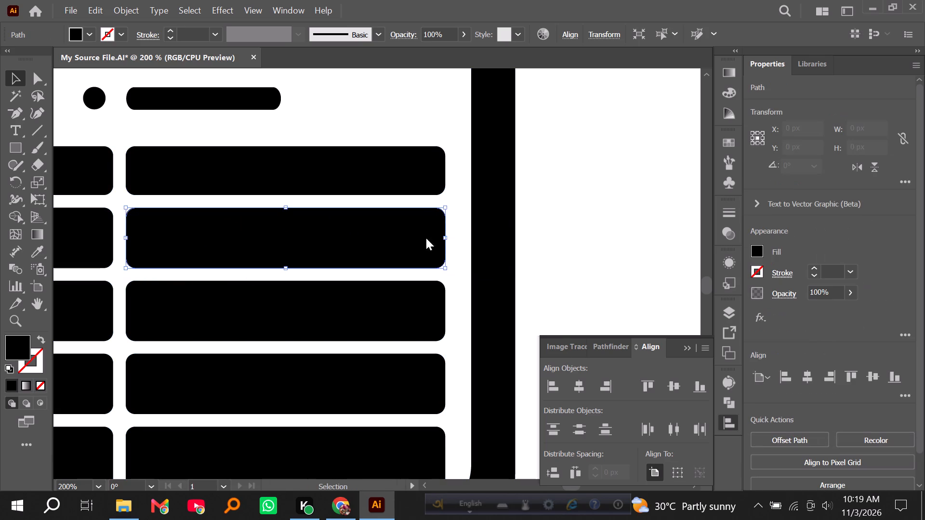
{"action": "right_click", "coordinate": [426, 238]}
{"action": "left_click", "coordinate": [457, 408]}
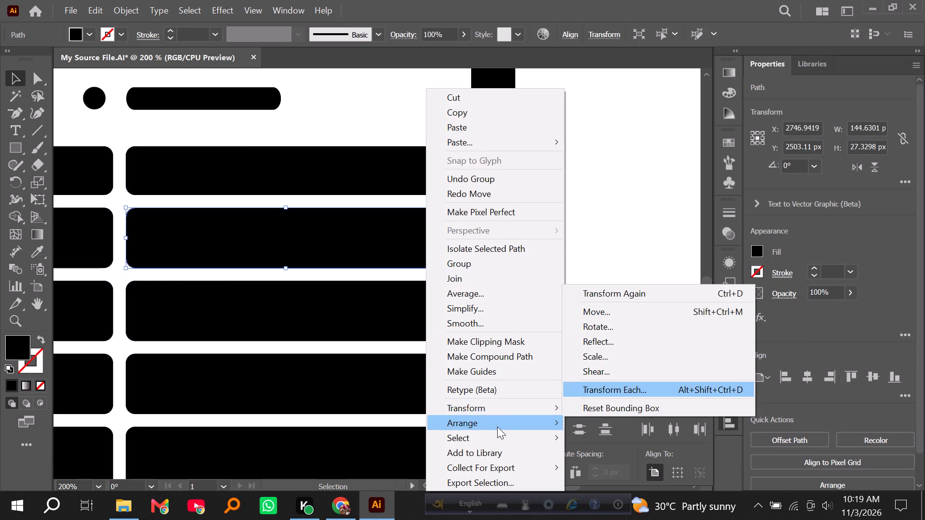
{"action": "left_click", "coordinate": [493, 422]}
{"action": "left_click", "coordinate": [493, 423]}
{"action": "left_click", "coordinate": [619, 463]}
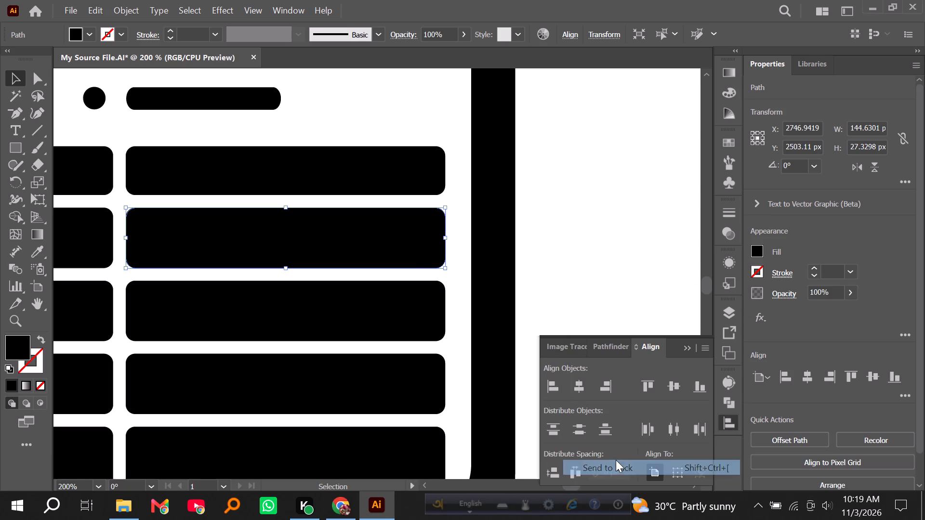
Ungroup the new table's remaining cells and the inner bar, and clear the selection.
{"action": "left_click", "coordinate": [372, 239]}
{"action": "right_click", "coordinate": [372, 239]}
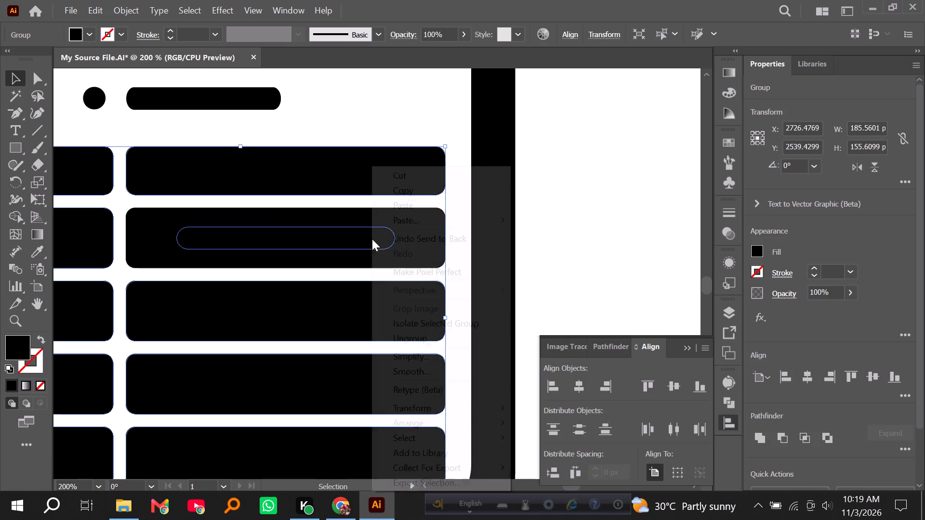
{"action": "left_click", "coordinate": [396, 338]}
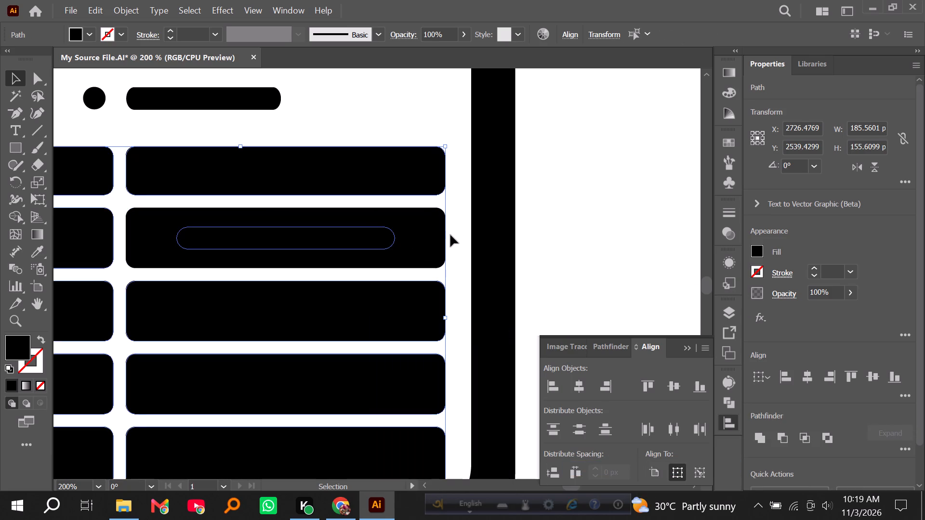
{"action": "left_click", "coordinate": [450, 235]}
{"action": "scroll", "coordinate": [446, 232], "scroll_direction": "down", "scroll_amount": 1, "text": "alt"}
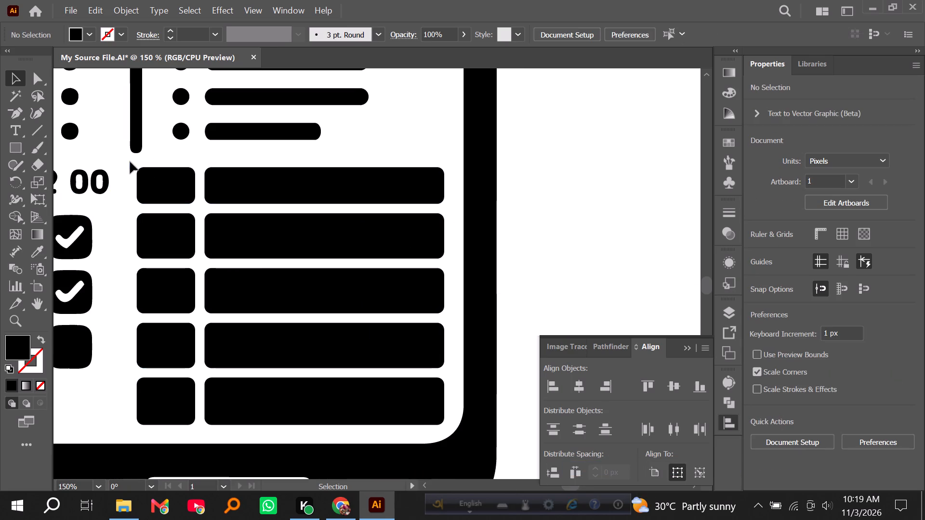
Group all of the new table's cells, leaving out the second row's inner bar.
{"action": "left_click_drag", "start_coordinate": [130, 162], "coordinate": [433, 431]}
{"action": "left_click", "coordinate": [329, 235], "text": "shift"}
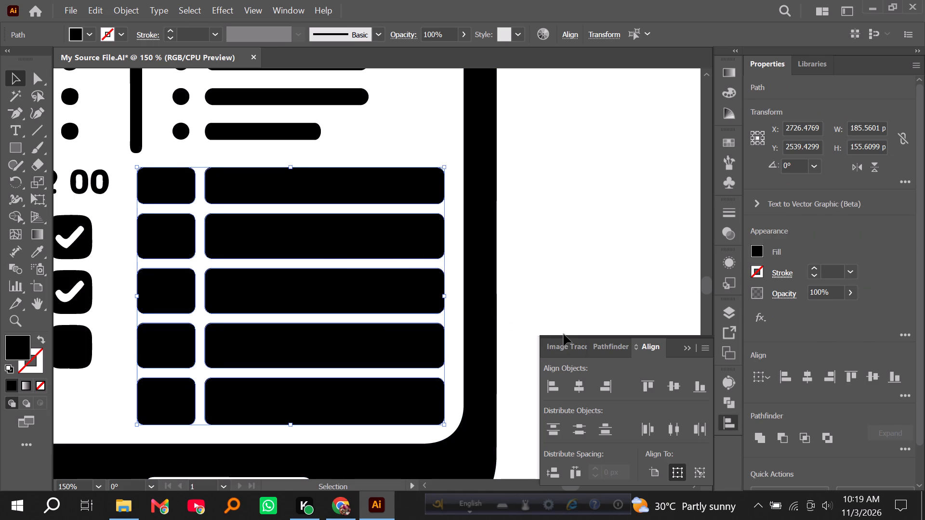
{"action": "key", "text": "ctrl+g"}
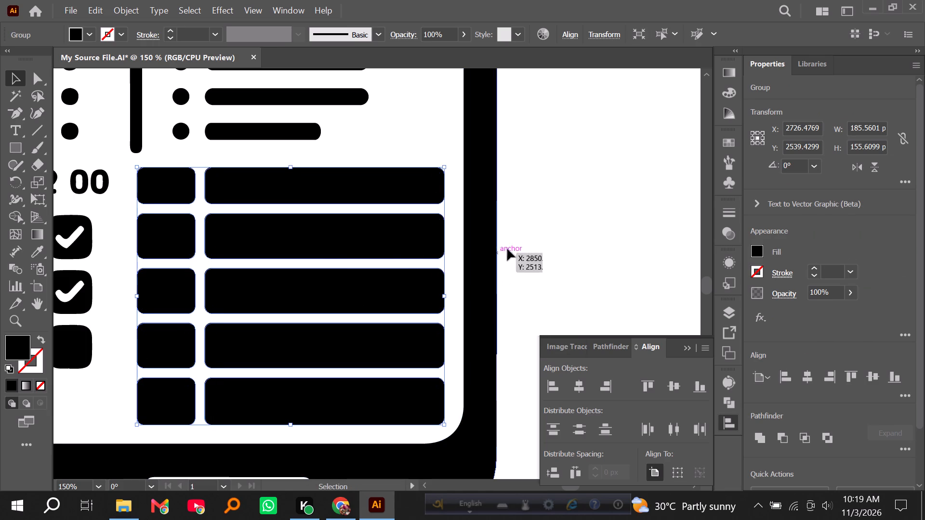
{"action": "left_click", "coordinate": [514, 247]}
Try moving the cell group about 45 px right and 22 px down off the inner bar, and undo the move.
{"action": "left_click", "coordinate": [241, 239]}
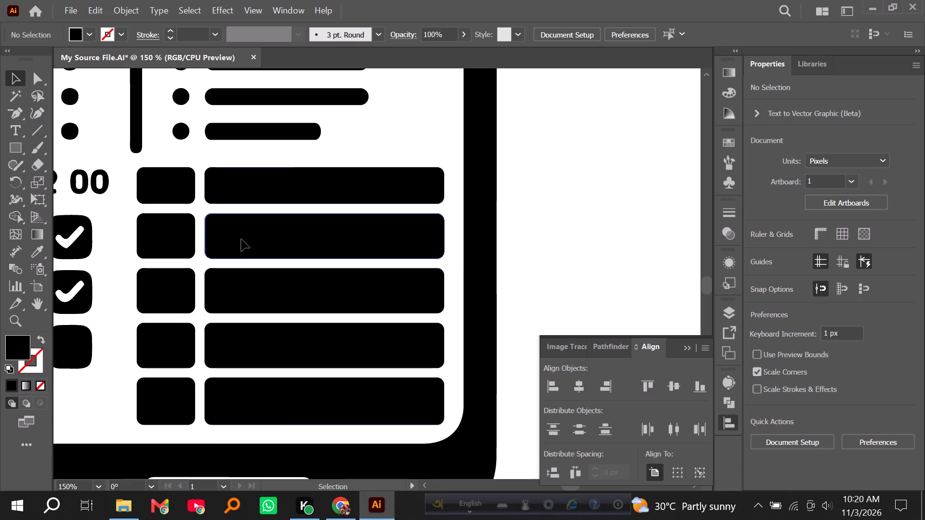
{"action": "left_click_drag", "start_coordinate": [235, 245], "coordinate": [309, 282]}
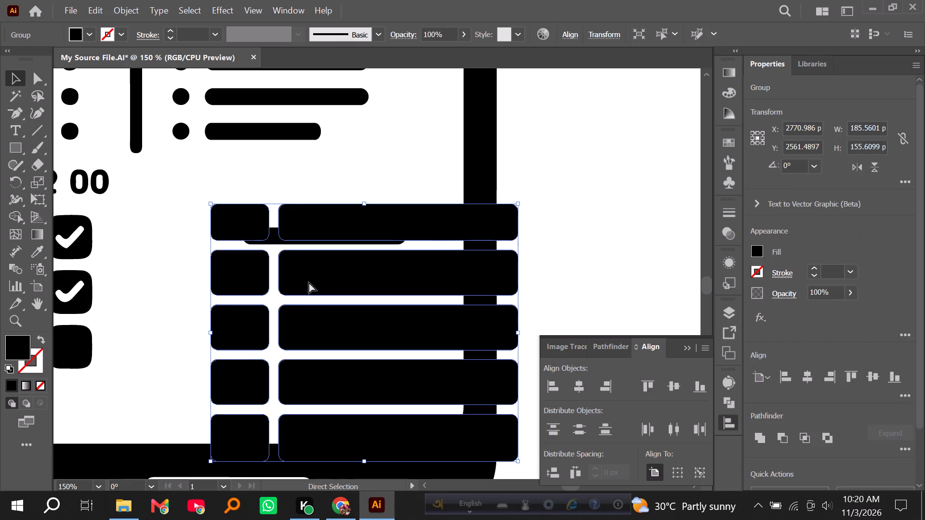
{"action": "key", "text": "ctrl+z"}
Bring the second row's inner bar to the front, above the grouped table cells.
{"action": "left_click_drag", "start_coordinate": [451, 221], "coordinate": [342, 252]}
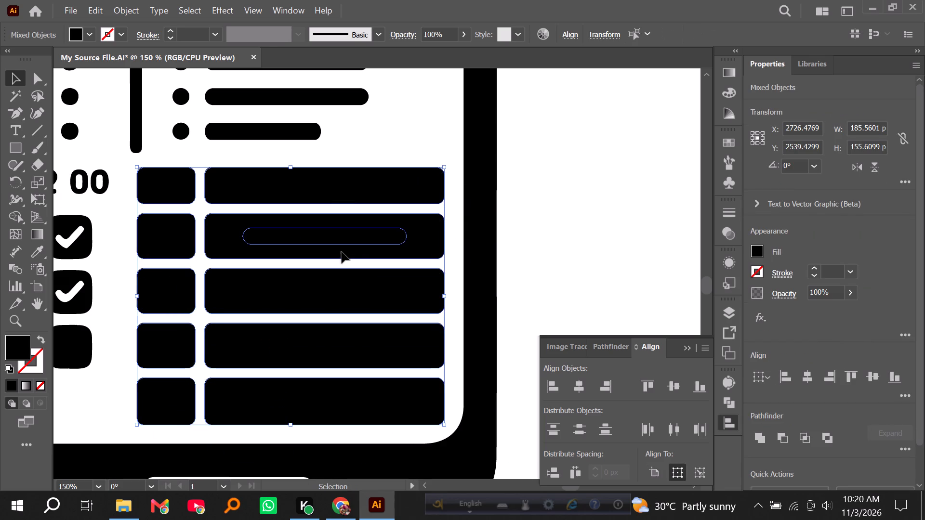
{"action": "left_click", "coordinate": [417, 236], "text": "shift"}
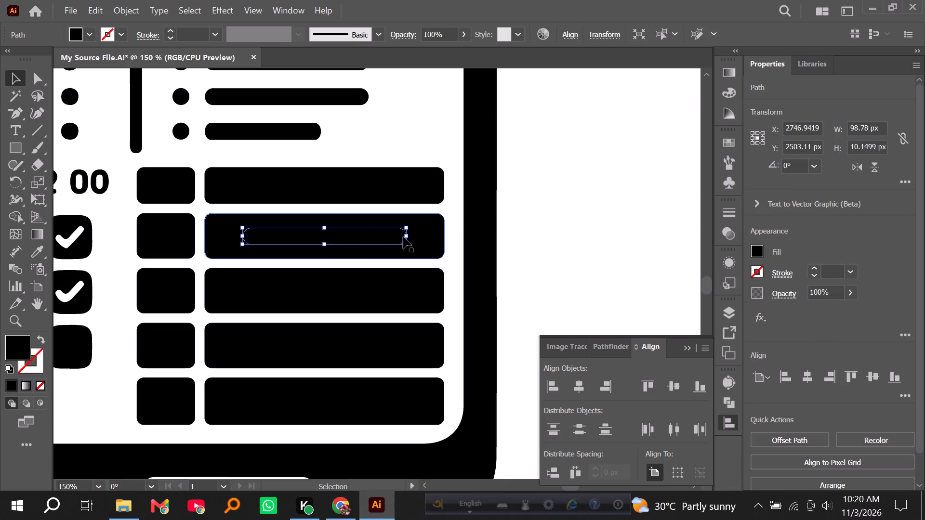
{"action": "right_click", "coordinate": [360, 238]}
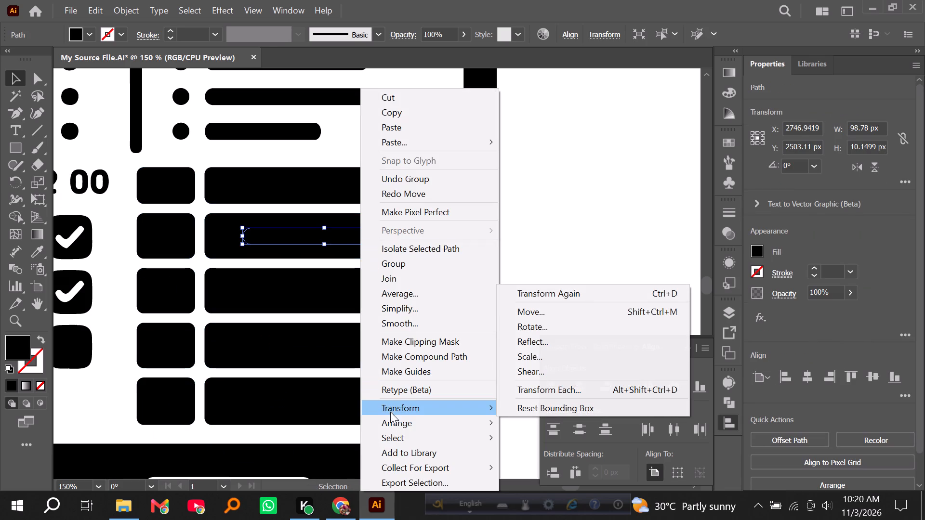
{"action": "left_click", "coordinate": [389, 422]}
{"action": "left_click", "coordinate": [558, 421]}
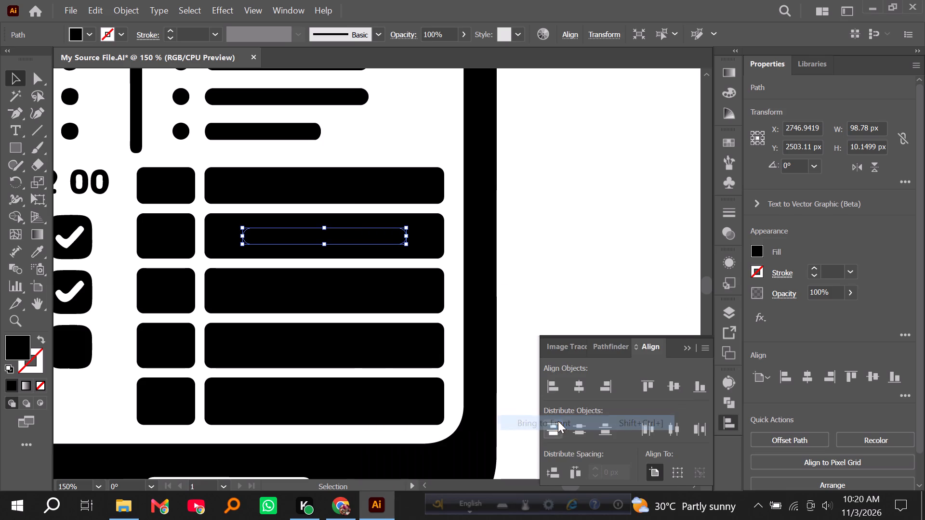
Recolour the second row's inner bar white by sampling the blank background with the Eyedropper, and clear the selection.
{"action": "left_click", "coordinate": [39, 250]}
{"action": "left_click", "coordinate": [614, 223]}
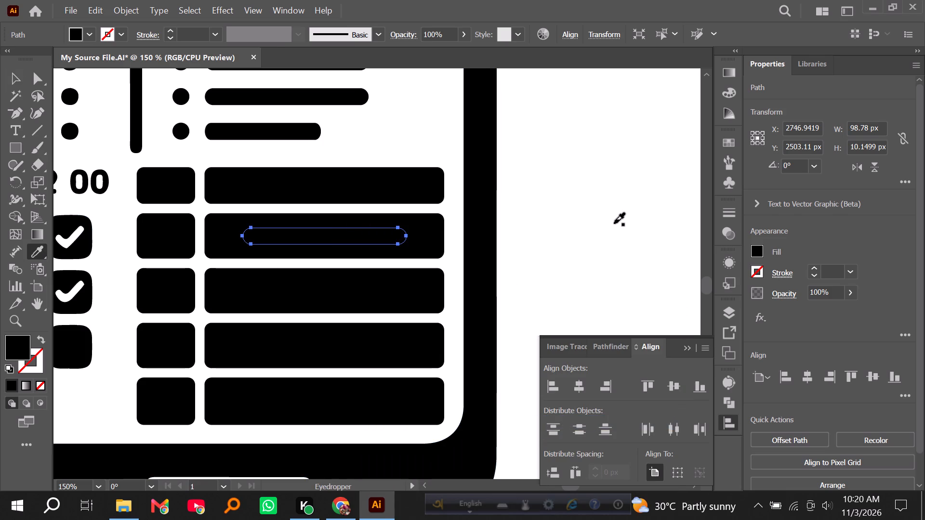
{"action": "left_click", "coordinate": [8, 78]}
{"action": "left_click", "coordinate": [96, 92]}
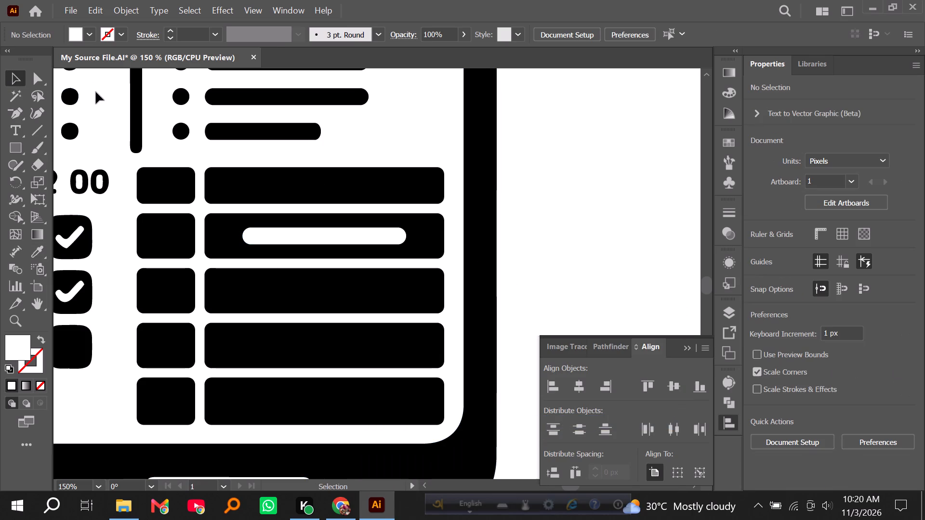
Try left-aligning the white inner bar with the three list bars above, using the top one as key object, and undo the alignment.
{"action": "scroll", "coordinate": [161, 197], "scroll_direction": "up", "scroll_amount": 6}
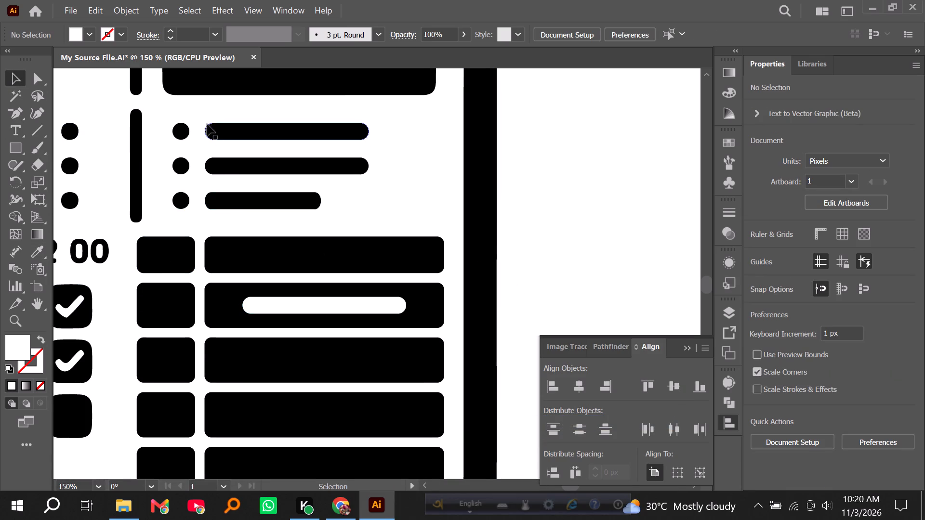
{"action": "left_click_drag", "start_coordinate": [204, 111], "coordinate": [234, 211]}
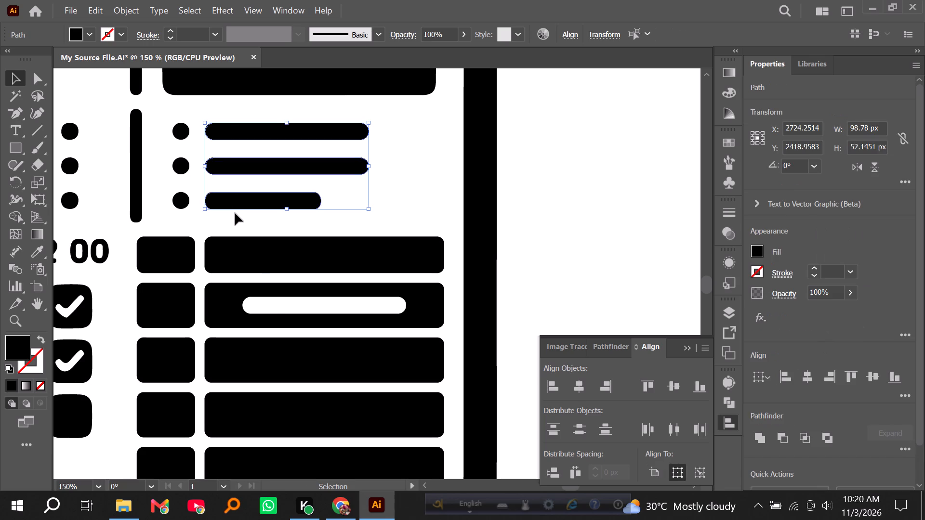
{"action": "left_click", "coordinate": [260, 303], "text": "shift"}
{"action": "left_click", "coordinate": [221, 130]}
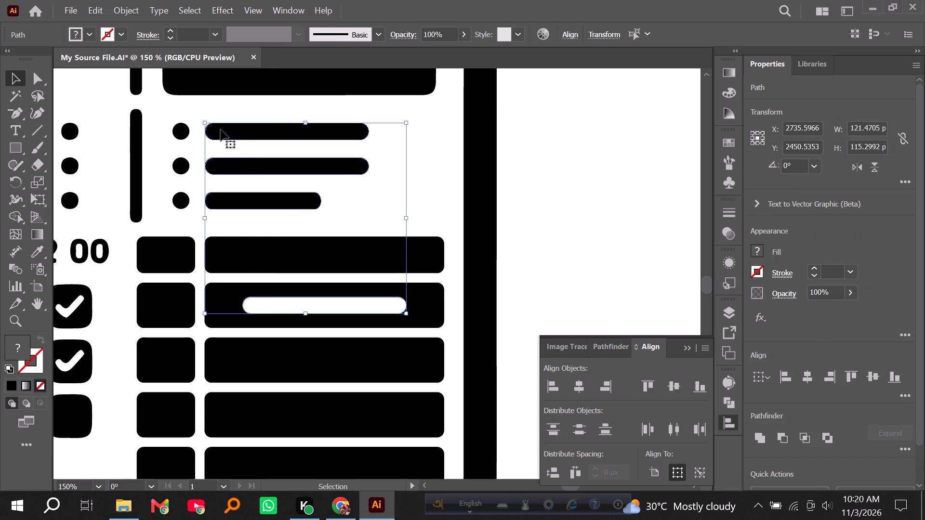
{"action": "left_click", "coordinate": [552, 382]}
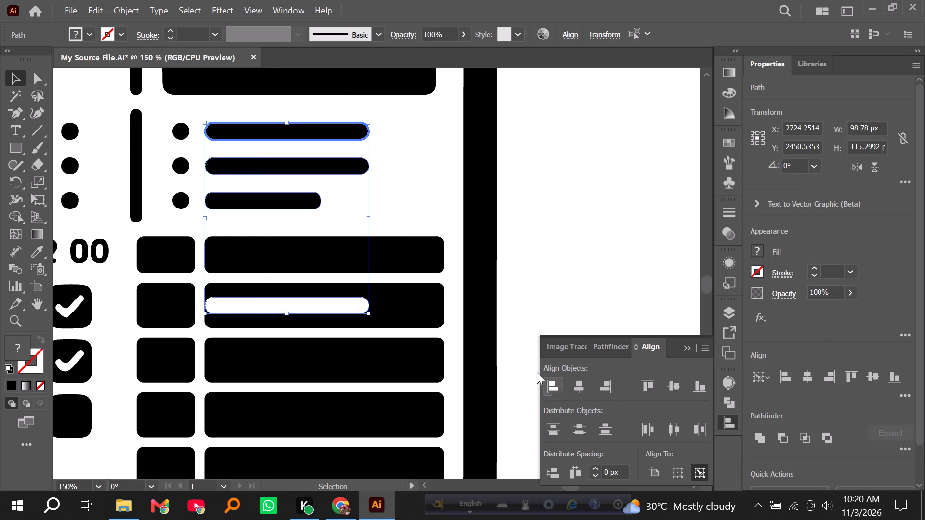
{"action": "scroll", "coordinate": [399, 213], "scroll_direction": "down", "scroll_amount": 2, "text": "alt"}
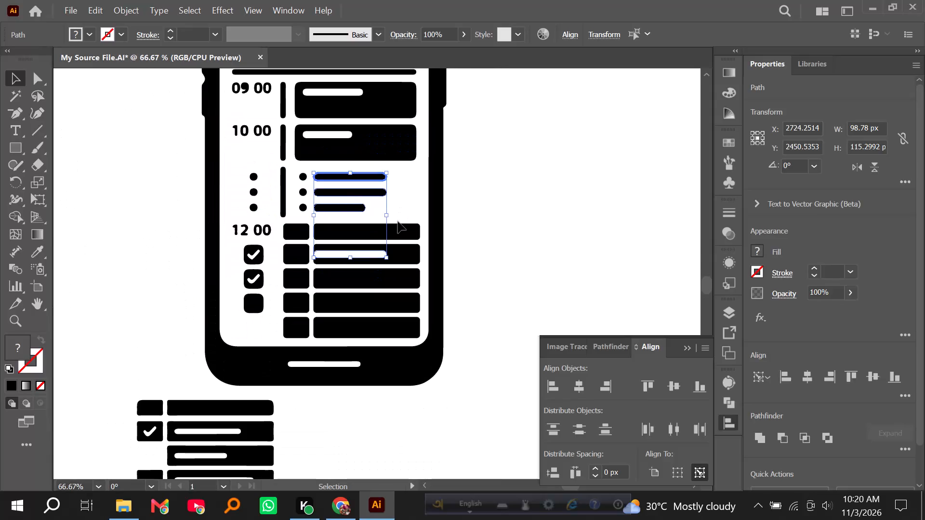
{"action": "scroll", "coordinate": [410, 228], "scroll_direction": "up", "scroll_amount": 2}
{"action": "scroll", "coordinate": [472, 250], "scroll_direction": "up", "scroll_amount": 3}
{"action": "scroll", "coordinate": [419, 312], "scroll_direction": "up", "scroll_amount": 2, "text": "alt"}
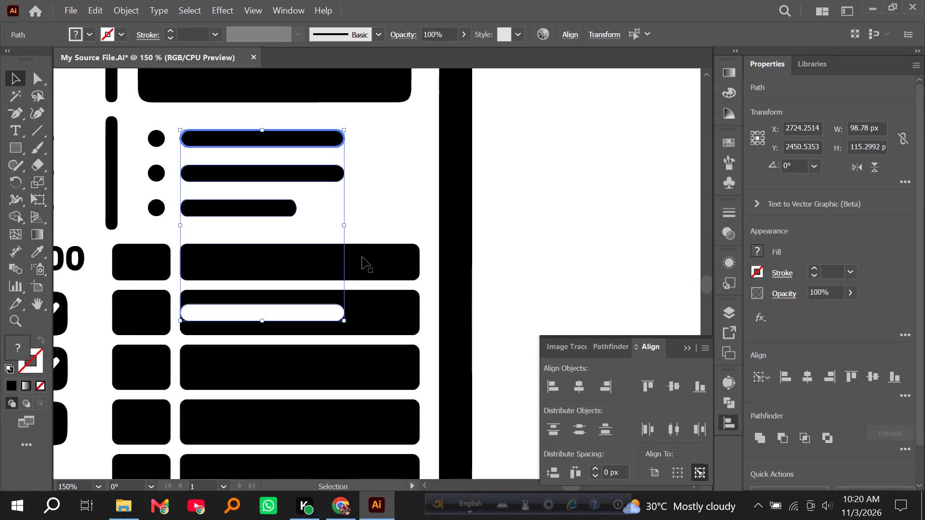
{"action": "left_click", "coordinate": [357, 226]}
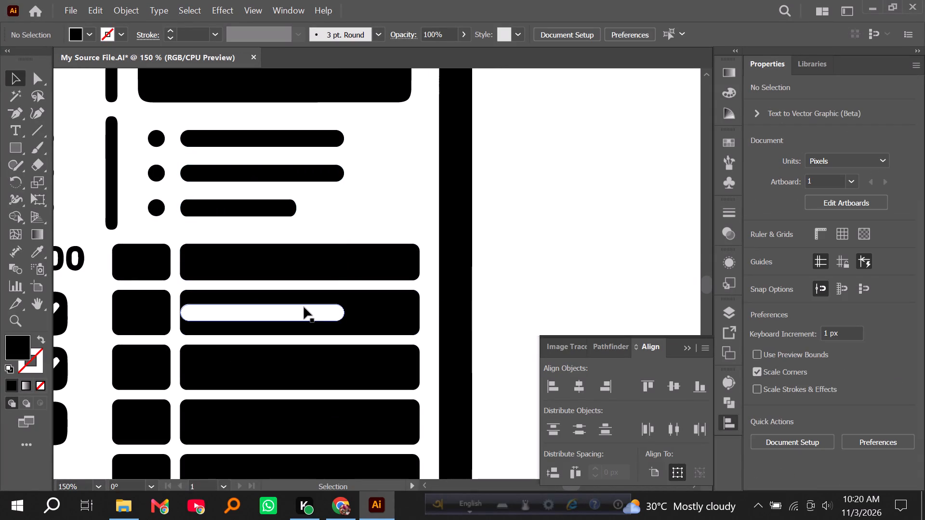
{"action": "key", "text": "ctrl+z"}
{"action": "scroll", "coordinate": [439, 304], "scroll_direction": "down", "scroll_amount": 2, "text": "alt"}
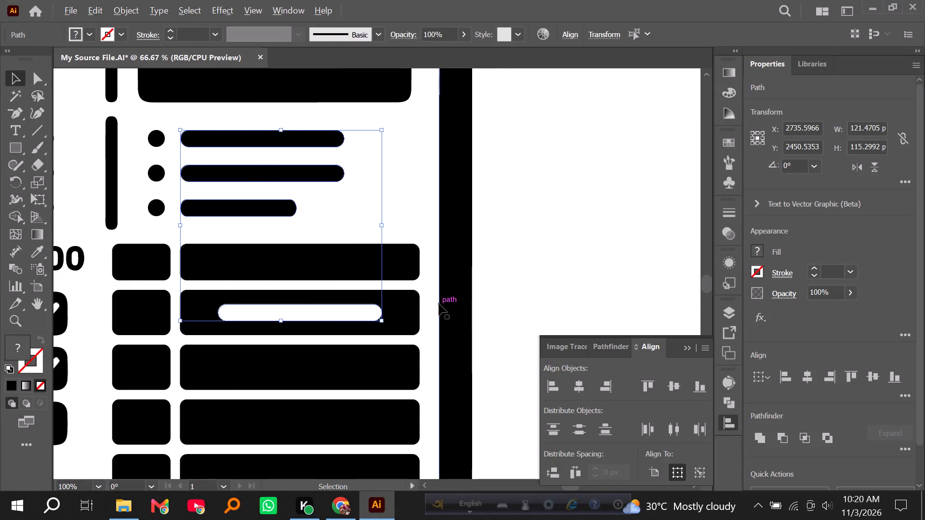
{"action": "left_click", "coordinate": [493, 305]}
Copy the white inner bar about 33 px down into the third row, and repeat the copy for the fourth and fifth rows.
{"action": "scroll", "coordinate": [392, 321], "scroll_direction": "up", "scroll_amount": 3, "text": "alt"}
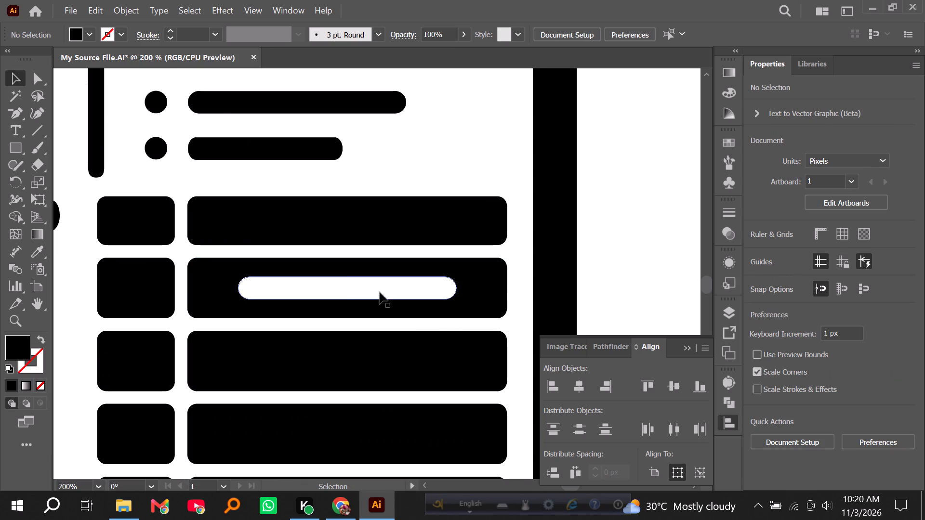
{"action": "left_click_drag", "start_coordinate": [380, 292], "coordinate": [380, 364]}
{"action": "scroll", "coordinate": [380, 364], "scroll_direction": "down", "scroll_amount": 1, "text": "alt"}
{"action": "scroll", "coordinate": [402, 379], "scroll_direction": "up", "scroll_amount": 1, "text": "alt"}
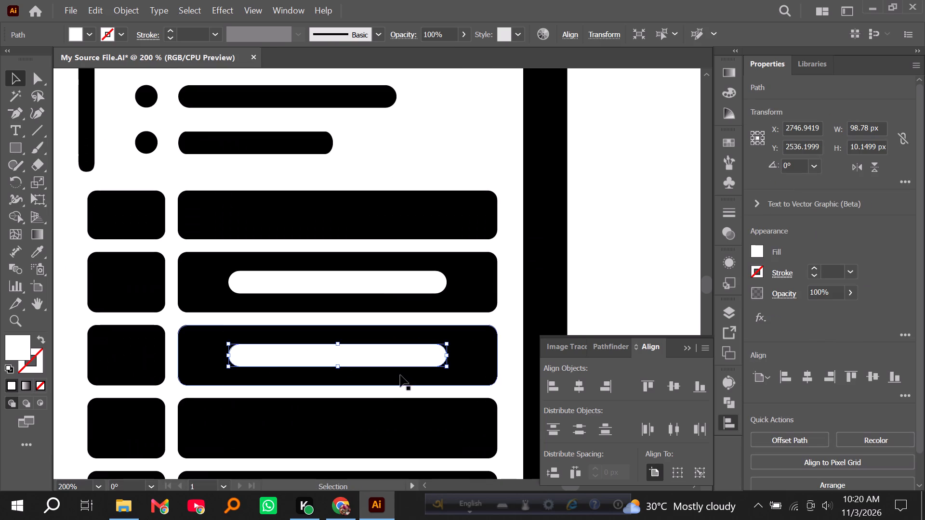
{"action": "scroll", "coordinate": [400, 375], "scroll_direction": "down", "scroll_amount": 3}
{"action": "key", "text": "ctrl+d"}
{"action": "scroll", "coordinate": [389, 352], "scroll_direction": "down", "scroll_amount": 7}
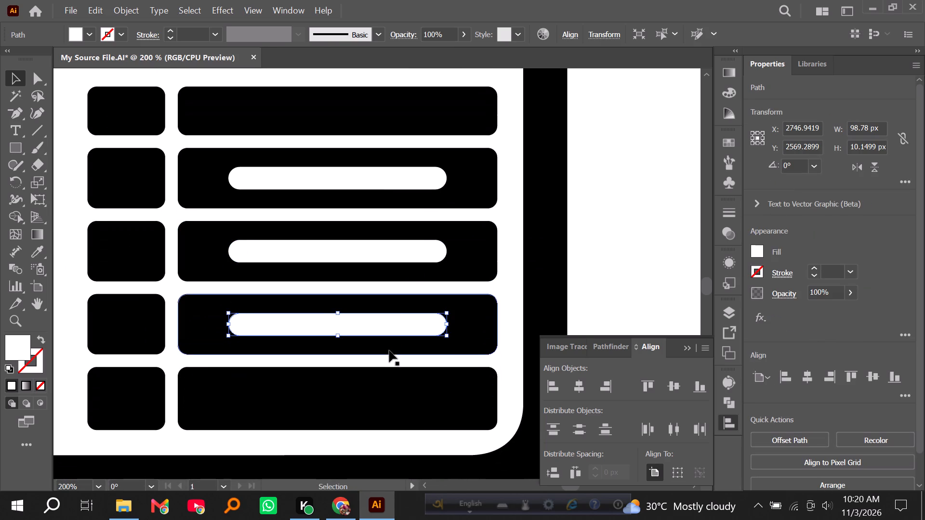
{"action": "key", "text": "ctrl+d"}
{"action": "scroll", "coordinate": [389, 350], "scroll_direction": "down", "scroll_amount": 5, "text": "alt"}
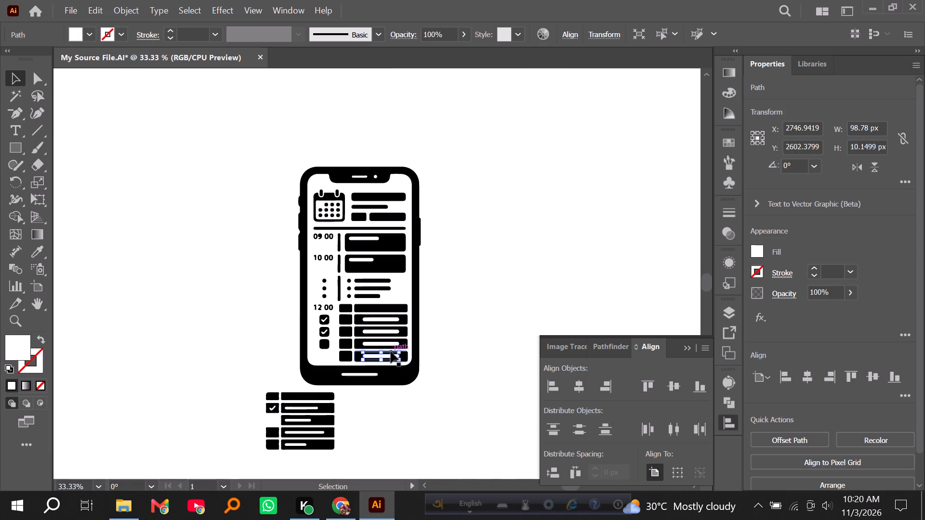
{"action": "scroll", "coordinate": [392, 351], "scroll_direction": "down", "scroll_amount": 3}
{"action": "scroll", "coordinate": [391, 338], "scroll_direction": "up", "scroll_amount": 3, "text": "alt"}
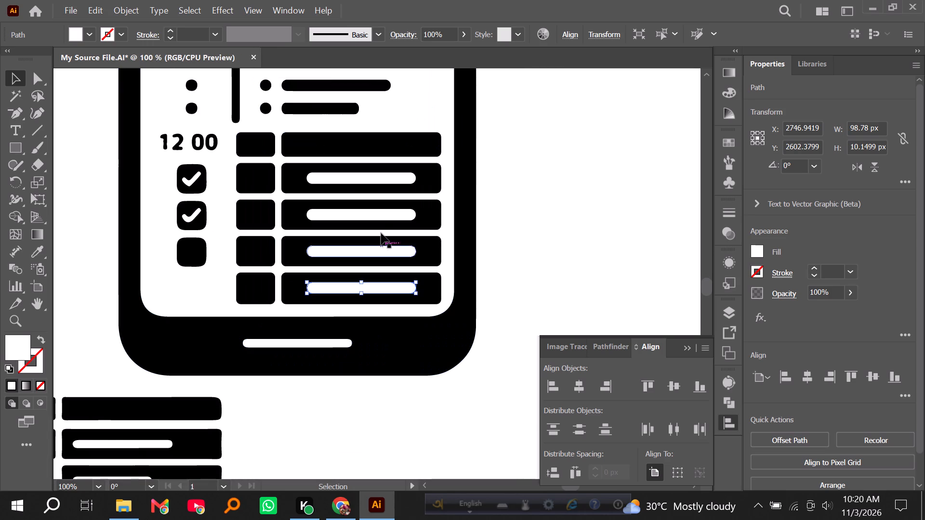
Cut the four white inner bars out of the table's wide cells with the Shape Builder, and clear the selection.
{"action": "left_click_drag", "start_coordinate": [401, 113], "coordinate": [341, 299]}
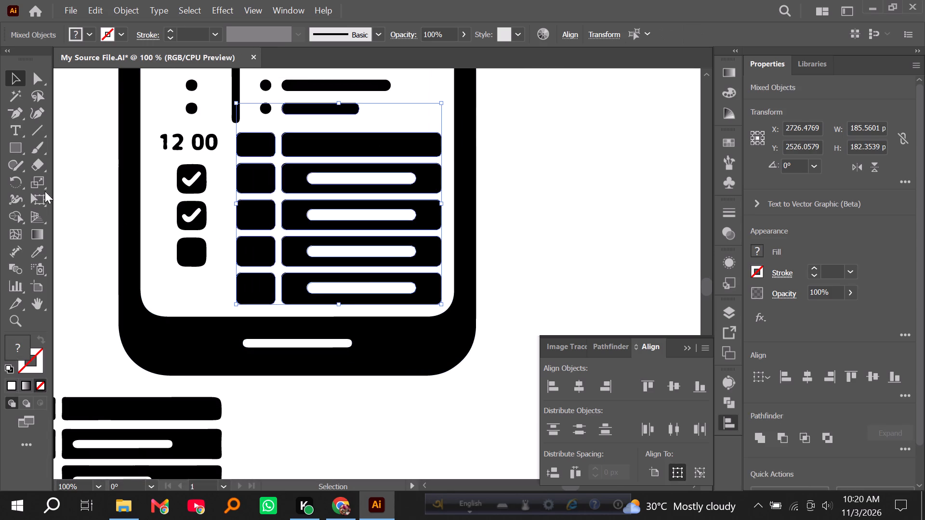
{"action": "left_click", "coordinate": [19, 215]}
{"action": "left_click", "coordinate": [327, 180], "text": "alt"}
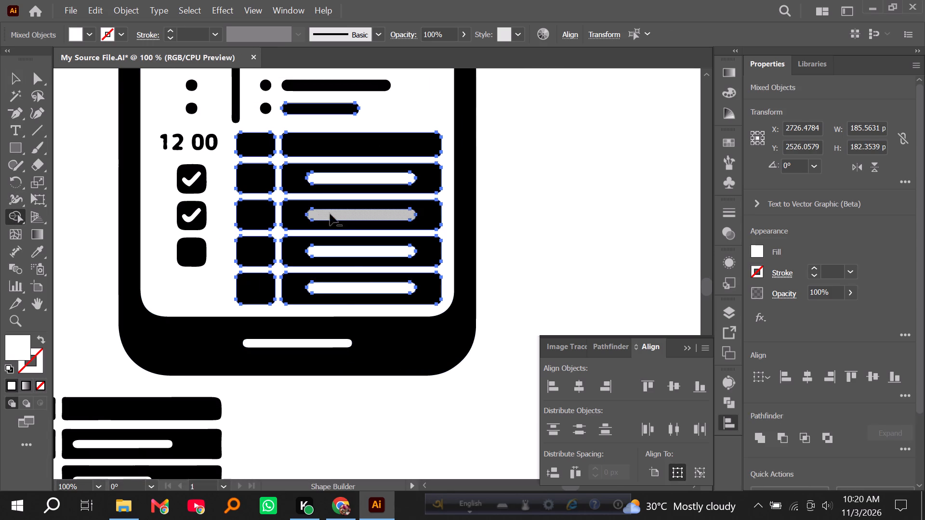
{"action": "left_click", "coordinate": [330, 213], "text": "alt"}
{"action": "left_click", "coordinate": [341, 251], "text": "alt"}
{"action": "left_click", "coordinate": [345, 288], "text": "alt"}
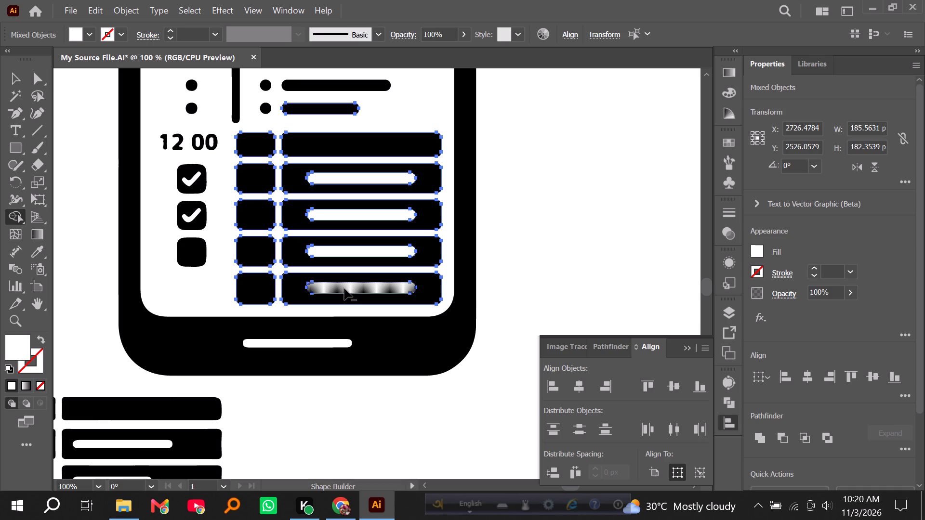
{"action": "left_click", "coordinate": [14, 78]}
{"action": "left_click", "coordinate": [74, 127]}
Delete the old traced checklist table below the phone.
{"action": "scroll", "coordinate": [129, 245], "scroll_direction": "down", "scroll_amount": 1, "text": "alt"}
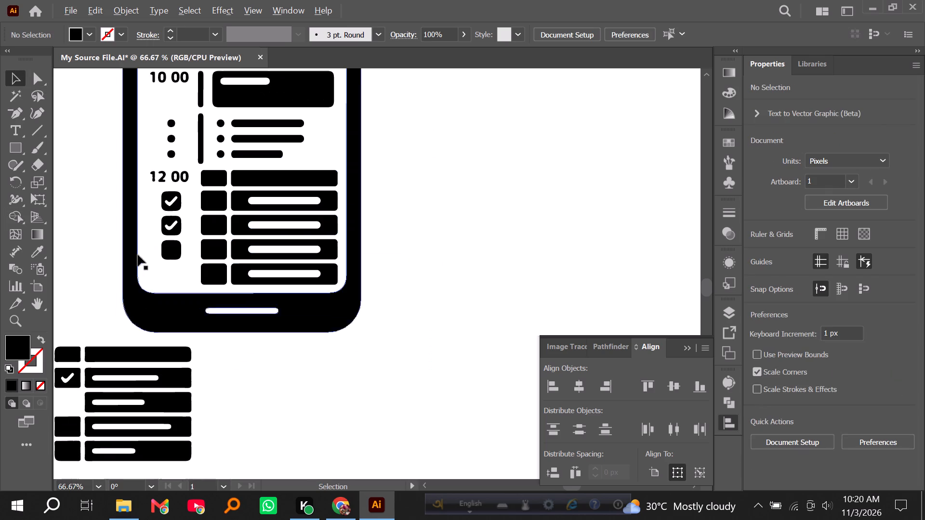
{"action": "scroll", "coordinate": [194, 379], "scroll_direction": "down", "scroll_amount": 1}
{"action": "left_click", "coordinate": [144, 402]}
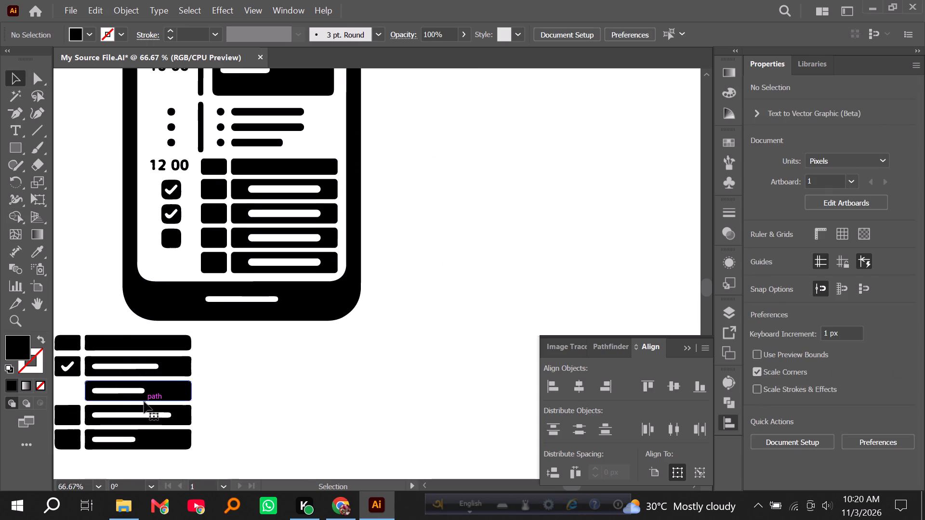
{"action": "key", "text": "Delete"}
Draw a closed six-point check mark about 18 px wide with the Pen tool over the first checkbox's traced tick.
{"action": "scroll", "coordinate": [158, 391], "scroll_direction": "up", "scroll_amount": 4}
{"action": "scroll", "coordinate": [208, 255], "scroll_direction": "up", "scroll_amount": 2, "text": "alt"}
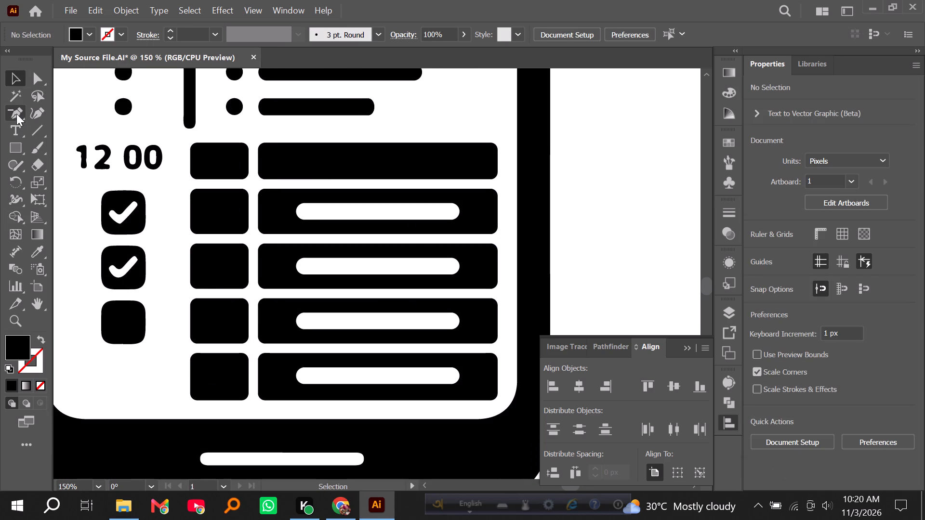
{"action": "right_click", "coordinate": [16, 113]}
{"action": "left_click", "coordinate": [58, 114]}
{"action": "scroll", "coordinate": [111, 216], "scroll_direction": "up", "scroll_amount": 3, "text": "alt"}
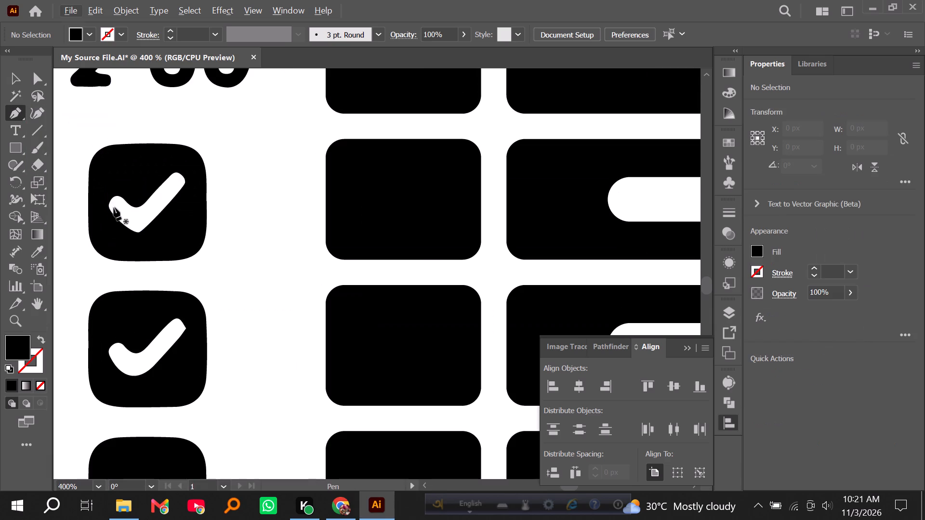
{"action": "left_click", "coordinate": [116, 195]}
{"action": "left_click", "coordinate": [137, 211]}
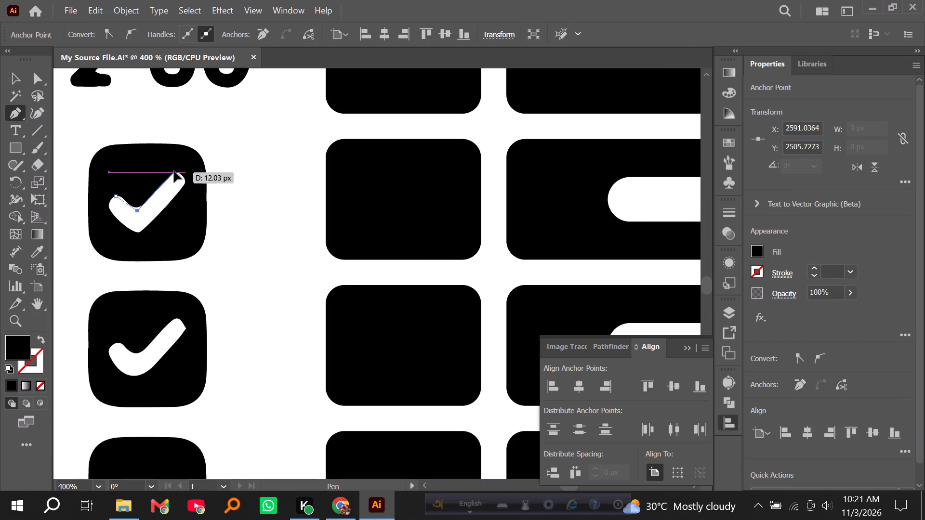
{"action": "left_click", "coordinate": [174, 171]}
{"action": "left_click", "coordinate": [187, 183]}
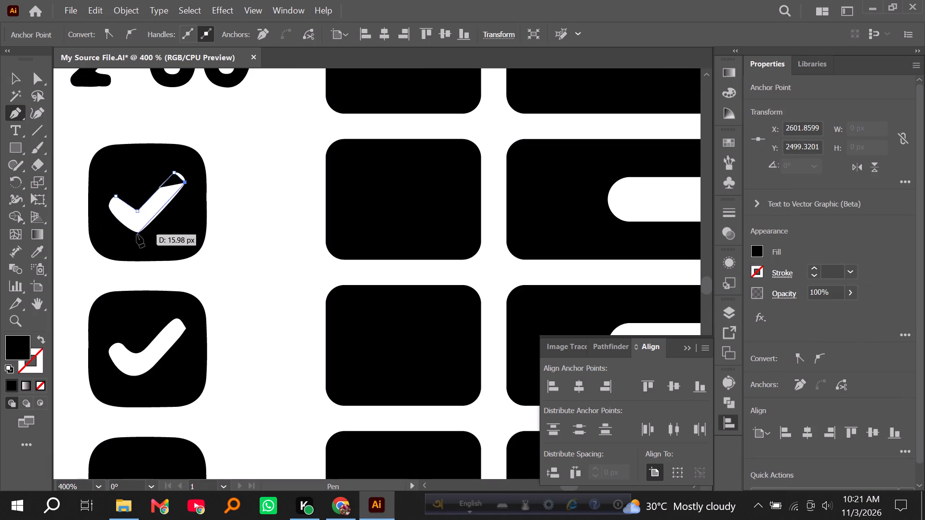
{"action": "left_click", "coordinate": [137, 234]}
{"action": "left_click", "coordinate": [104, 208]}
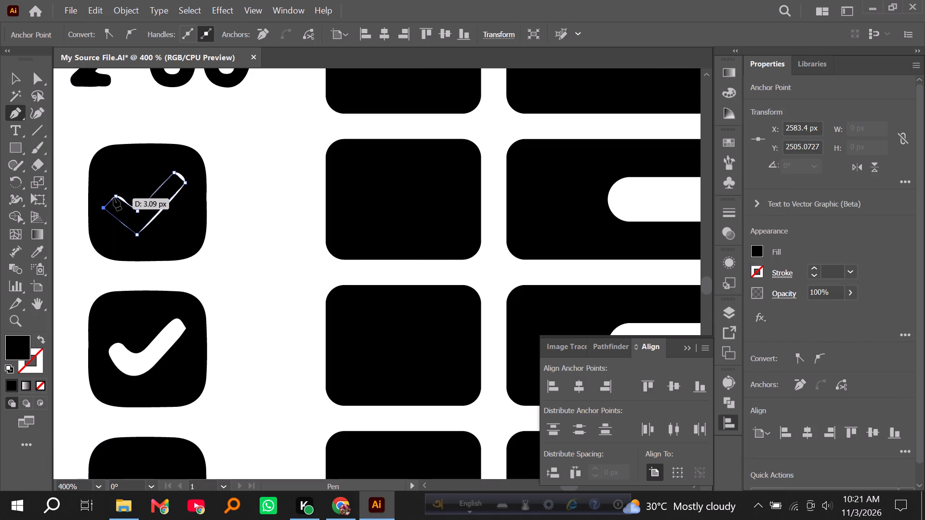
{"action": "left_click", "coordinate": [115, 197]}
{"action": "left_click", "coordinate": [13, 75]}
{"action": "left_click", "coordinate": [66, 123]}
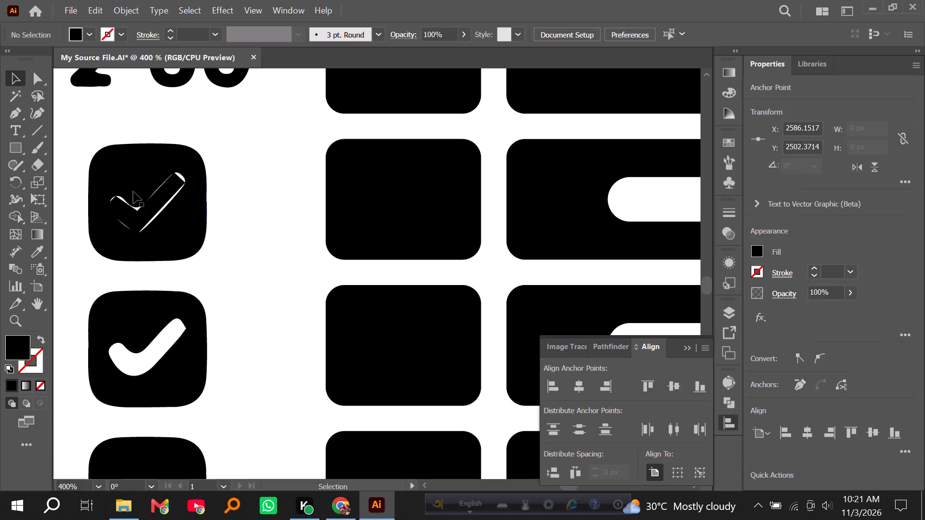
Move the drawn check mark about 25 px right and 12 px up, off the first checkbox.
{"action": "left_click_drag", "start_coordinate": [151, 207], "coordinate": [262, 152]}
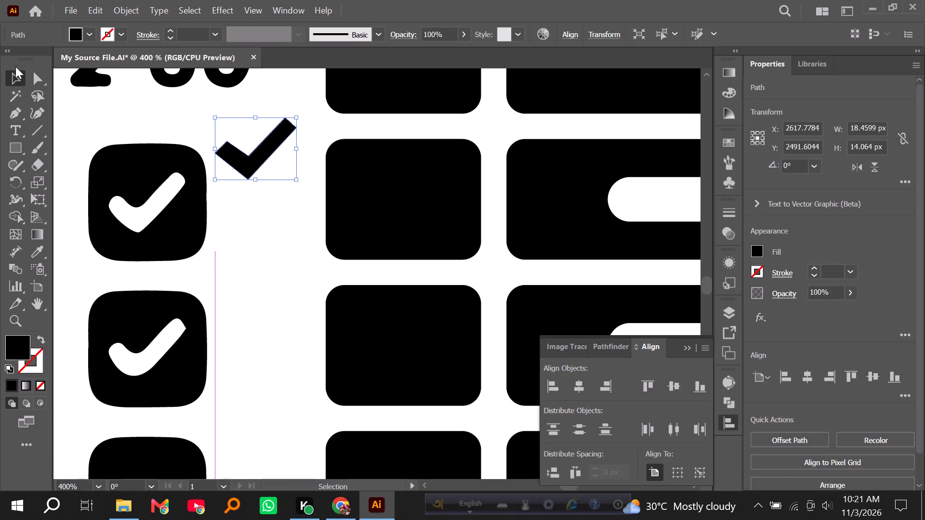
Round all corners of the drawn check mark, and clear the selection.
{"action": "left_click", "coordinate": [33, 78]}
{"action": "left_click_drag", "start_coordinate": [249, 169], "coordinate": [251, 163]}
{"action": "left_click", "coordinate": [236, 126]}
{"action": "left_click", "coordinate": [14, 75]}
{"action": "left_click", "coordinate": [163, 125]}
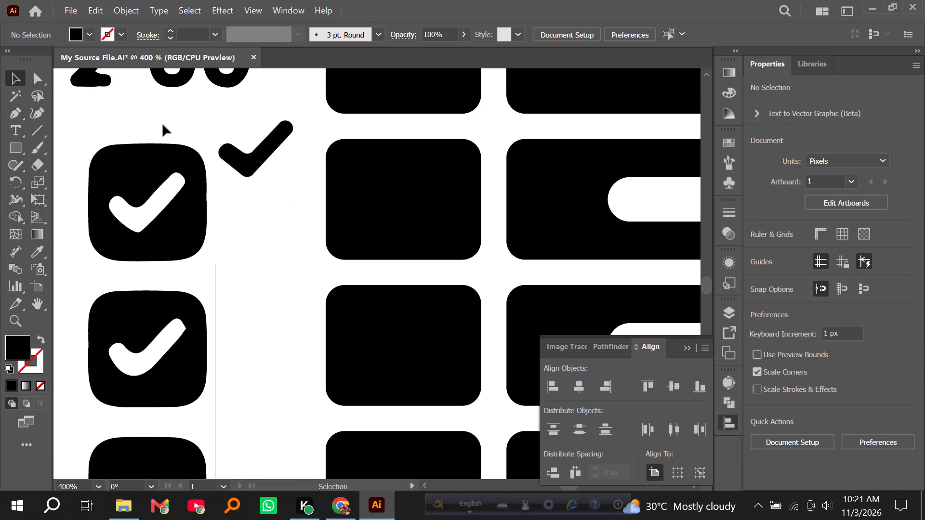
Move the rounded check mark about 33 px right and 12 px down onto the narrow table cell beside the first checkbox.
{"action": "left_click_drag", "start_coordinate": [251, 159], "coordinate": [395, 209]}
{"action": "left_click_drag", "start_coordinate": [296, 172], "coordinate": [440, 234]}
{"action": "left_click", "coordinate": [365, 186]}
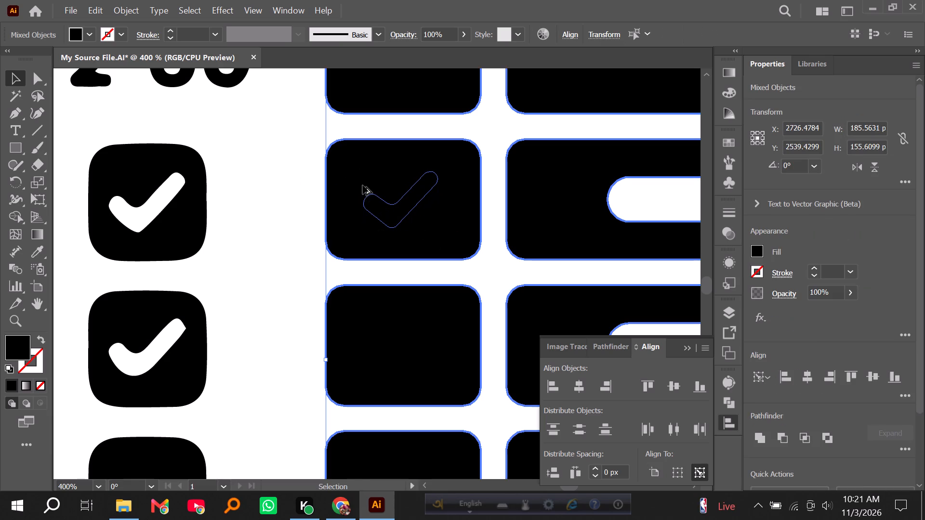
{"action": "scroll", "coordinate": [313, 201], "scroll_direction": "down", "scroll_amount": 2, "text": "alt"}
{"action": "scroll", "coordinate": [427, 230], "scroll_direction": "up", "scroll_amount": 1, "text": "alt"}
{"action": "right_click", "coordinate": [337, 207]}
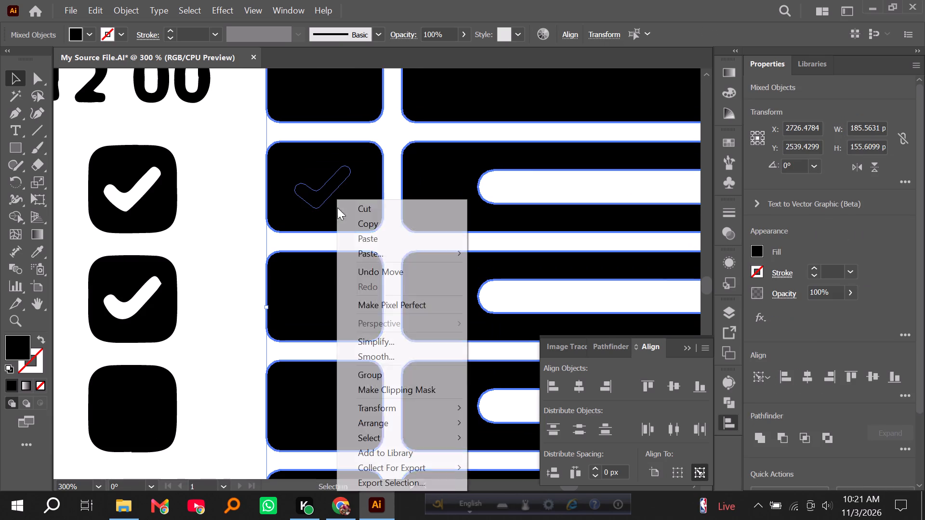
{"action": "left_click", "coordinate": [240, 248]}
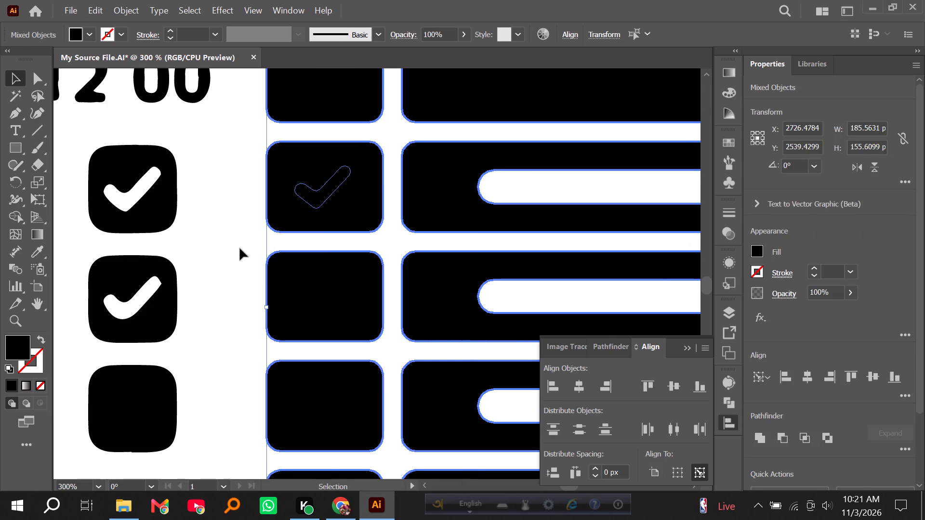
{"action": "left_click", "coordinate": [323, 195]}
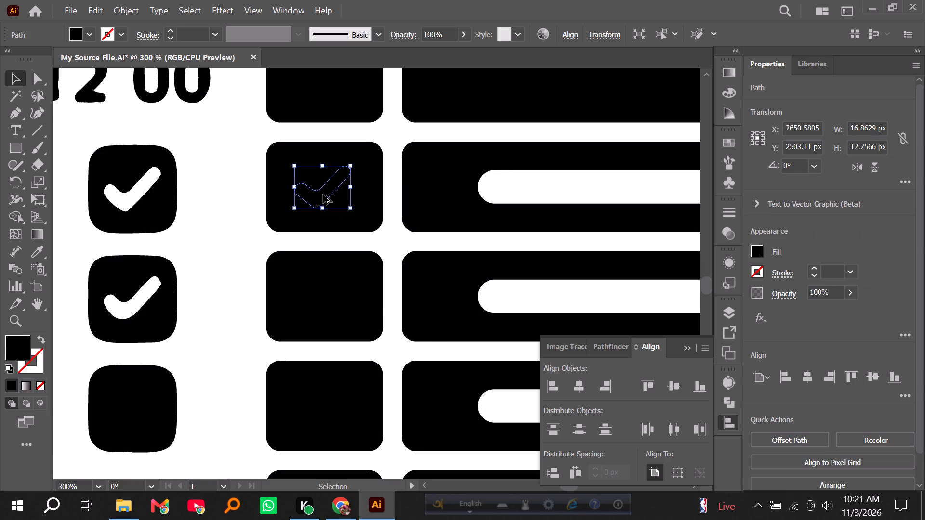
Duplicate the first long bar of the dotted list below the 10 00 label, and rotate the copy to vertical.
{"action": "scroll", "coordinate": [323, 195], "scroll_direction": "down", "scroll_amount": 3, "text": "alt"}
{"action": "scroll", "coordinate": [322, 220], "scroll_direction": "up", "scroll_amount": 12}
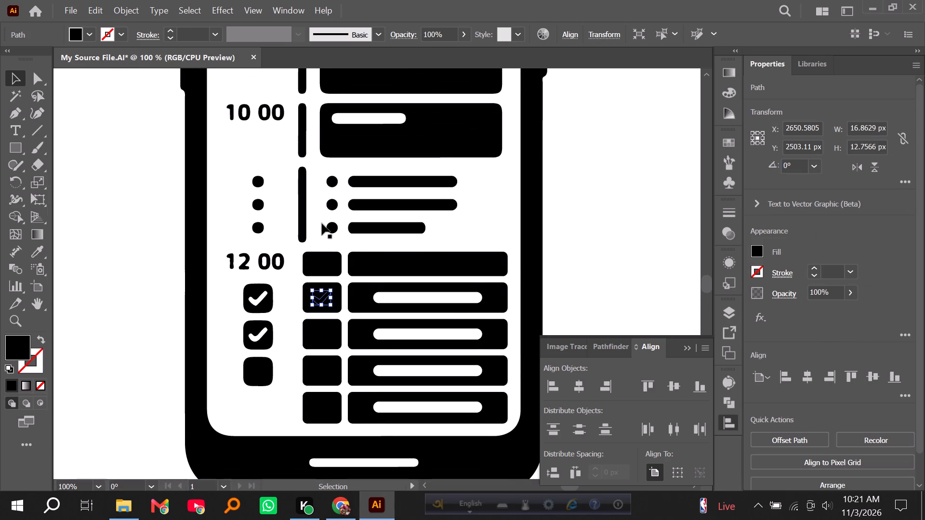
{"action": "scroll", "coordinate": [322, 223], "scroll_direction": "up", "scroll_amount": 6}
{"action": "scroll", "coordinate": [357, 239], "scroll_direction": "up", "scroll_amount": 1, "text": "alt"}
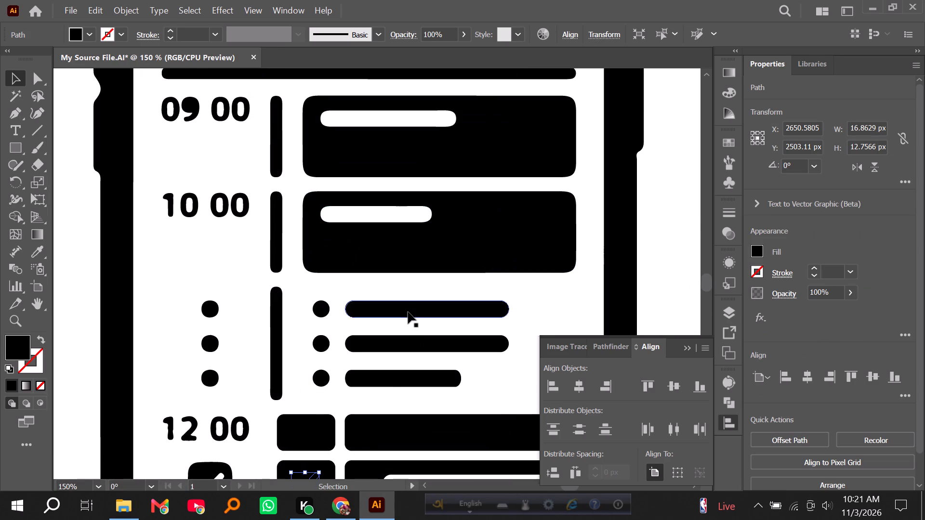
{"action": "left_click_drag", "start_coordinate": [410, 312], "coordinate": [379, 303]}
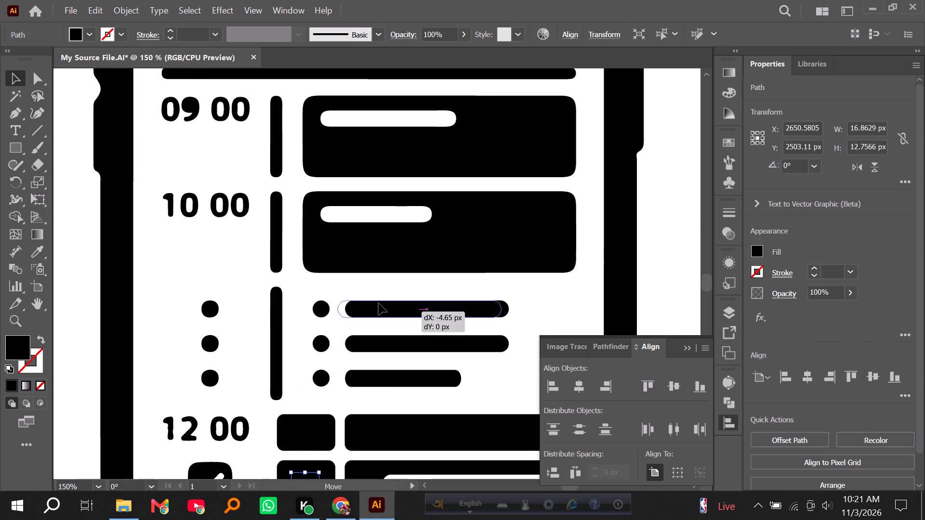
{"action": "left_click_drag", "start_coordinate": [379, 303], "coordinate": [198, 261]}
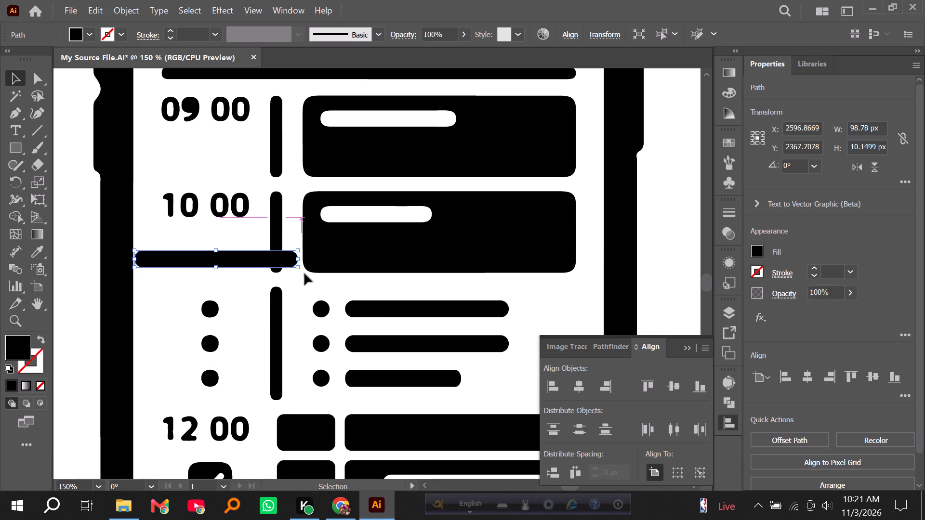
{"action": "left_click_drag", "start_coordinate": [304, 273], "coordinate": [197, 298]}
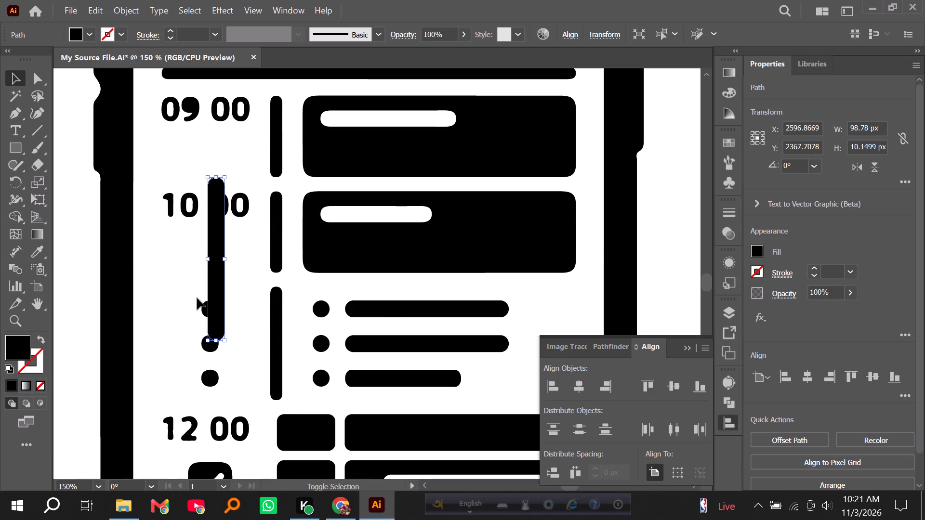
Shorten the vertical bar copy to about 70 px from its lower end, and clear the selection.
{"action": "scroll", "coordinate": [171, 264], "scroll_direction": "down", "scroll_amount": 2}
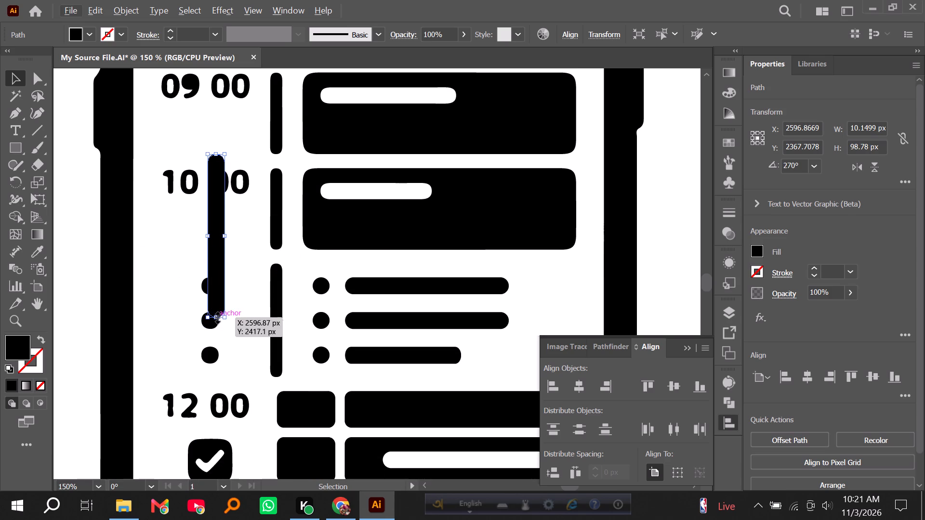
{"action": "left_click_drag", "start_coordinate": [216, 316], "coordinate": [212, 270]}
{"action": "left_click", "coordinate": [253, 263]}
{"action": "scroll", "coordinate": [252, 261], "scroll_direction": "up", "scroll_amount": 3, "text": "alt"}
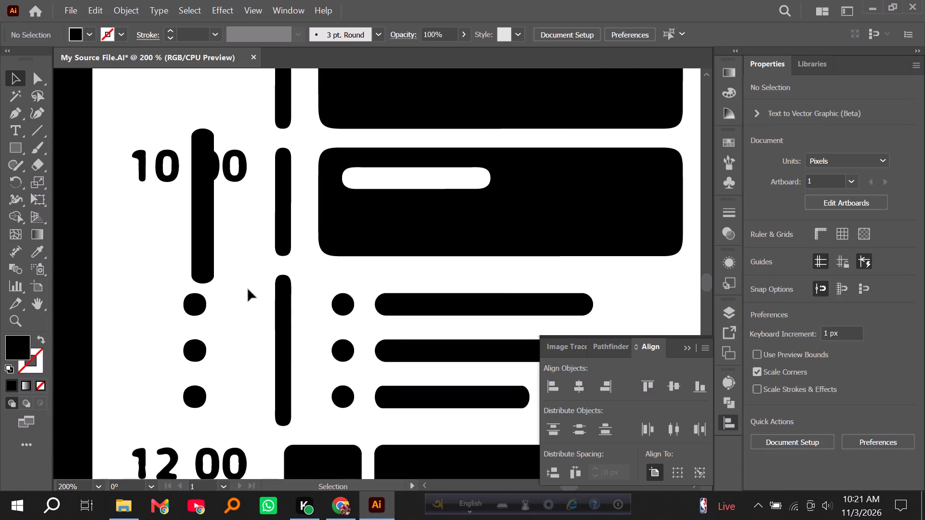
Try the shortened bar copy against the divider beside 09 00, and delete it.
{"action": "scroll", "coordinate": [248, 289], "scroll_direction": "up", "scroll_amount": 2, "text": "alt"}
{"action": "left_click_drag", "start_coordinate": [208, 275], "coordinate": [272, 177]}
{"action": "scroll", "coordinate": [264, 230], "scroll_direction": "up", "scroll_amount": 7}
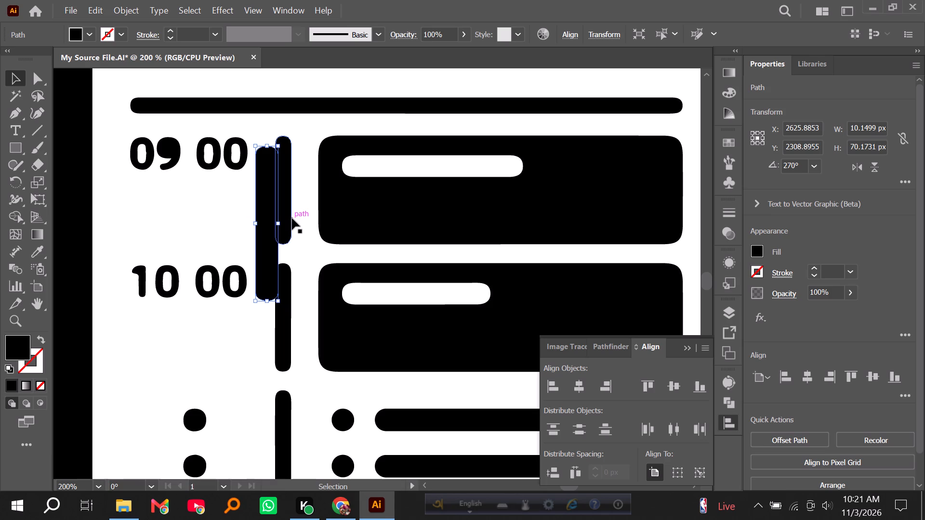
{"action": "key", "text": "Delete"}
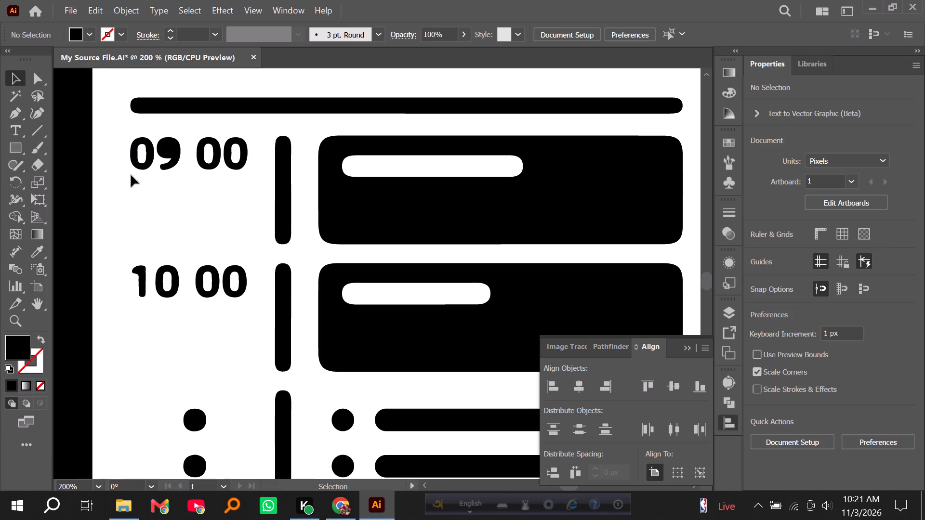
Draw a rectangle about 7 px wide and 50 px tall over the traced divider beside 09 00.
{"action": "left_click", "coordinate": [19, 144]}
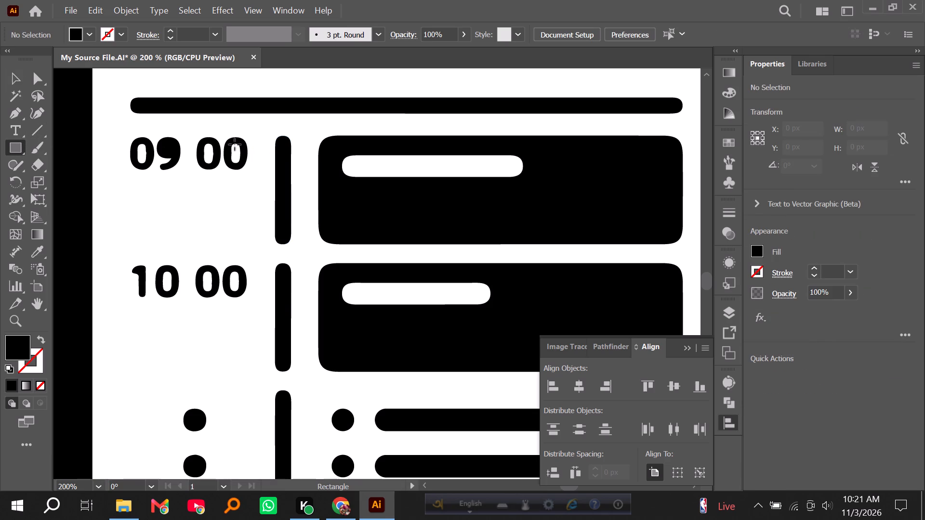
{"action": "left_click_drag", "start_coordinate": [274, 134], "coordinate": [287, 237]}
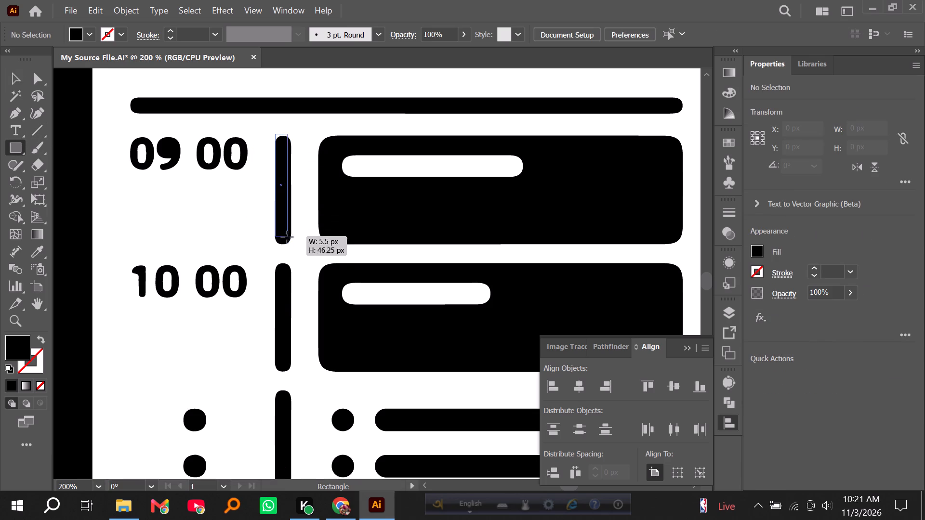
{"action": "left_click_drag", "start_coordinate": [287, 237], "coordinate": [291, 244]}
{"action": "left_click", "coordinate": [19, 78]}
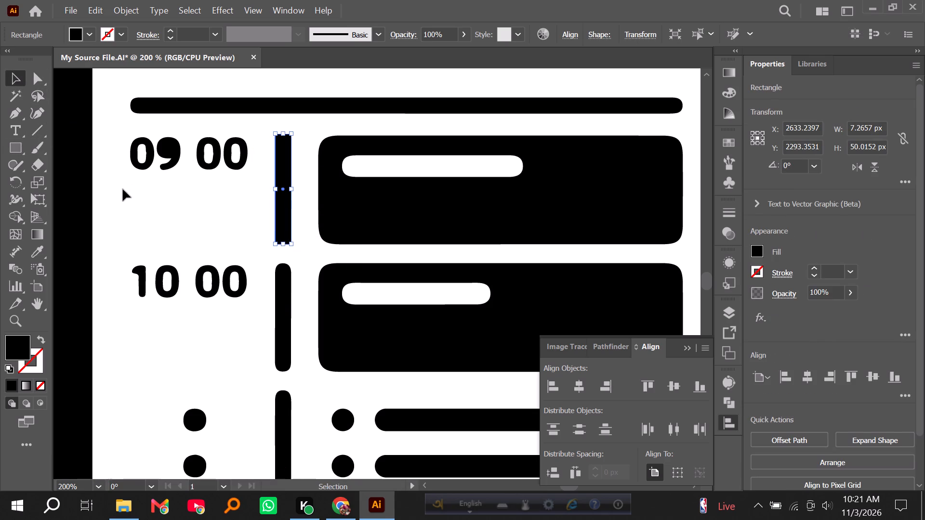
Delete the traced divider under the new rectangle beside 09 00.
{"action": "left_click", "coordinate": [122, 189]}
{"action": "left_click_drag", "start_coordinate": [261, 195], "coordinate": [291, 216]}
{"action": "left_click", "coordinate": [285, 215], "text": "shift"}
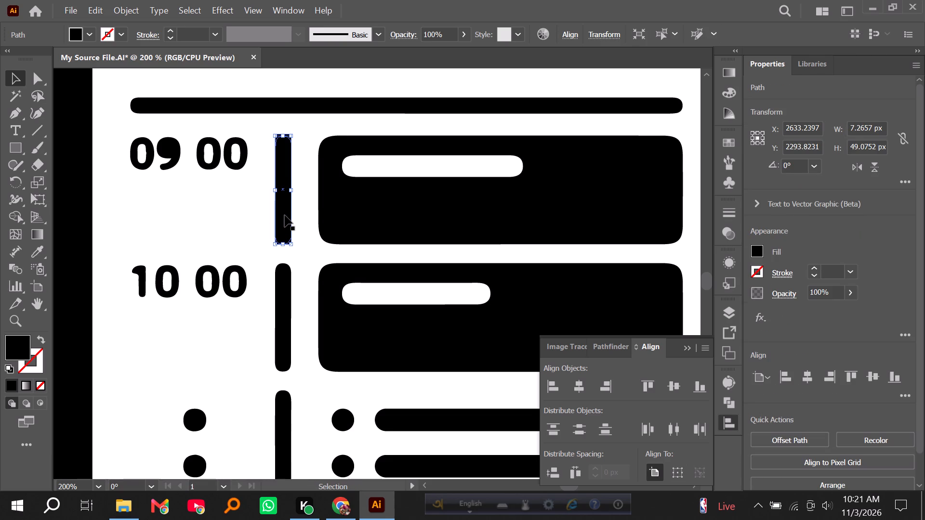
{"action": "key", "text": "Delete"}
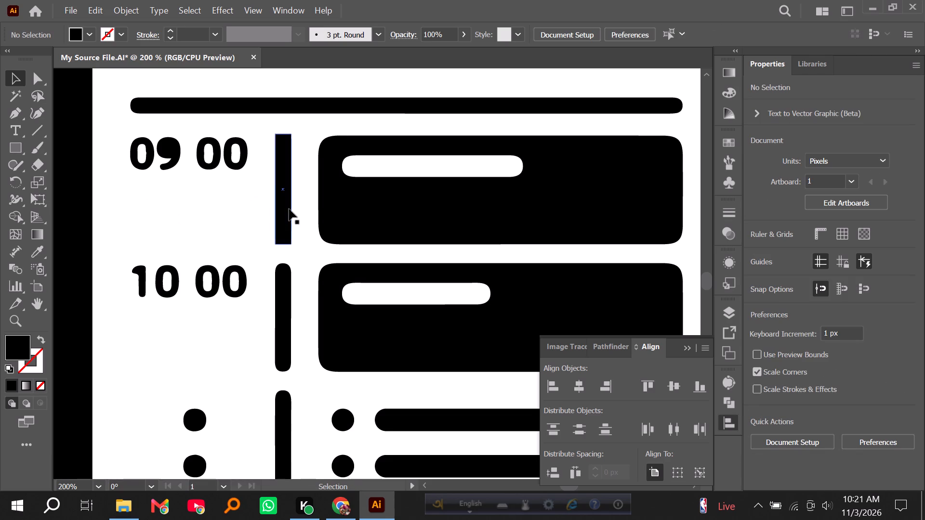
Round the new 09 00 divider's ends fully, with a corner radius of about 3.63 px, and clear the selection.
{"action": "left_click", "coordinate": [289, 209]}
{"action": "left_click", "coordinate": [17, 218]}
{"action": "left_click", "coordinate": [281, 187]}
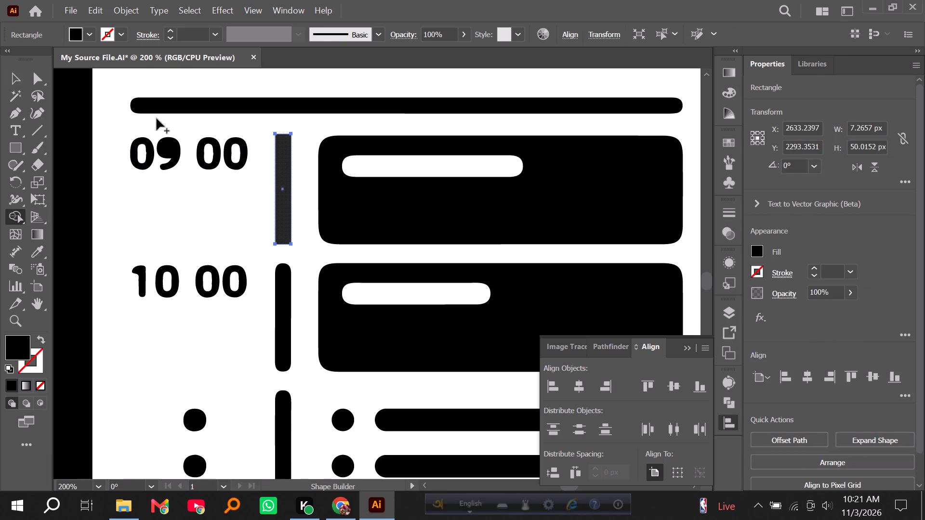
{"action": "left_click", "coordinate": [39, 80]}
{"action": "left_click_drag", "start_coordinate": [281, 141], "coordinate": [282, 153]}
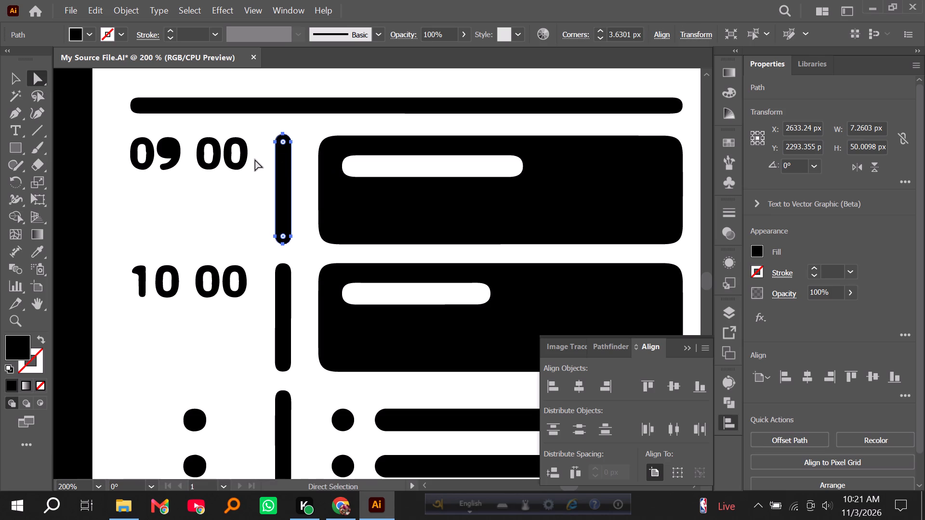
{"action": "left_click", "coordinate": [255, 159]}
Group the two remaining traced dividers beside 10 00 and the dotted list.
{"action": "scroll", "coordinate": [288, 169], "scroll_direction": "down", "scroll_amount": 10}
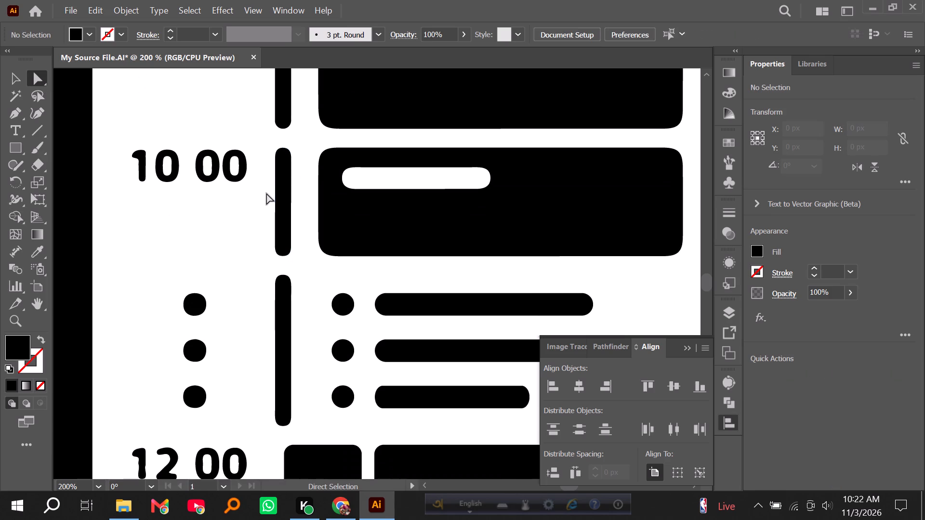
{"action": "left_click", "coordinate": [13, 79]}
{"action": "left_click_drag", "start_coordinate": [233, 209], "coordinate": [289, 345]}
{"action": "key", "text": "ctrl+g"}
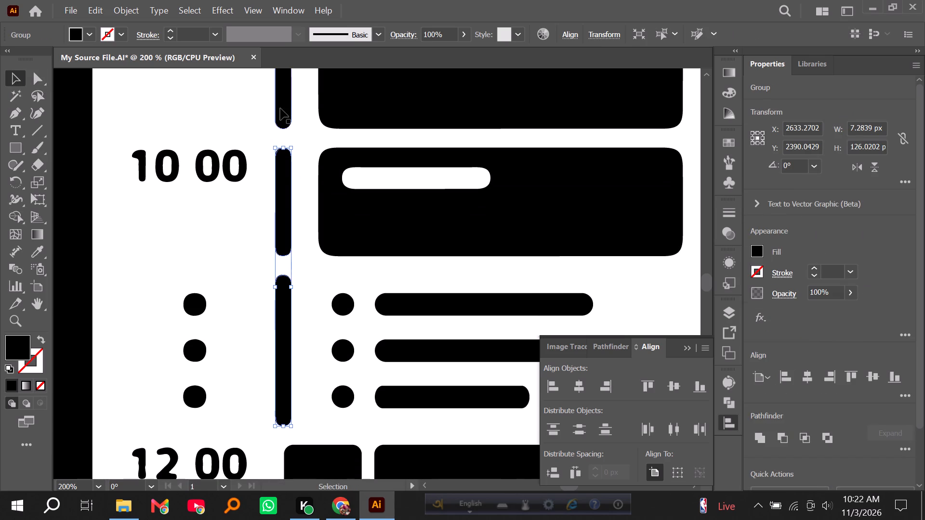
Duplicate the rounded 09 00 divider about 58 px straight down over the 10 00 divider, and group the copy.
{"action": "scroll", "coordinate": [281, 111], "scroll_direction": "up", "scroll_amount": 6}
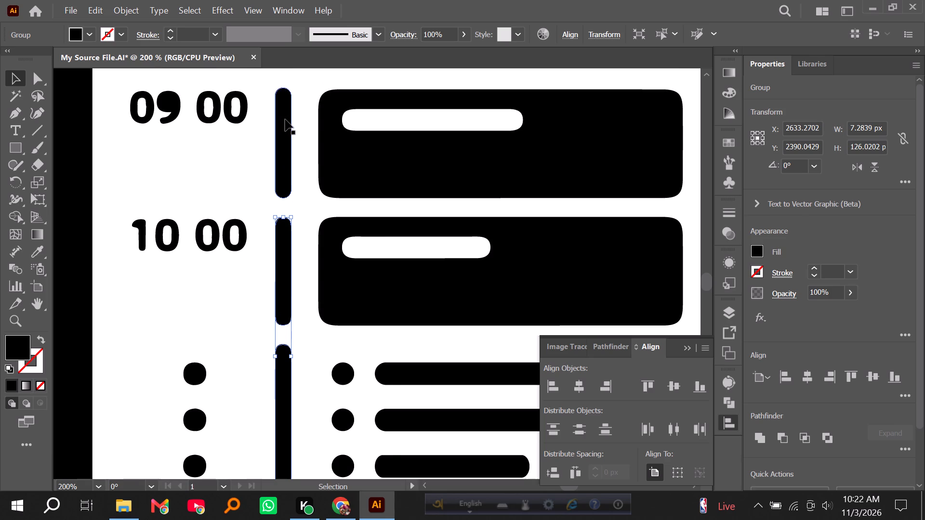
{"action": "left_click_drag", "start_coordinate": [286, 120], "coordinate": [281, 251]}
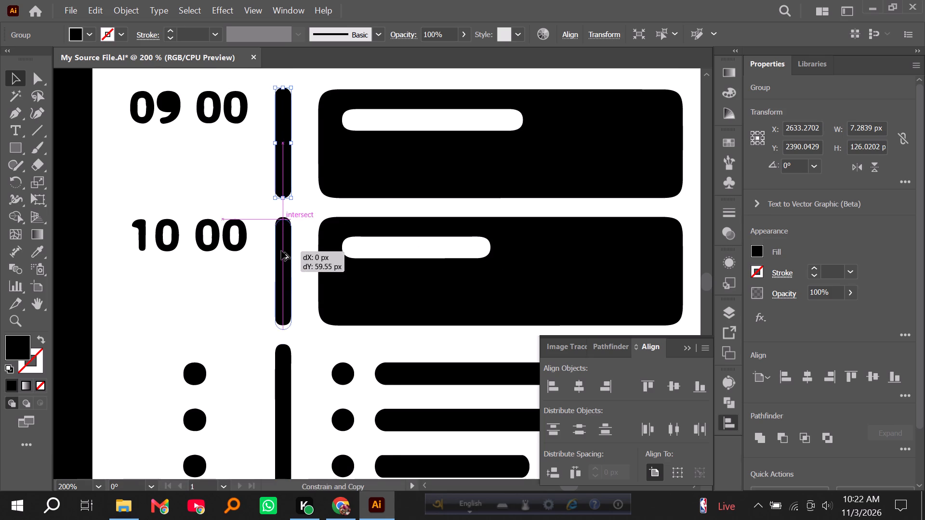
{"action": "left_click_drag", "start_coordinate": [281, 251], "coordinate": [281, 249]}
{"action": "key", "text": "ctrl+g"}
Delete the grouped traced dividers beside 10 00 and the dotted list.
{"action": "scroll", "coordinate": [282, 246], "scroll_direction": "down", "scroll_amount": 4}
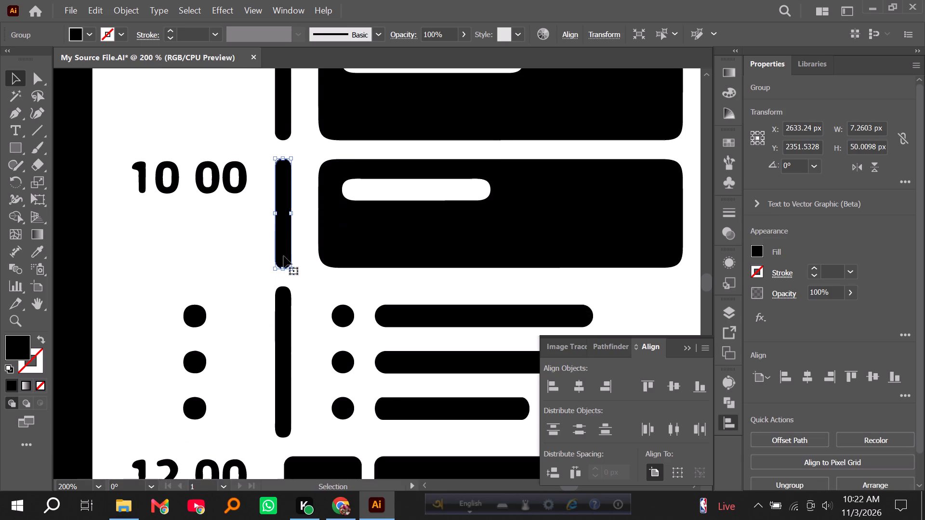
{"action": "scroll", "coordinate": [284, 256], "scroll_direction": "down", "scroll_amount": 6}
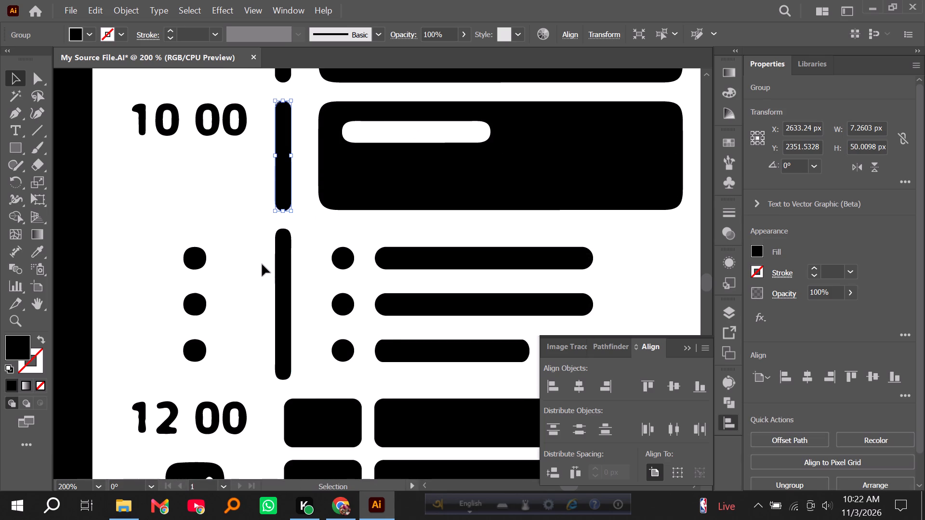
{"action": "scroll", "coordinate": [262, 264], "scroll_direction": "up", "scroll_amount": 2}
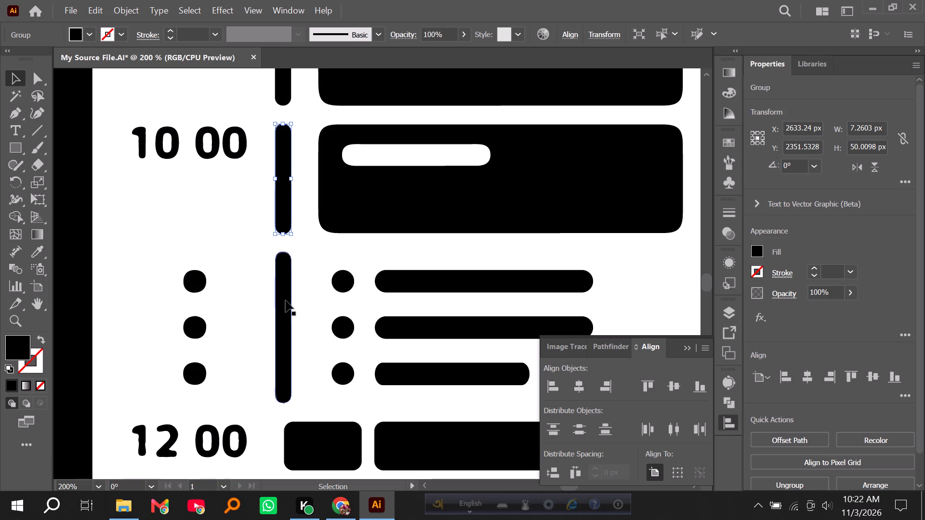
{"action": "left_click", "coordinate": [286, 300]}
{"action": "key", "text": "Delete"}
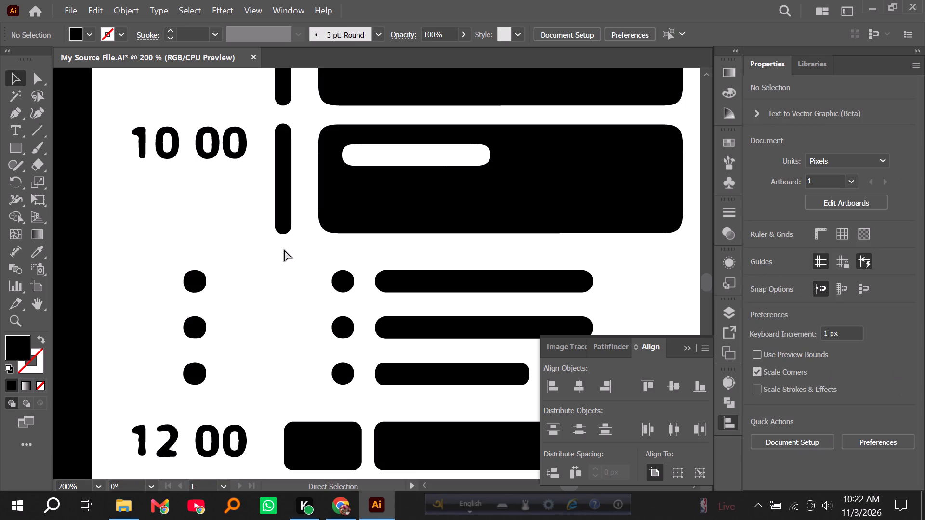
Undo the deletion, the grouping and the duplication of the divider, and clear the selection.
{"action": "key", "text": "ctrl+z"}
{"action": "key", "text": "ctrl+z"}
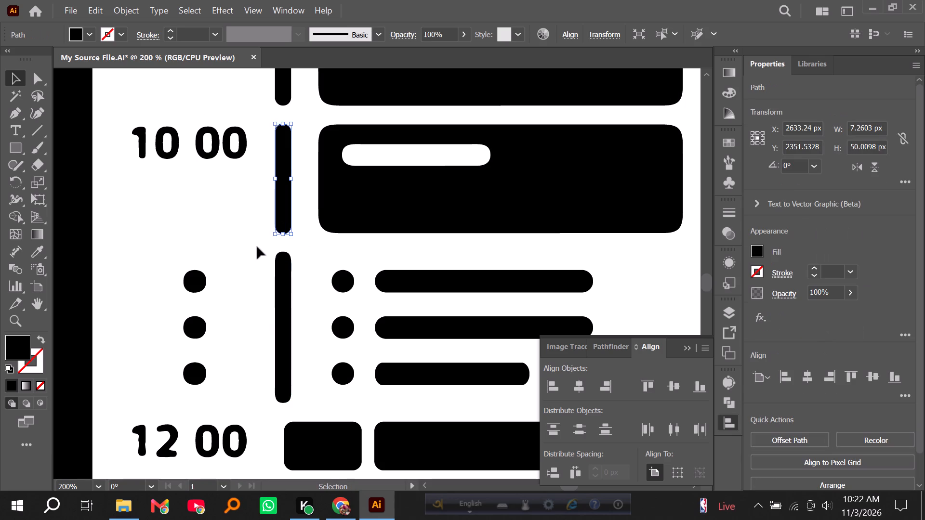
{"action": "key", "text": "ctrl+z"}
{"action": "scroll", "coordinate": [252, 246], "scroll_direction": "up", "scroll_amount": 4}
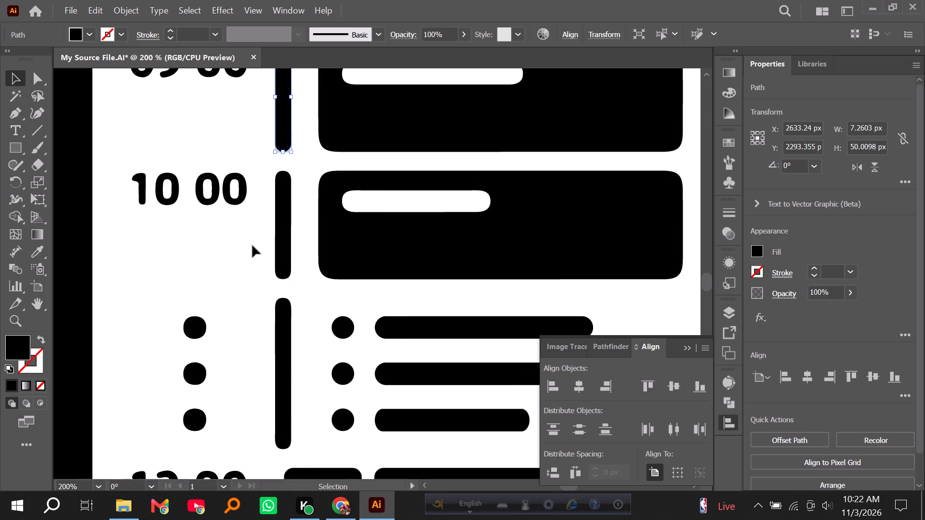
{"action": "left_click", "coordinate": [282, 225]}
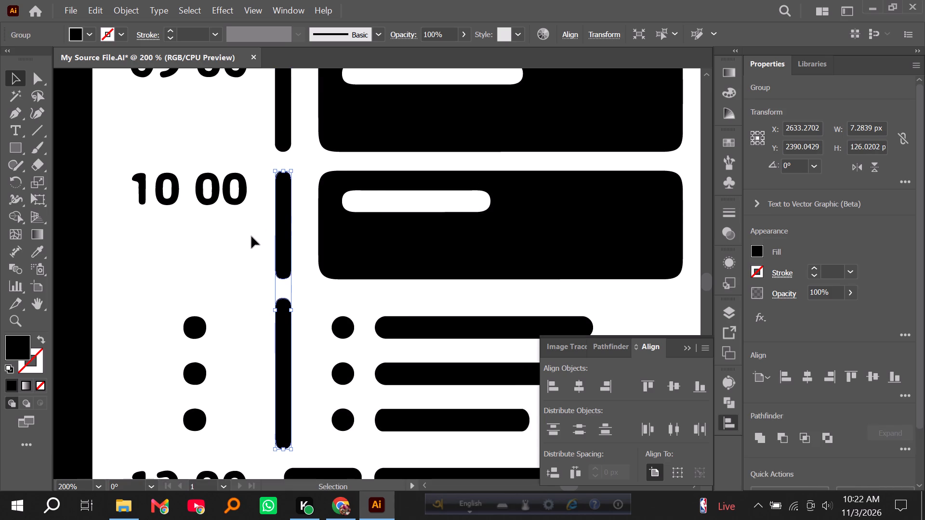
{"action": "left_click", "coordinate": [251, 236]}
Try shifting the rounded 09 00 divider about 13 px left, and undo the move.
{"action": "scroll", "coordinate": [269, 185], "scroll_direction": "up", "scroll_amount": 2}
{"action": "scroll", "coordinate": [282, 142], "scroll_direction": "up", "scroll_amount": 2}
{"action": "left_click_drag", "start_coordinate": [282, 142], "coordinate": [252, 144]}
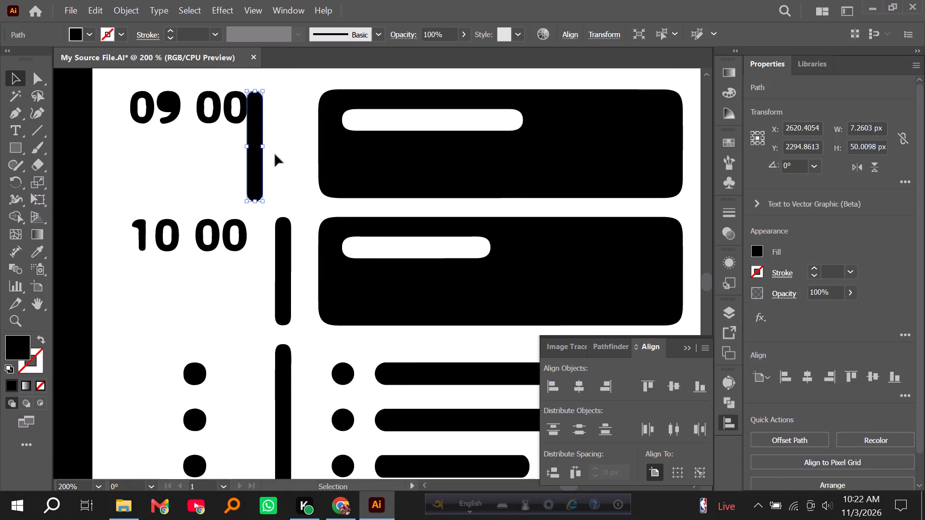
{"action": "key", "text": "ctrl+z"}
Duplicate the rounded 09 00 divider about 58 px straight down over the traced divider beside 10 00.
{"action": "left_click_drag", "start_coordinate": [285, 146], "coordinate": [284, 266]}
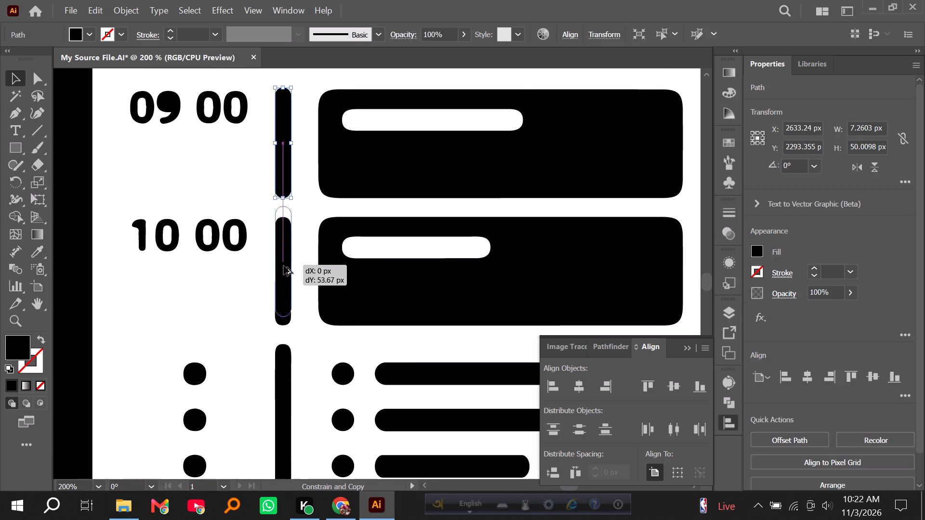
{"action": "left_click_drag", "start_coordinate": [284, 266], "coordinate": [284, 272]}
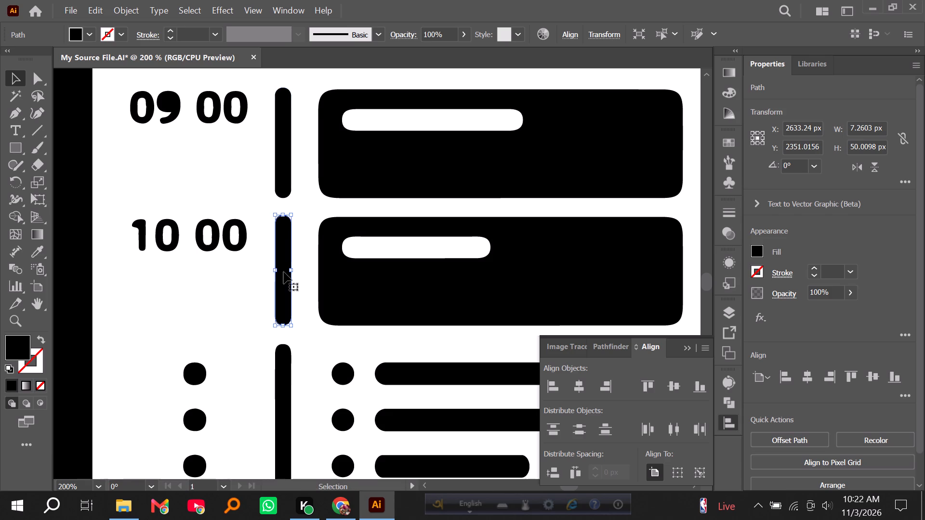
Repeat the divider duplication to place another copy about 58 px lower, beside the dotted list.
{"action": "key", "text": "ctrl+d"}
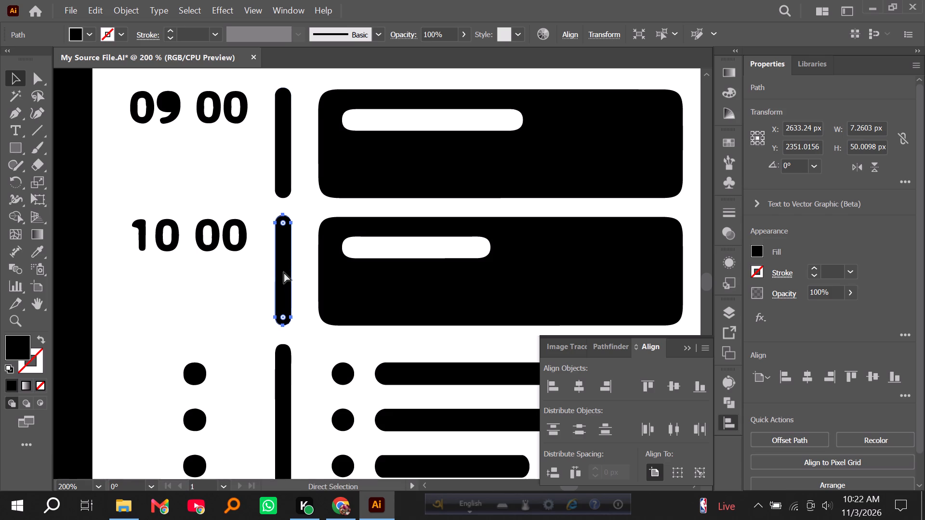
Delete the grouped traced dividers beneath the clean copies beside 10 00 and the dotted list.
{"action": "scroll", "coordinate": [284, 271], "scroll_direction": "down", "scroll_amount": 4}
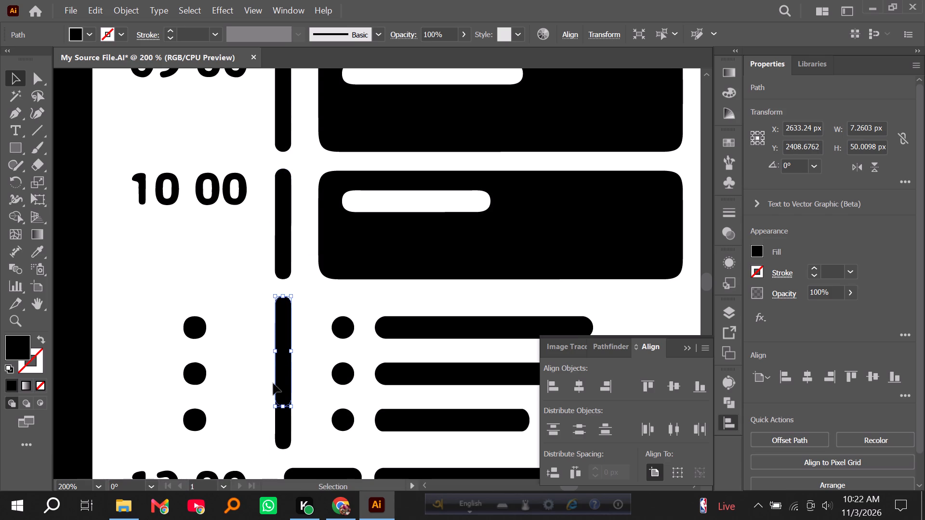
{"action": "left_click", "coordinate": [283, 422]}
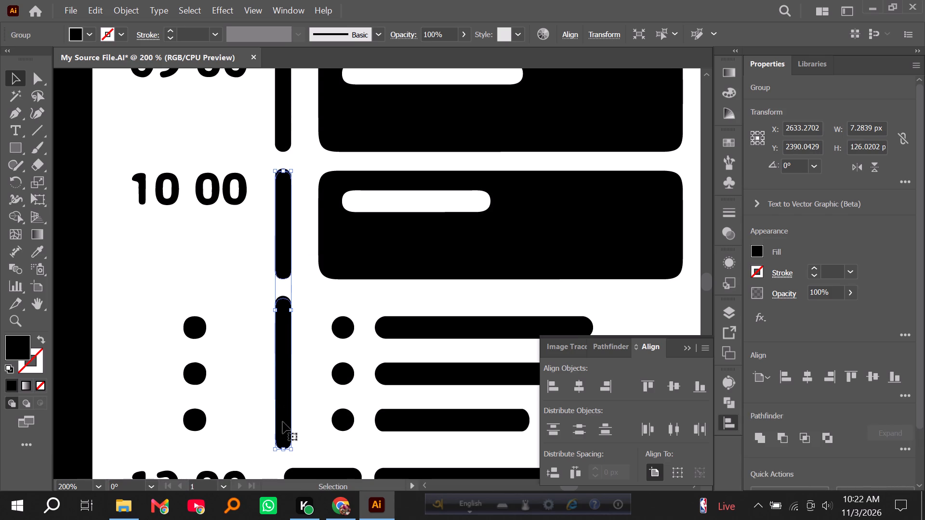
{"action": "key", "text": "Delete"}
Duplicate the column of three dots beside the list bars about 78 px straight left, past the divider.
{"action": "scroll", "coordinate": [250, 324], "scroll_direction": "down", "scroll_amount": 3, "text": "alt"}
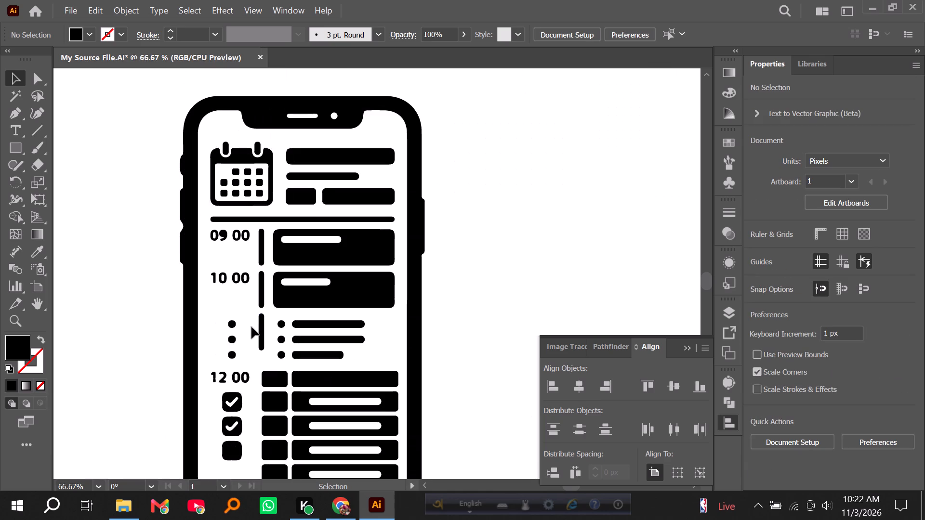
{"action": "scroll", "coordinate": [240, 360], "scroll_direction": "up", "scroll_amount": 3, "text": "alt"}
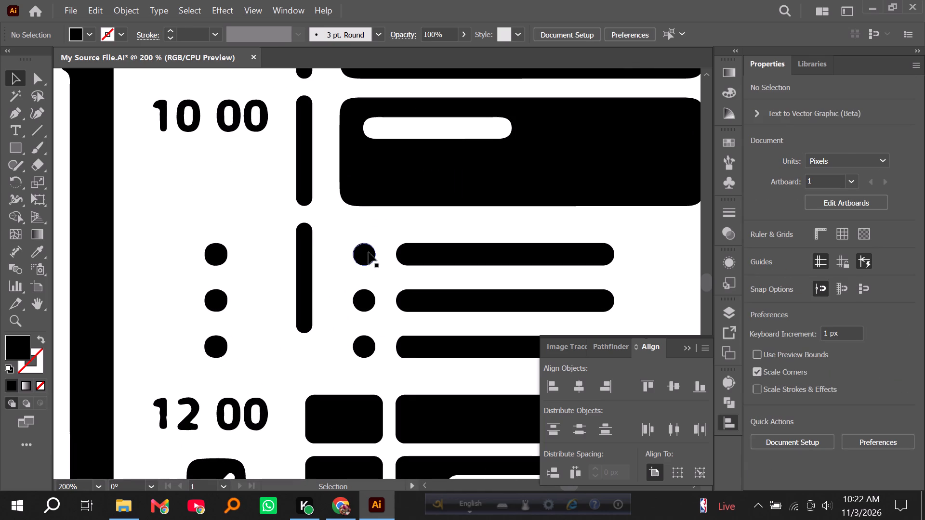
{"action": "left_click", "coordinate": [369, 252]}
{"action": "left_click_drag", "start_coordinate": [346, 231], "coordinate": [367, 354]}
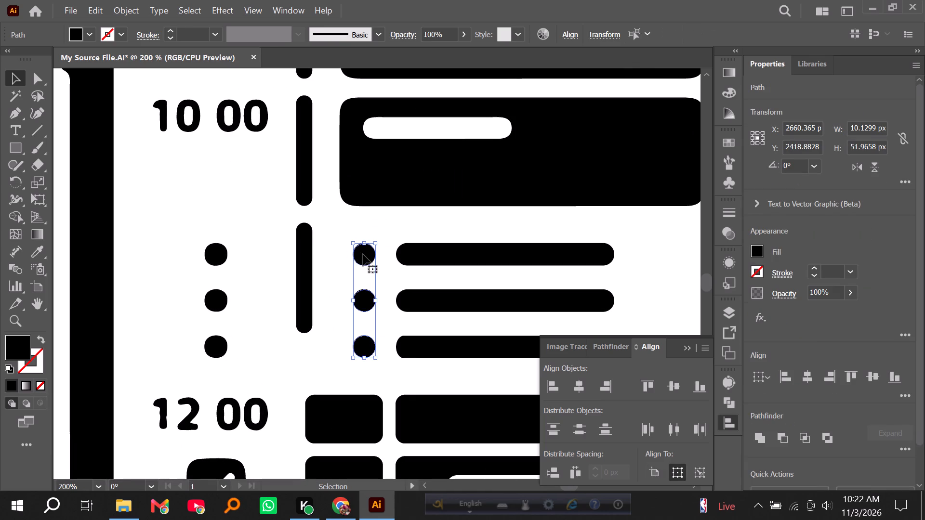
{"action": "left_click_drag", "start_coordinate": [363, 254], "coordinate": [212, 247]}
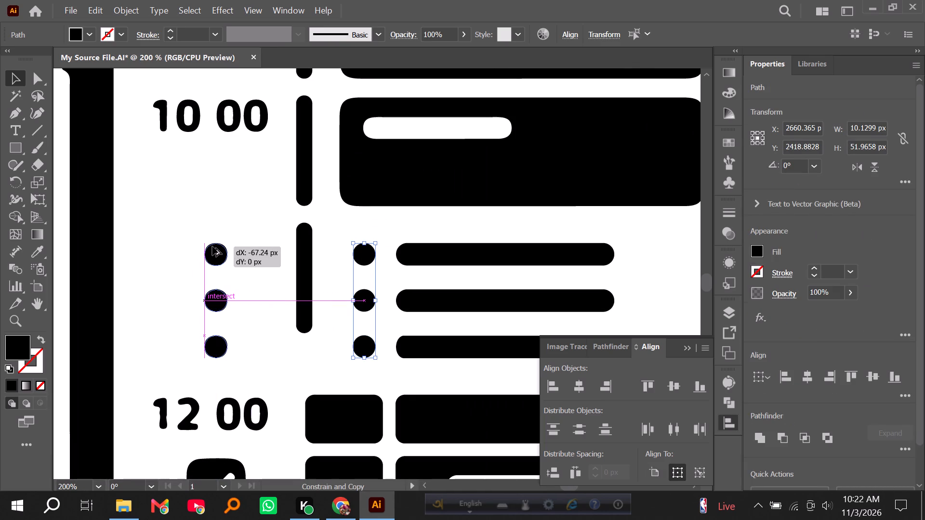
{"action": "left_click_drag", "start_coordinate": [212, 247], "coordinate": [191, 247]}
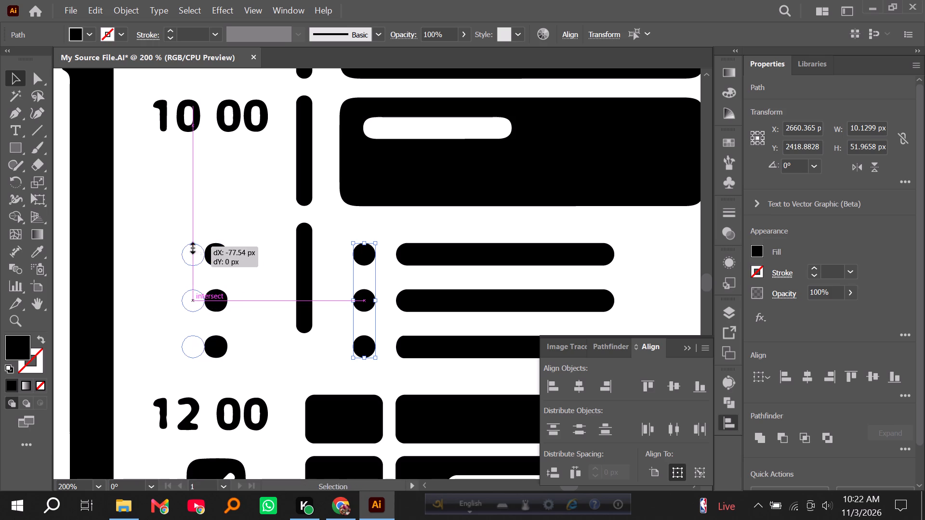
Delete the three traced dots to the left of the lower divider.
{"action": "left_click_drag", "start_coordinate": [245, 214], "coordinate": [217, 356]}
{"action": "key", "text": "Delete"}
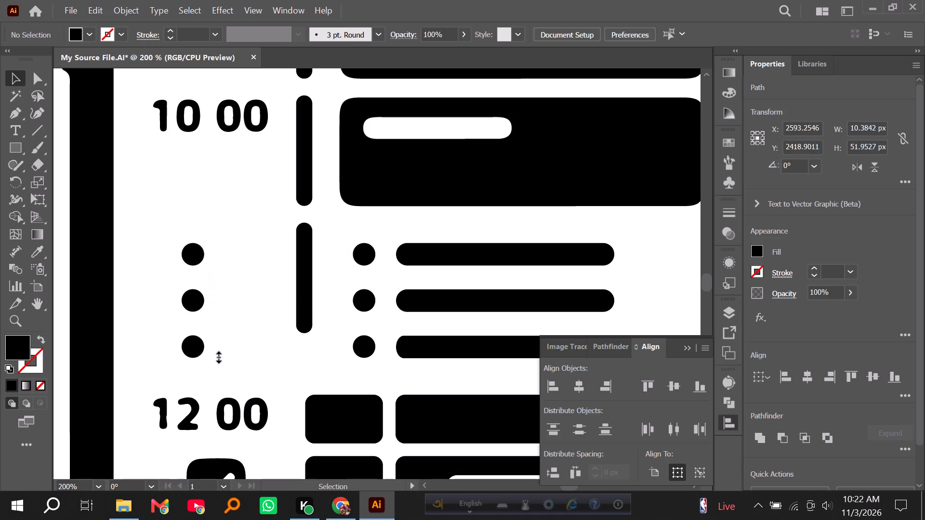
Move the copied column of three dots about 10 px right to where the traced dots were, and deselect it.
{"action": "left_click_drag", "start_coordinate": [175, 210], "coordinate": [196, 365]}
{"action": "left_click_drag", "start_coordinate": [198, 302], "coordinate": [221, 304]}
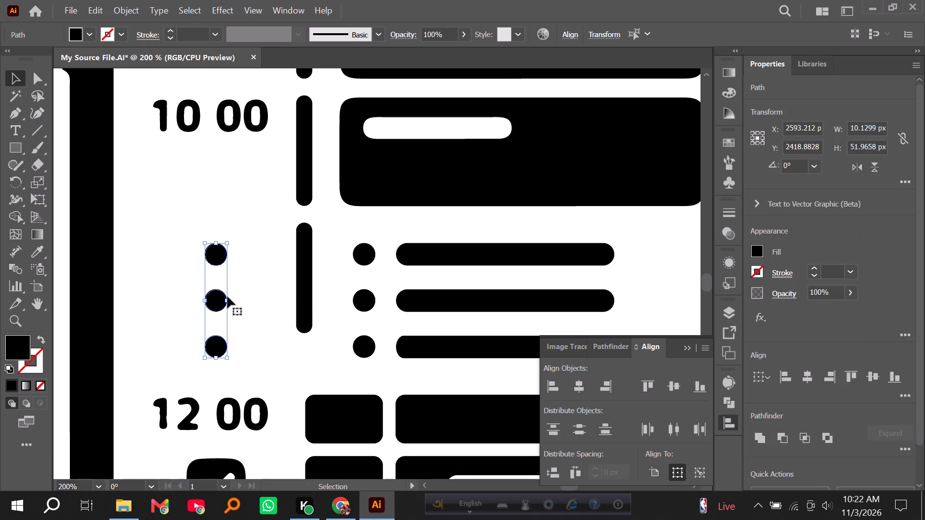
{"action": "left_click", "coordinate": [264, 272]}
Lengthen the divider beside the dotted list downward to about 56 px tall, and deselect it.
{"action": "scroll", "coordinate": [268, 277], "scroll_direction": "down", "scroll_amount": 1, "text": "alt"}
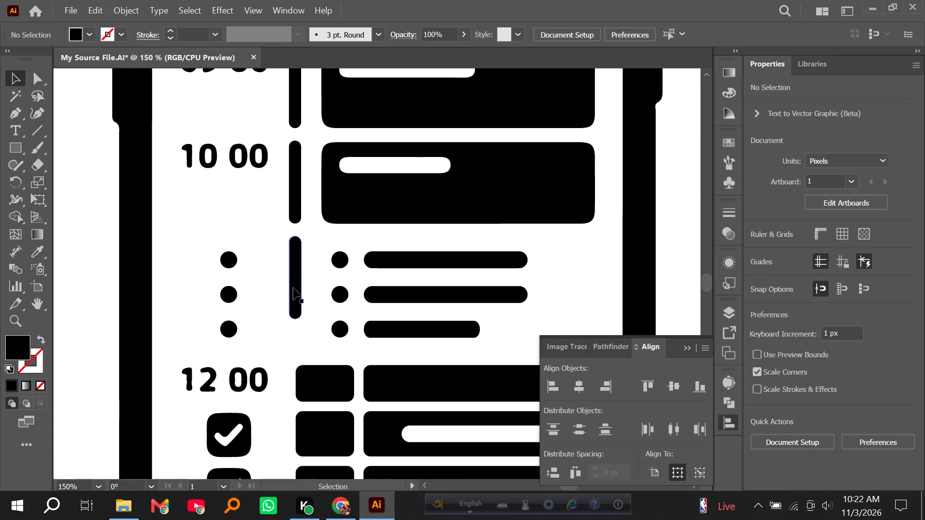
{"action": "left_click", "coordinate": [293, 288]}
{"action": "left_click_drag", "start_coordinate": [295, 320], "coordinate": [295, 329]}
{"action": "left_click", "coordinate": [280, 337]}
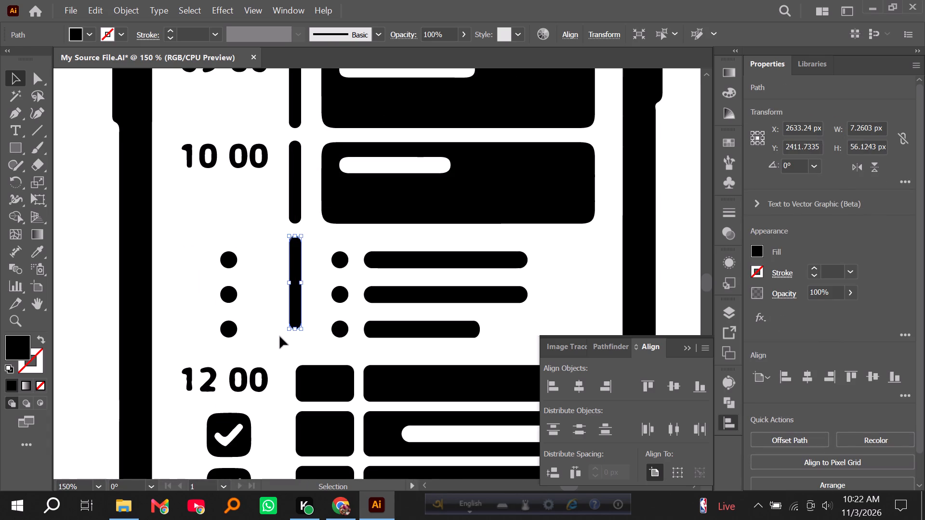
Flatten the uppermost side-button bump on the phone outline's left edge by deleting its anchor points, and deselect the outline.
{"action": "scroll", "coordinate": [279, 332], "scroll_direction": "down", "scroll_amount": 3, "text": "alt"}
{"action": "scroll", "coordinate": [387, 329], "scroll_direction": "up", "scroll_amount": 1, "text": "alt"}
{"action": "scroll", "coordinate": [220, 199], "scroll_direction": "up", "scroll_amount": 3, "text": "alt"}
{"action": "scroll", "coordinate": [174, 168], "scroll_direction": "up", "scroll_amount": 5}
{"action": "scroll", "coordinate": [258, 243], "scroll_direction": "down", "scroll_amount": 3, "text": "alt"}
{"action": "scroll", "coordinate": [242, 203], "scroll_direction": "up", "scroll_amount": 4, "text": "alt"}
{"action": "scroll", "coordinate": [113, 190], "scroll_direction": "up", "scroll_amount": 1}
{"action": "left_click", "coordinate": [131, 186]}
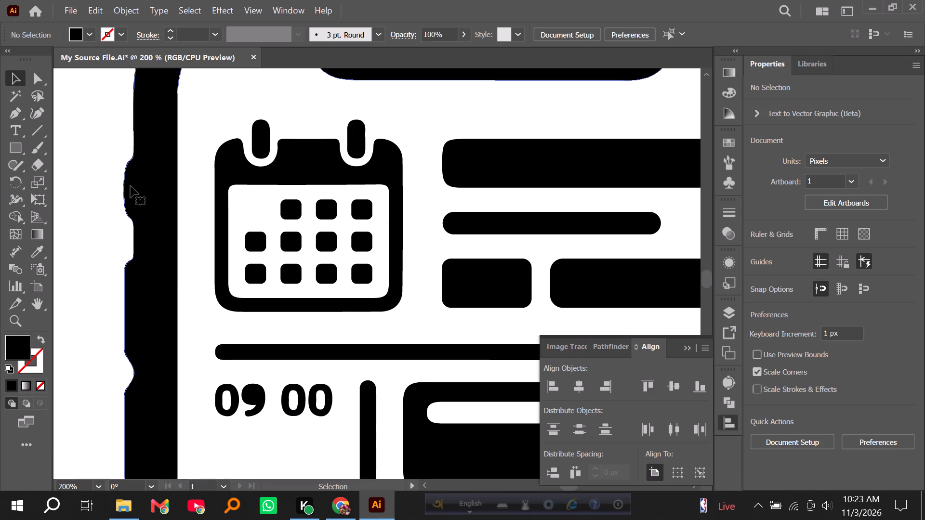
{"action": "right_click", "coordinate": [10, 108]}
{"action": "left_click", "coordinate": [66, 146]}
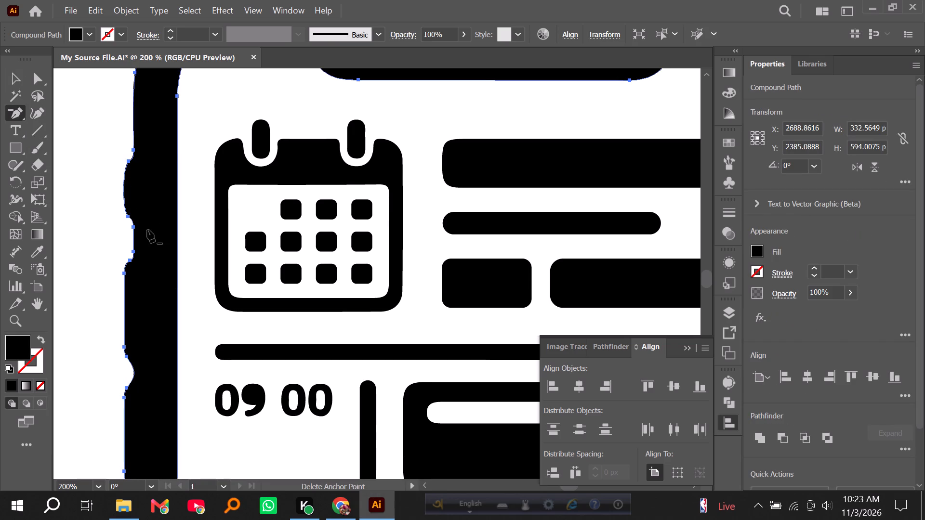
{"action": "left_click", "coordinate": [128, 216]}
{"action": "left_click", "coordinate": [129, 162]}
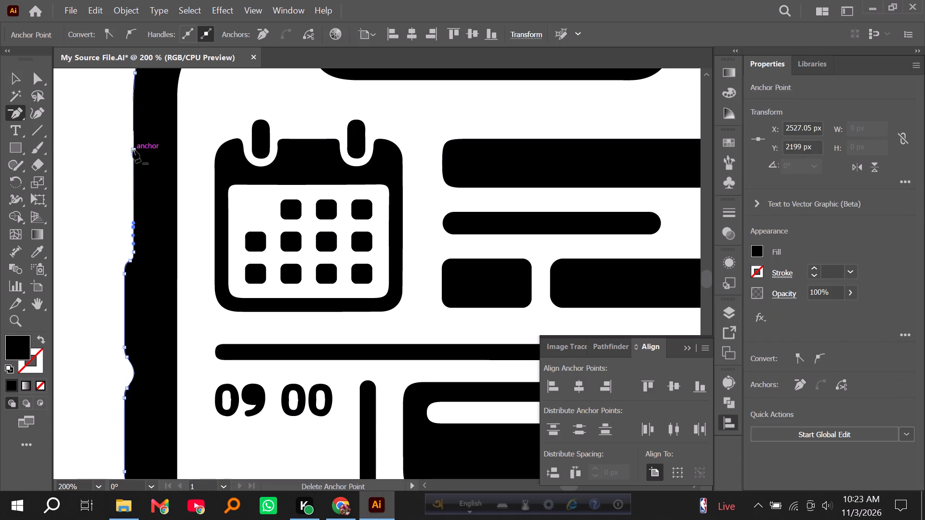
{"action": "left_click", "coordinate": [133, 150]}
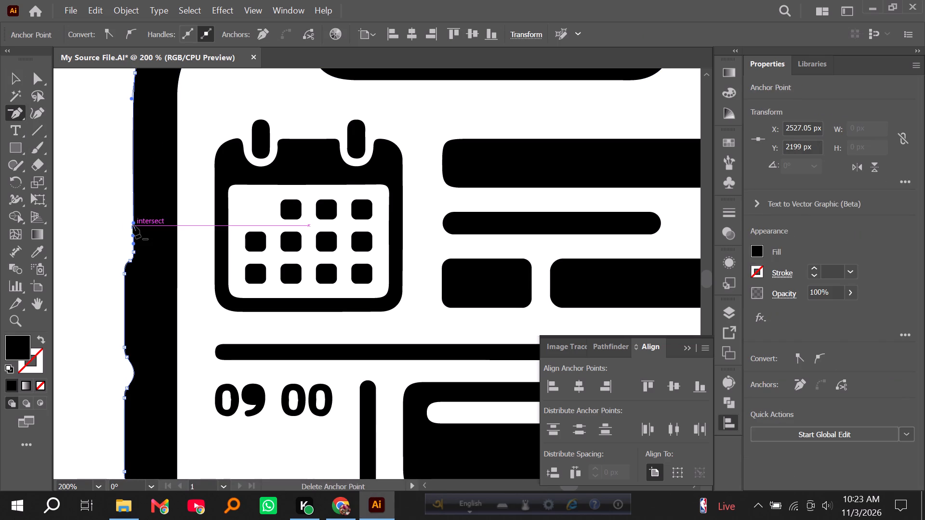
{"action": "left_click", "coordinate": [133, 226]}
{"action": "scroll", "coordinate": [143, 212], "scroll_direction": "down", "scroll_amount": 2, "text": "alt"}
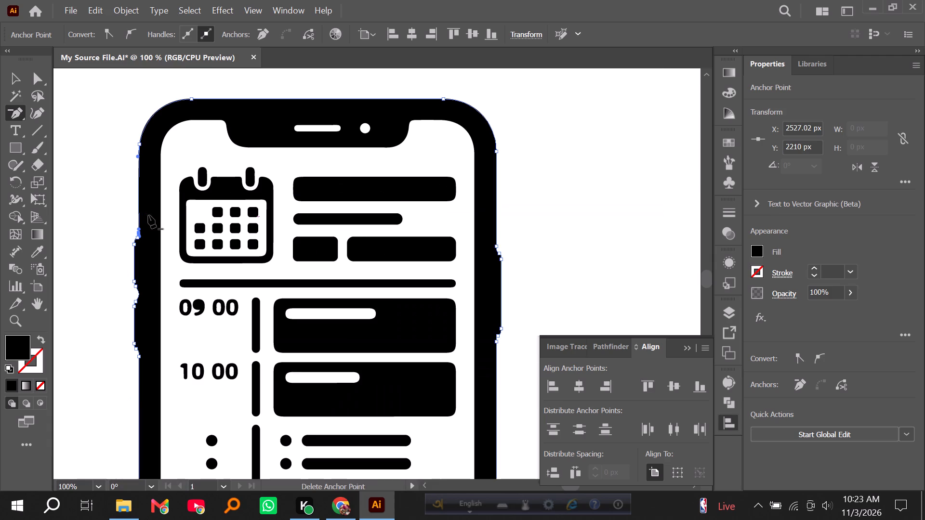
{"action": "left_click", "coordinate": [17, 81]}
{"action": "left_click", "coordinate": [100, 154]}
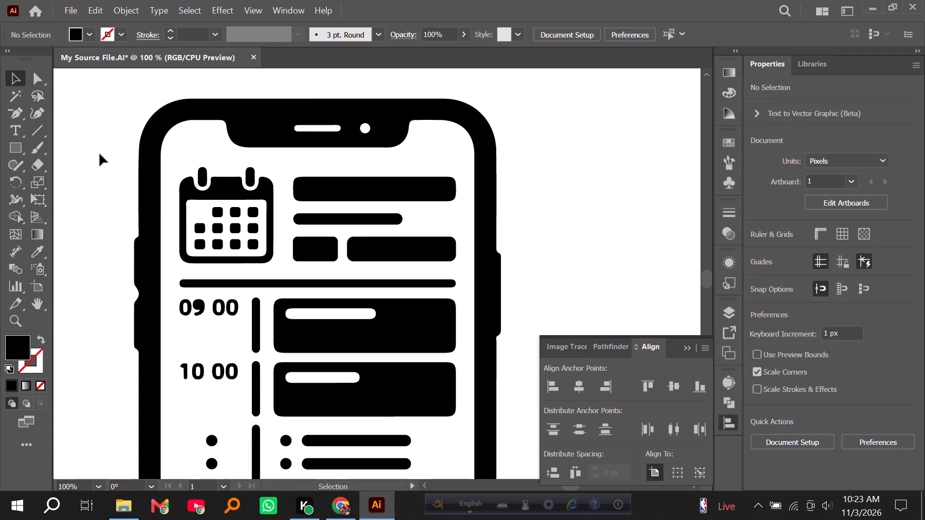
Place a new point text object just above the traced 09 00 label with the Type tool.
{"action": "scroll", "coordinate": [112, 191], "scroll_direction": "down", "scroll_amount": 2}
{"action": "scroll", "coordinate": [70, 197], "scroll_direction": "down", "scroll_amount": 3, "text": "alt"}
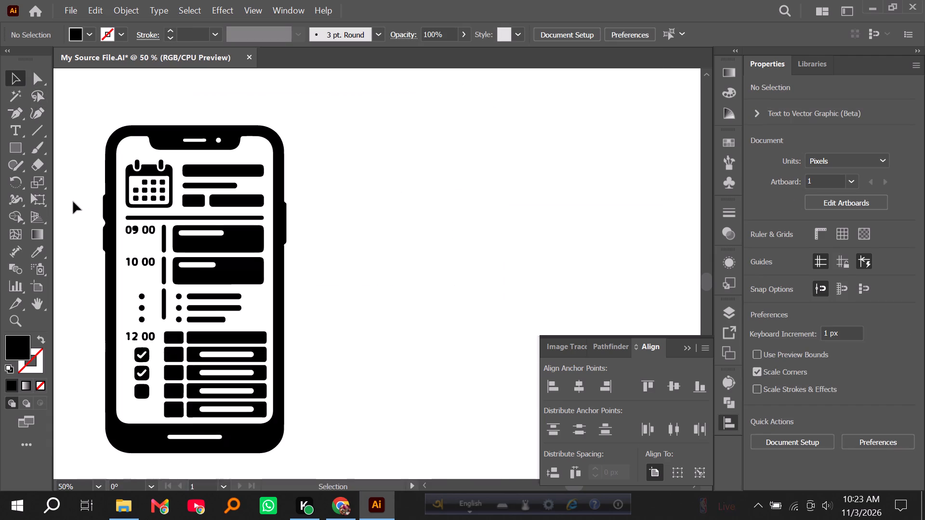
{"action": "scroll", "coordinate": [73, 206], "scroll_direction": "up", "scroll_amount": 2, "text": "alt"}
{"action": "scroll", "coordinate": [119, 215], "scroll_direction": "down", "scroll_amount": 5}
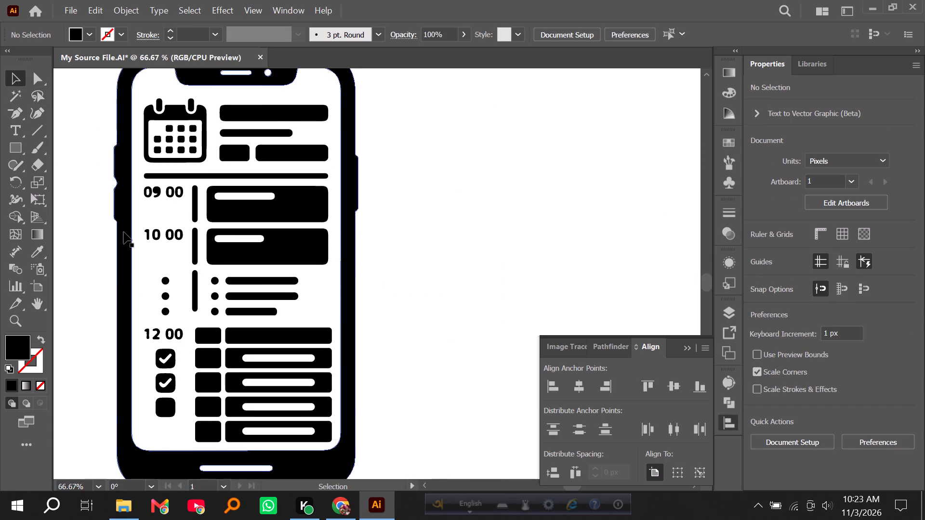
{"action": "scroll", "coordinate": [124, 232], "scroll_direction": "down", "scroll_amount": 3}
{"action": "scroll", "coordinate": [143, 165], "scroll_direction": "up", "scroll_amount": 5, "text": "alt"}
{"action": "scroll", "coordinate": [150, 200], "scroll_direction": "up", "scroll_amount": 7}
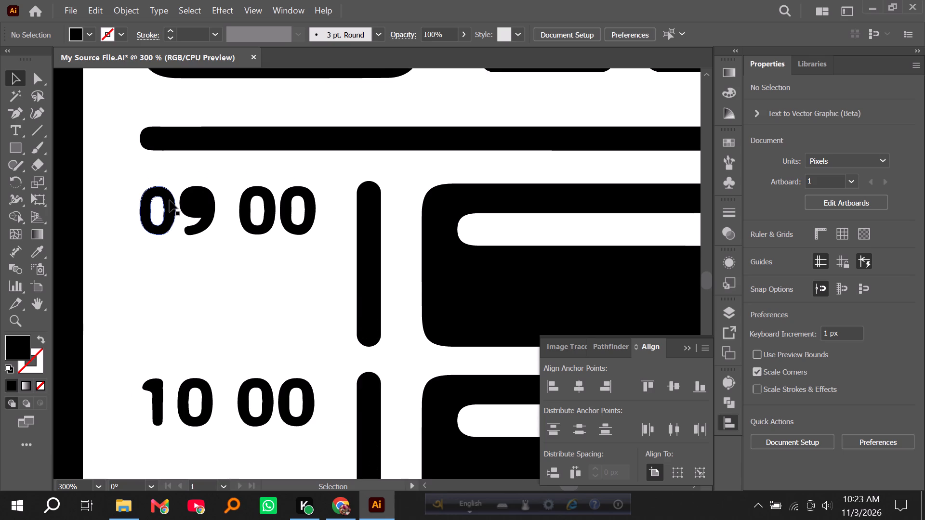
{"action": "scroll", "coordinate": [258, 254], "scroll_direction": "up", "scroll_amount": 1, "text": "alt"}
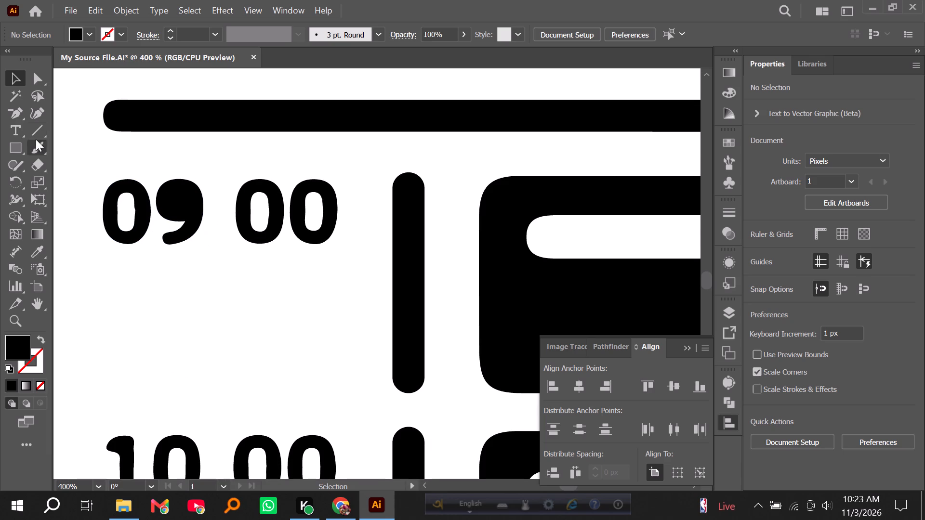
{"action": "left_click", "coordinate": [19, 129]}
{"action": "left_click", "coordinate": [156, 157]}
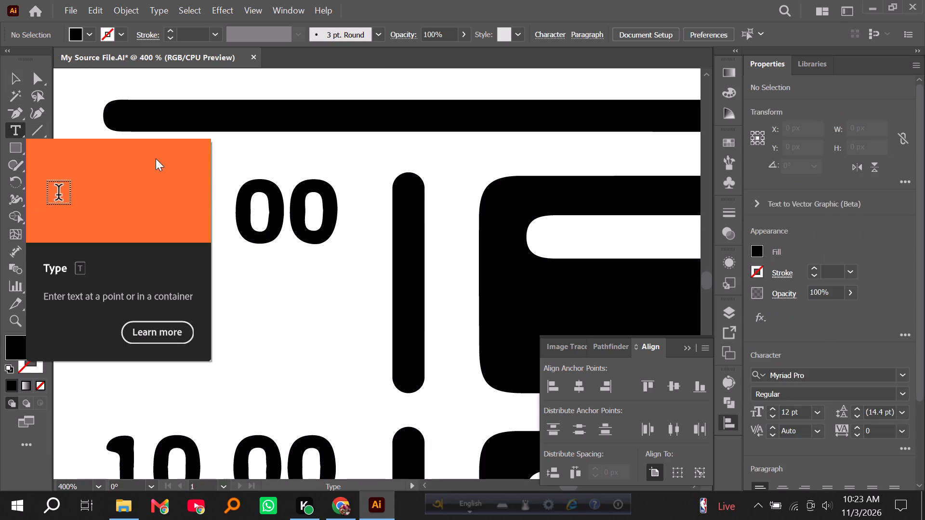
{"action": "left_click", "coordinate": [205, 162]}
{"action": "left_click", "coordinate": [12, 76]}
{"action": "left_click", "coordinate": [89, 137]}
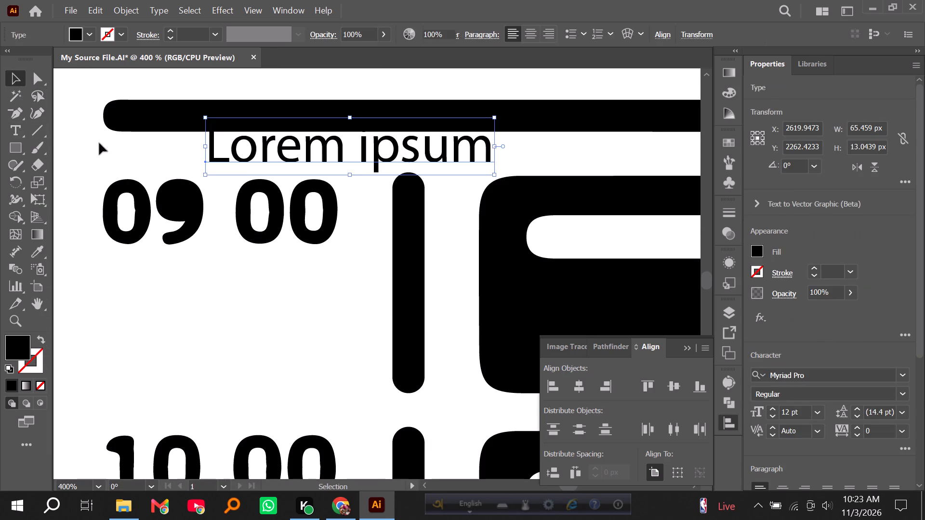
Move the placeholder text about 27 px left and 2 px down, above the start of the 09 00 label.
{"action": "left_click_drag", "start_coordinate": [273, 154], "coordinate": [178, 167]}
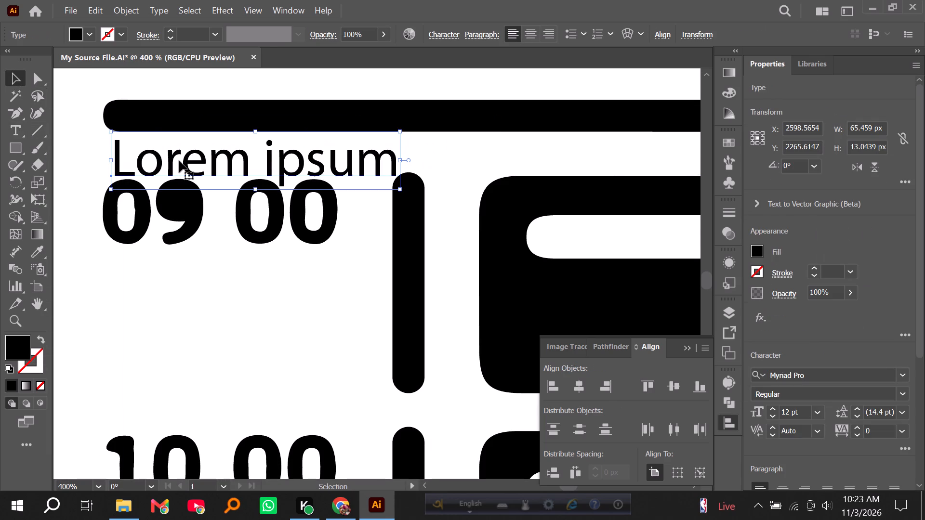
{"action": "left_click", "coordinate": [185, 160]}
{"action": "left_click_drag", "start_coordinate": [183, 160], "coordinate": [175, 159]}
{"action": "left_click_drag", "start_coordinate": [175, 159], "coordinate": [158, 156]}
Replace the placeholder text with 09 : 00, keeping a space on each side of the colon.
{"action": "triple_click", "coordinate": [158, 156]}
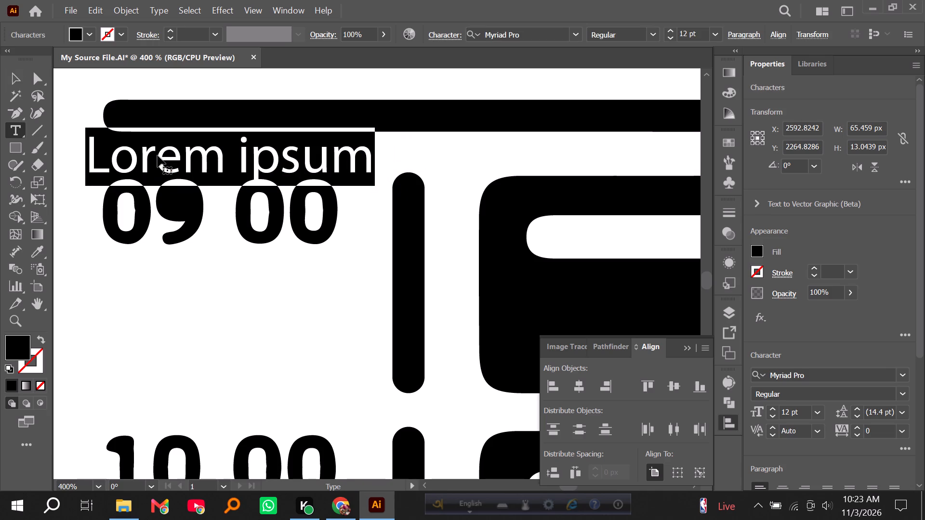
{"action": "type", "text": "09"}
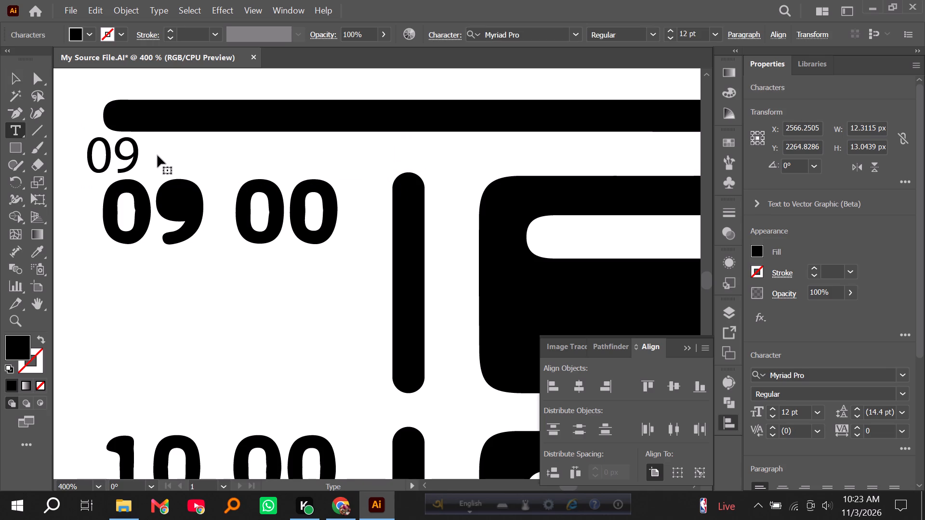
{"action": "key", "text": "apostrophe"}
{"action": "key", "text": "BackSpace"}
{"action": "key", "text": "shift+colon"}
{"action": "type", "text": "00"}
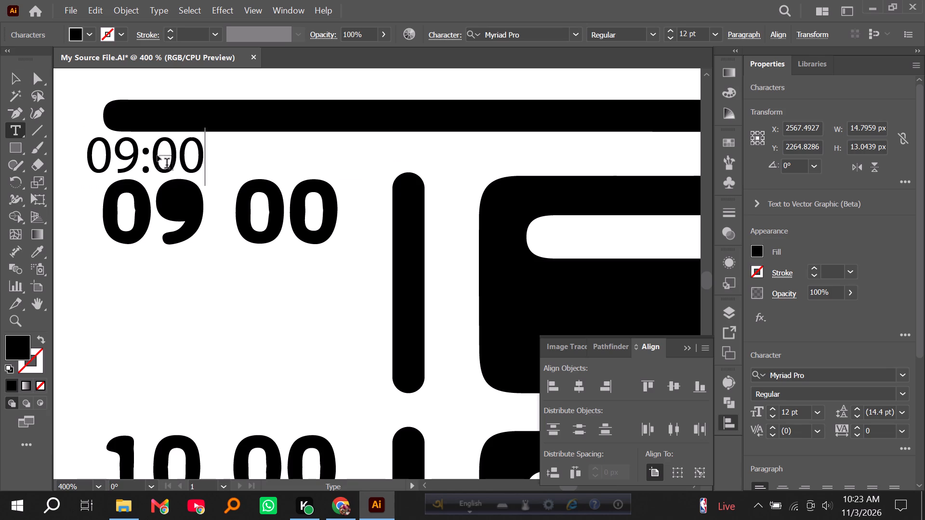
{"action": "key", "text": "BackSpace"}
{"action": "key", "text": "BackSpace"}
{"action": "key", "text": "BackSpace"}
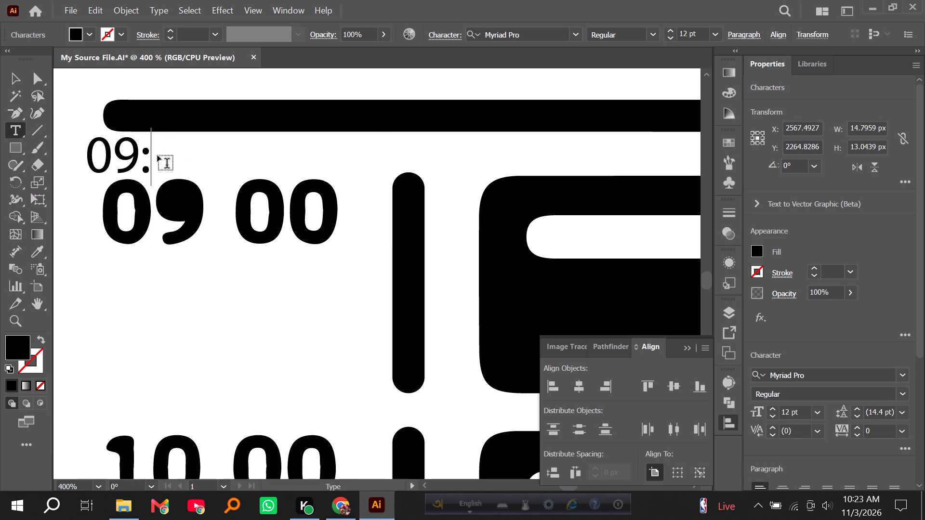
{"action": "key", "text": "space"}
{"action": "type", "text": ":"}
{"action": "key", "text": "space"}
{"action": "type", "text": "00"}
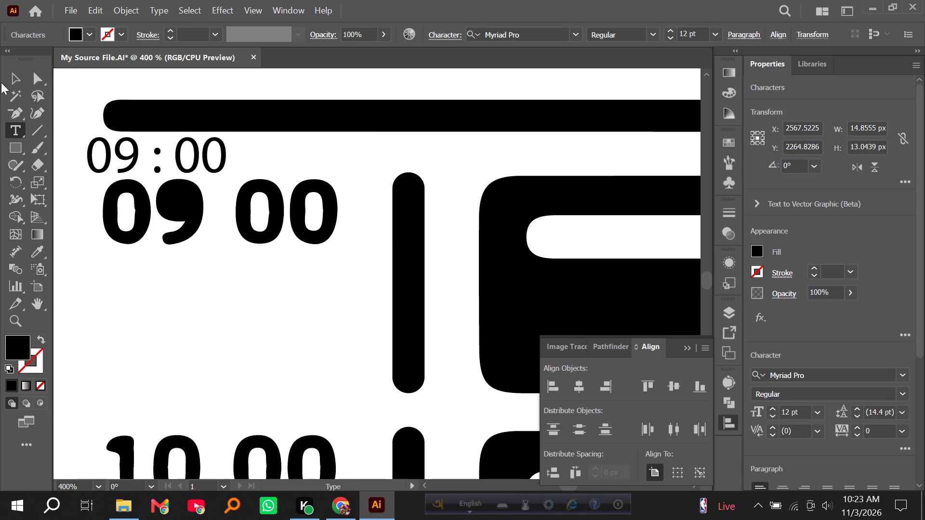
{"action": "left_click", "coordinate": [13, 77]}
{"action": "left_click", "coordinate": [61, 87]}
Set the font of the 09 : 00 text to Berlin Sans FB Demi Bold and deselect it.
{"action": "triple_click", "coordinate": [139, 147]}
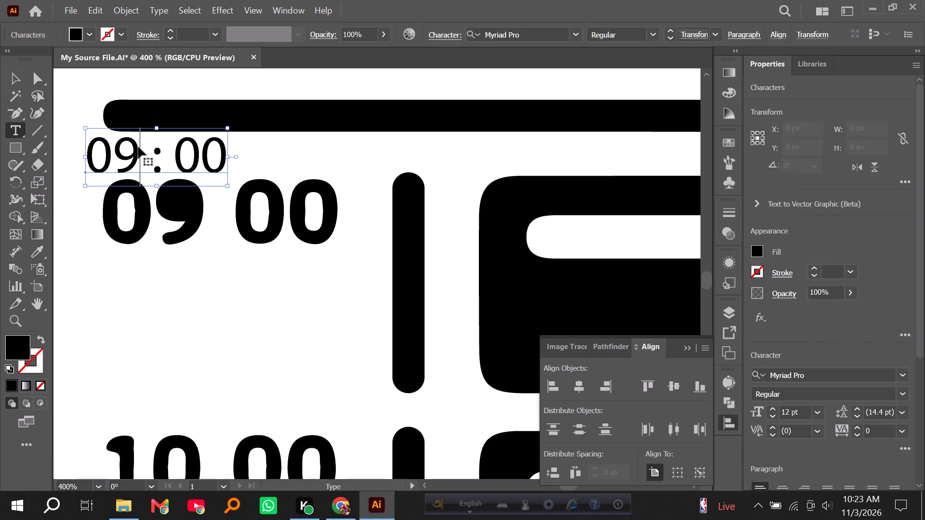
{"action": "left_click", "coordinate": [576, 35]}
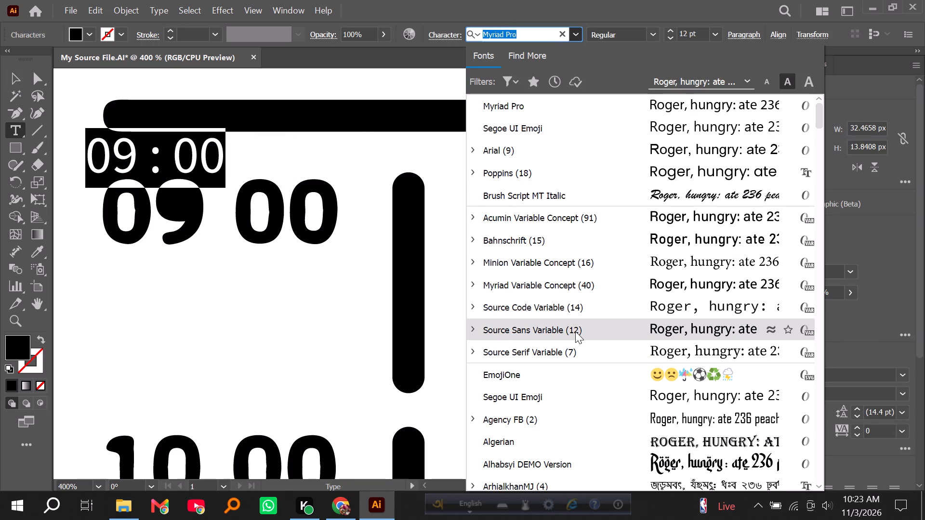
{"action": "scroll", "coordinate": [576, 324], "scroll_direction": "down", "scroll_amount": 1}
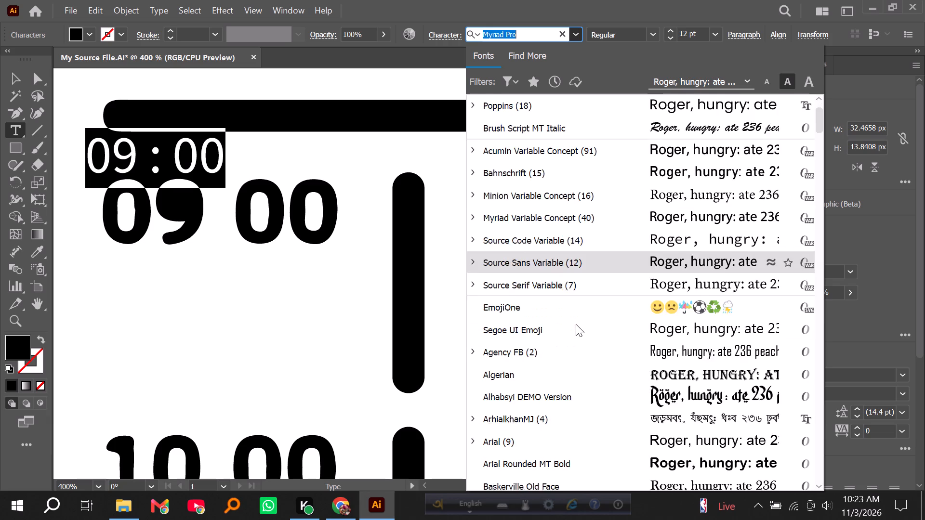
{"action": "scroll", "coordinate": [576, 324], "scroll_direction": "down", "scroll_amount": 1}
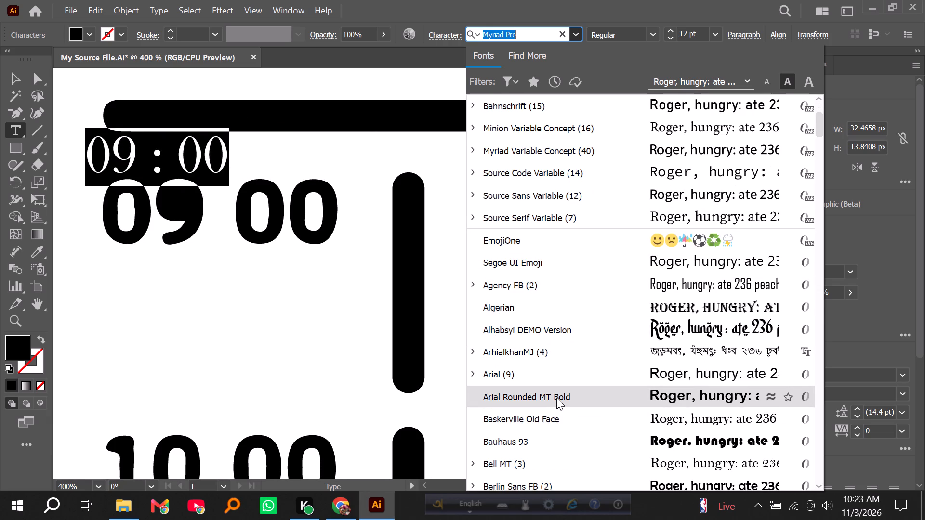
{"action": "scroll", "coordinate": [539, 401], "scroll_direction": "down", "scroll_amount": 1}
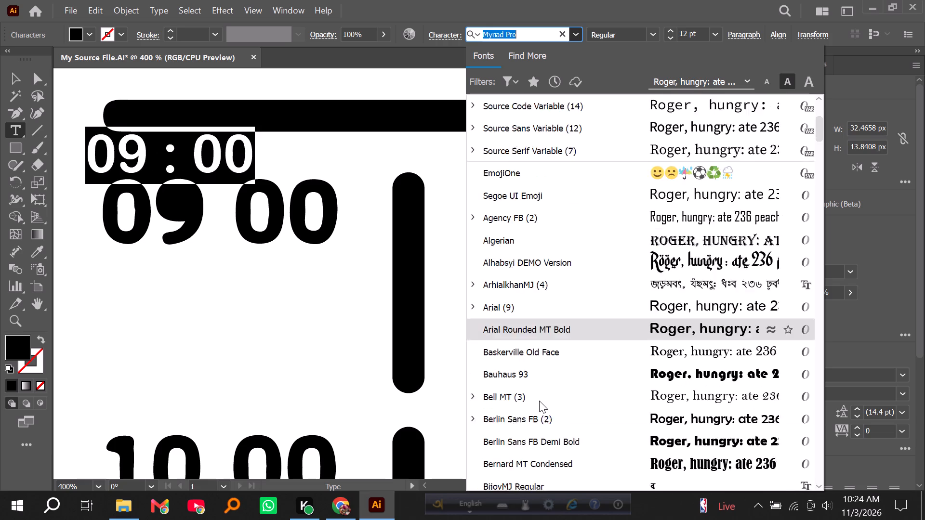
{"action": "scroll", "coordinate": [539, 401], "scroll_direction": "down", "scroll_amount": 1}
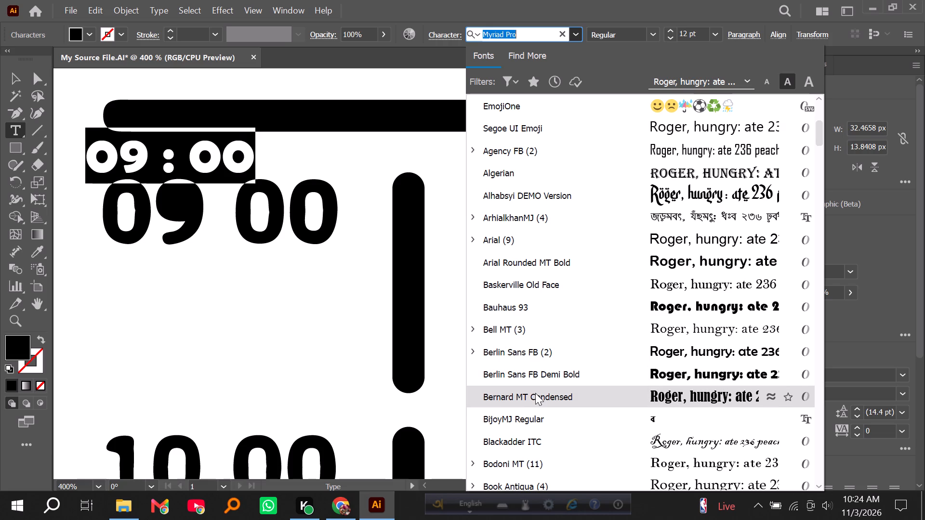
{"action": "left_click", "coordinate": [529, 372]}
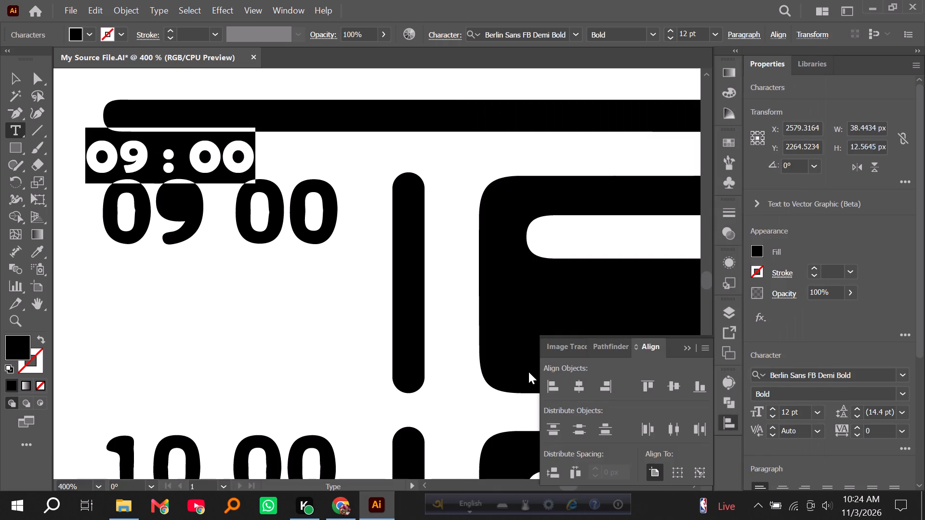
{"action": "left_click", "coordinate": [12, 77]}
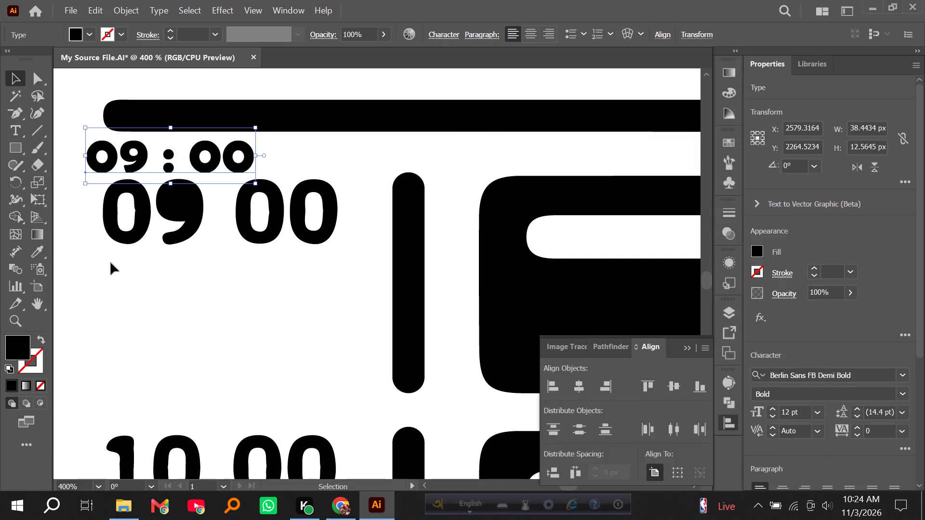
{"action": "left_click", "coordinate": [111, 263]}
{"action": "left_click", "coordinate": [80, 200]}
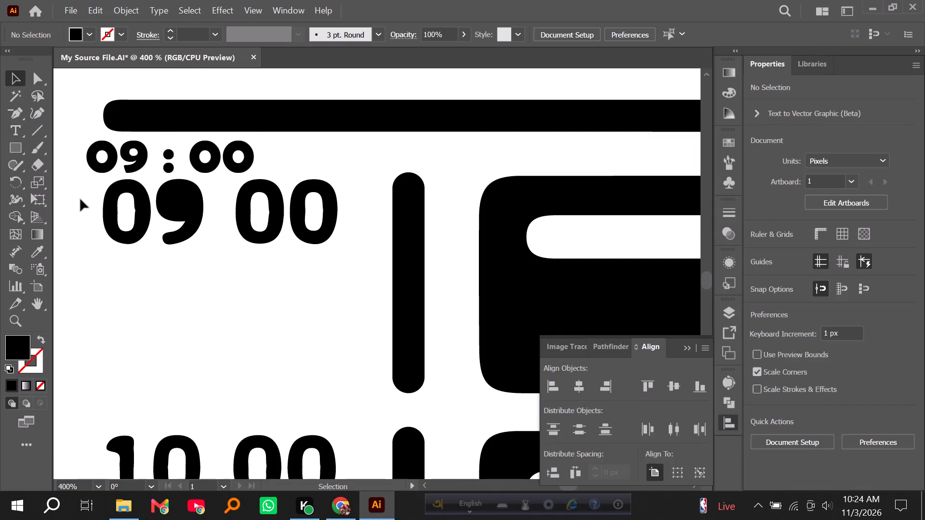
Scale the 09 : 00 text to about 52 by 20 px, shifting it about 10 px right to match the traced label's width.
{"action": "left_click", "coordinate": [167, 151]}
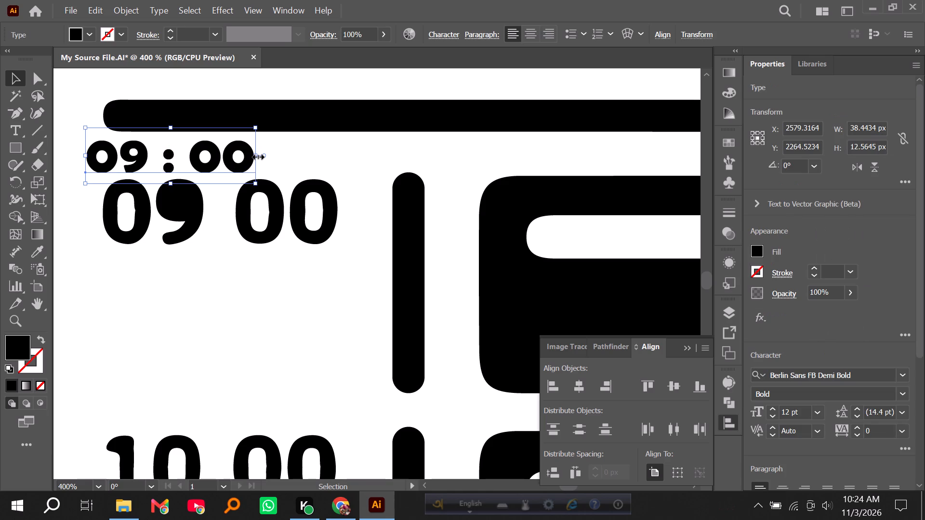
{"action": "left_click_drag", "start_coordinate": [257, 156], "coordinate": [283, 159], "text": "alt+shift"}
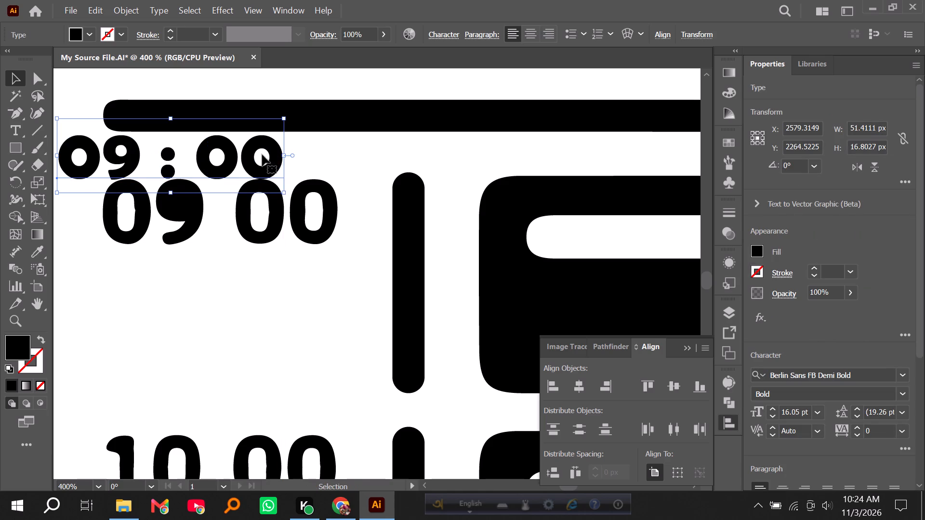
{"action": "left_click_drag", "start_coordinate": [249, 152], "coordinate": [294, 154]}
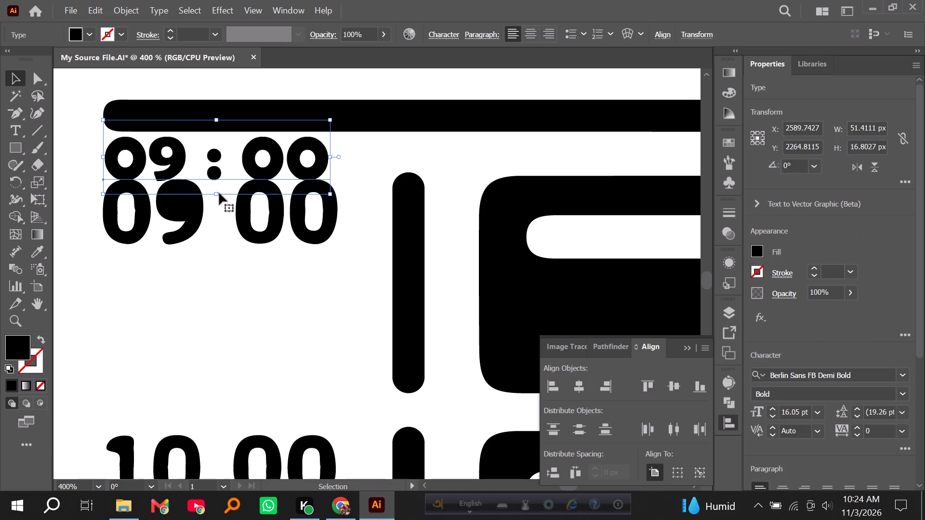
{"action": "left_click_drag", "start_coordinate": [214, 194], "coordinate": [215, 208]}
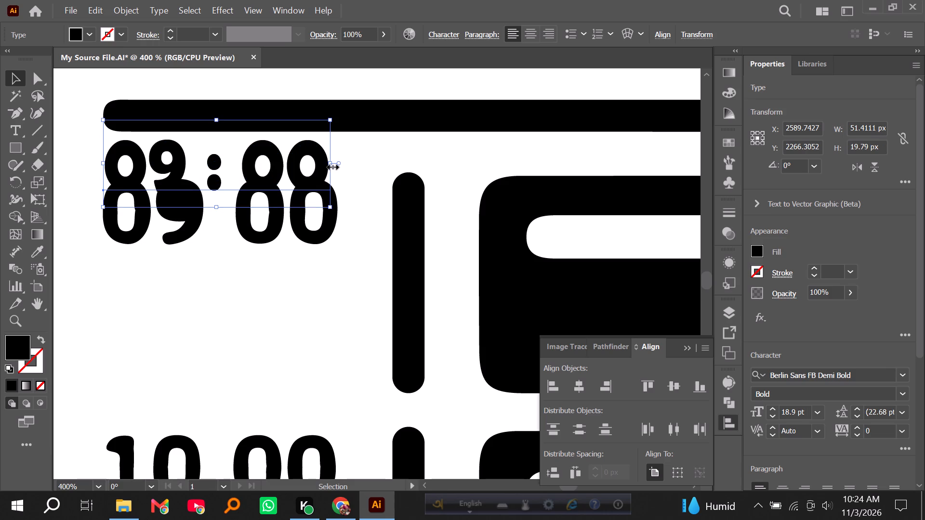
{"action": "left_click", "coordinate": [330, 165]}
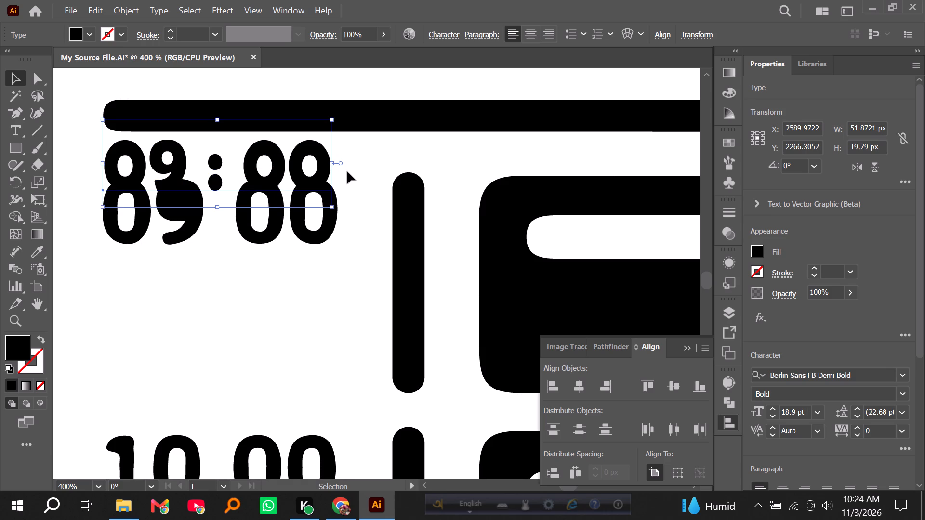
Delete the traced 09 00 digits beneath the new text.
{"action": "left_click_drag", "start_coordinate": [66, 223], "coordinate": [349, 255]}
{"action": "key", "text": "Delete"}
Move the 09 : 00 text straight down about 8 px into the place of the deleted traced label.
{"action": "left_click_drag", "start_coordinate": [272, 177], "coordinate": [277, 213]}
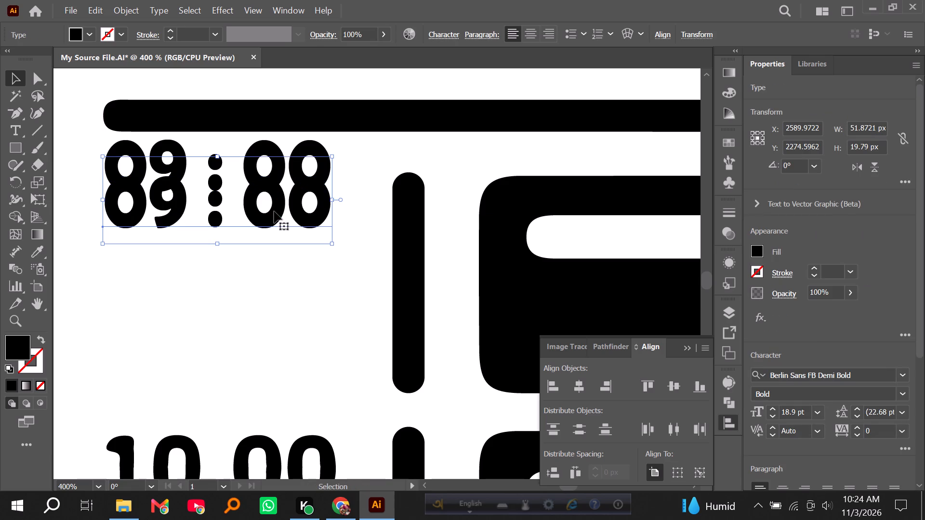
{"action": "key", "text": "ctrl+z"}
{"action": "left_click_drag", "start_coordinate": [262, 184], "coordinate": [262, 189], "text": "shift"}
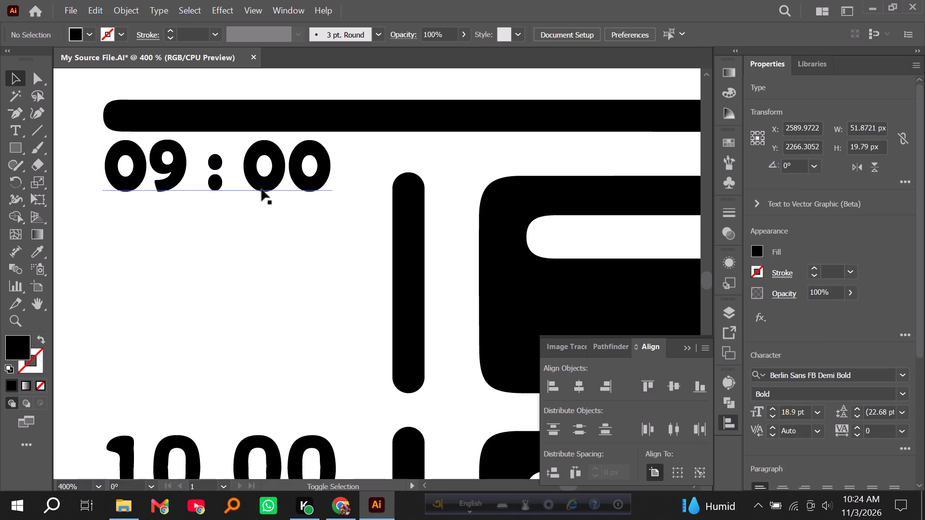
{"action": "left_click_drag", "start_coordinate": [262, 189], "coordinate": [263, 222], "text": "shift"}
{"action": "left_click", "coordinate": [264, 194]}
{"action": "left_click_drag", "start_coordinate": [264, 188], "coordinate": [265, 226]}
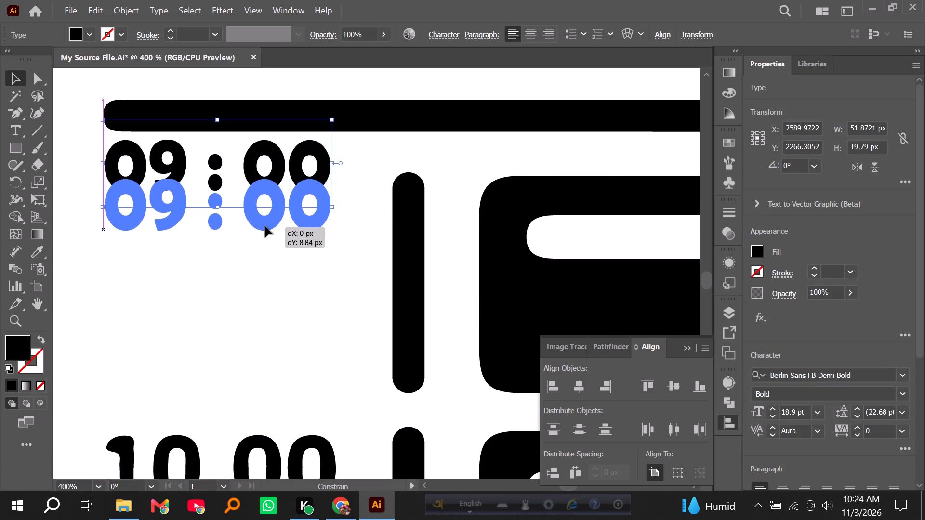
{"action": "left_click_drag", "start_coordinate": [265, 226], "coordinate": [264, 222]}
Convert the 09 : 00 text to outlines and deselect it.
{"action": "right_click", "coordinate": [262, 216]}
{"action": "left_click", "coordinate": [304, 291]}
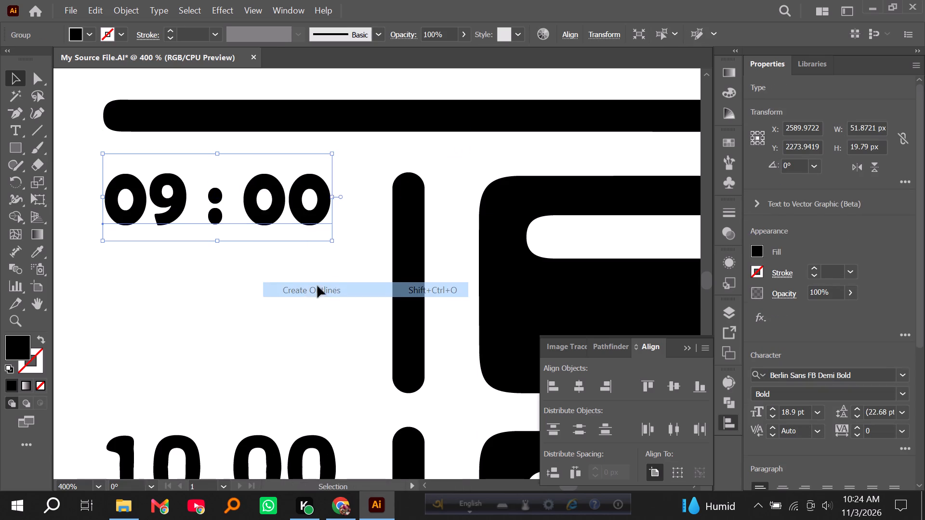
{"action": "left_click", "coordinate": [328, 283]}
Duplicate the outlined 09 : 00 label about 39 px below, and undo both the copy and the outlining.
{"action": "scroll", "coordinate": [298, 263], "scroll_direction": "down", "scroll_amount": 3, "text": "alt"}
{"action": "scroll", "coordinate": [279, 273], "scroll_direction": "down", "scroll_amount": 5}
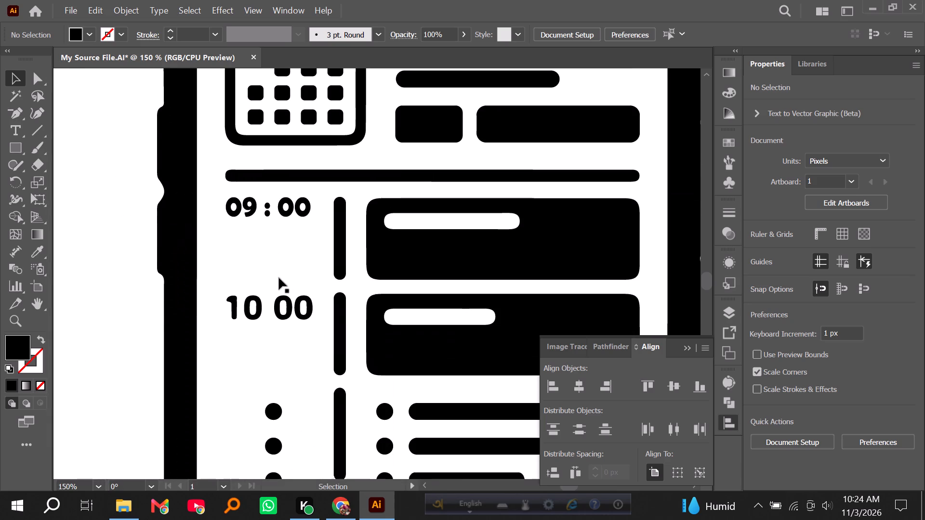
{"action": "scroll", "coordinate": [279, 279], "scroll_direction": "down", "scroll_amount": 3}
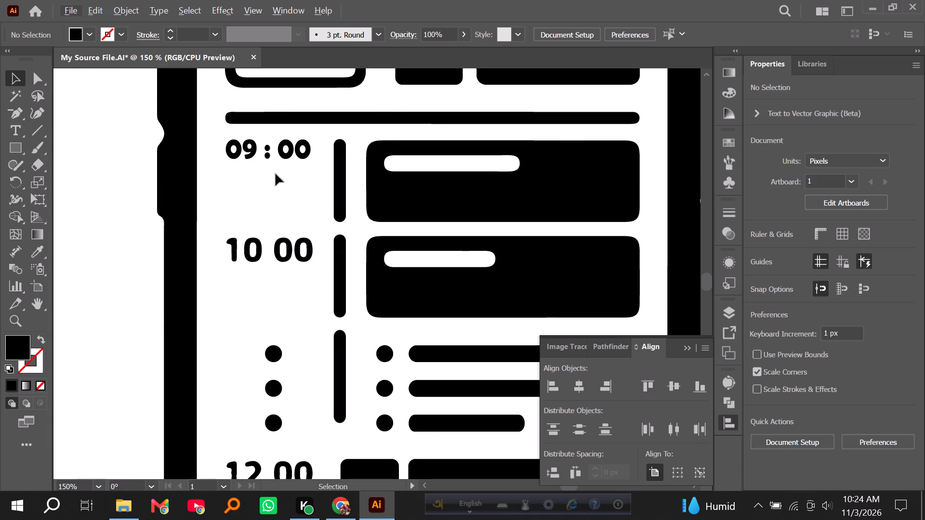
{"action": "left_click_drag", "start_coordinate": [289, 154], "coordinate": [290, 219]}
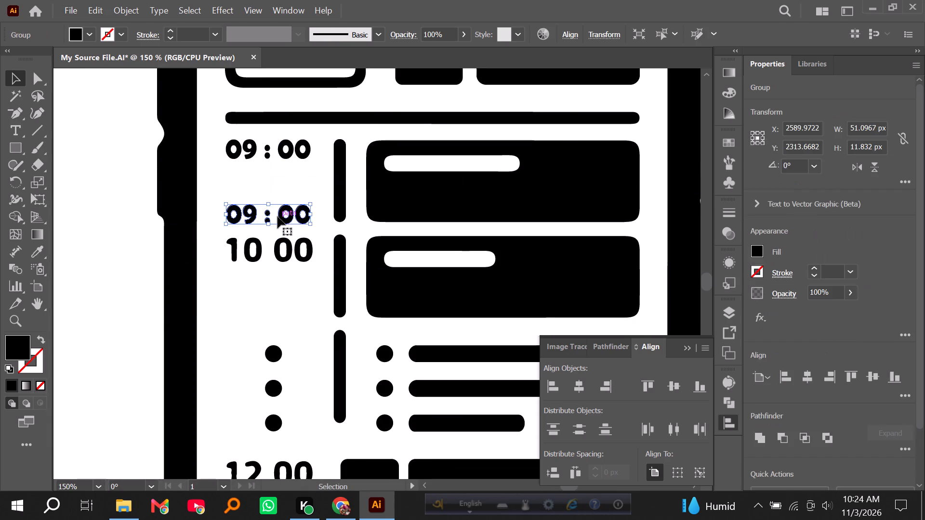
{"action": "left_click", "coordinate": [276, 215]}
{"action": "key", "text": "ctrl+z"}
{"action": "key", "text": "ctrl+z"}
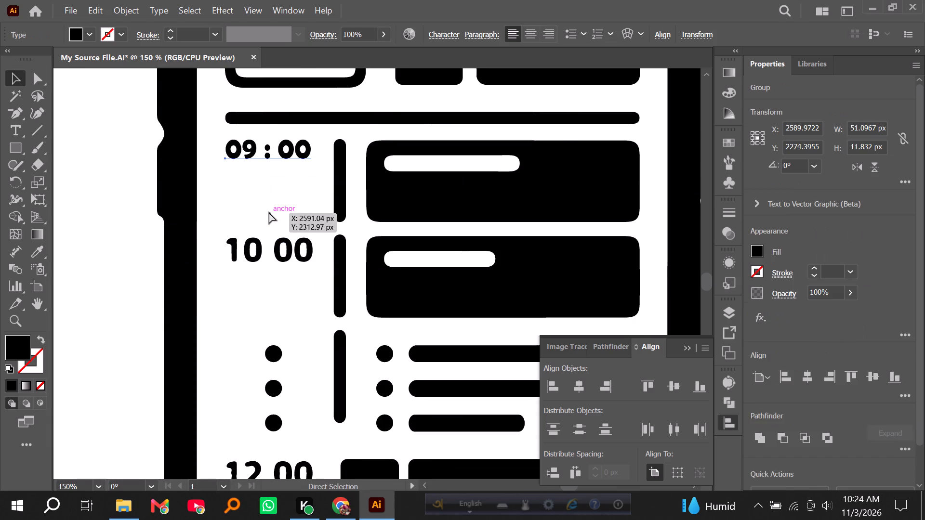
Duplicate the editable 09 : 00 text about 38 px straight below, just above the traced 10 00 label.
{"action": "left_click", "coordinate": [269, 202]}
{"action": "left_click_drag", "start_coordinate": [282, 155], "coordinate": [283, 218]}
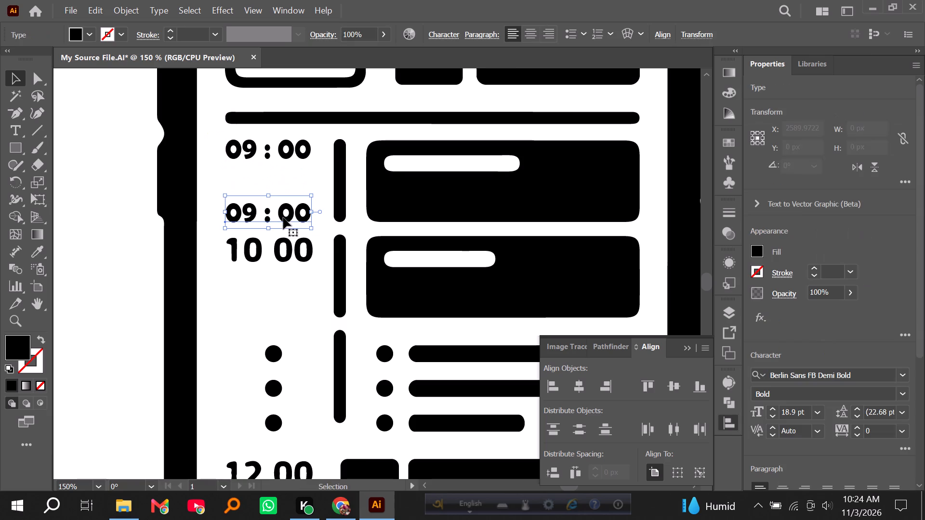
Convert the upper 09 : 00 text to outlines and deselect it.
{"action": "left_click", "coordinate": [260, 156]}
{"action": "right_click", "coordinate": [260, 155]}
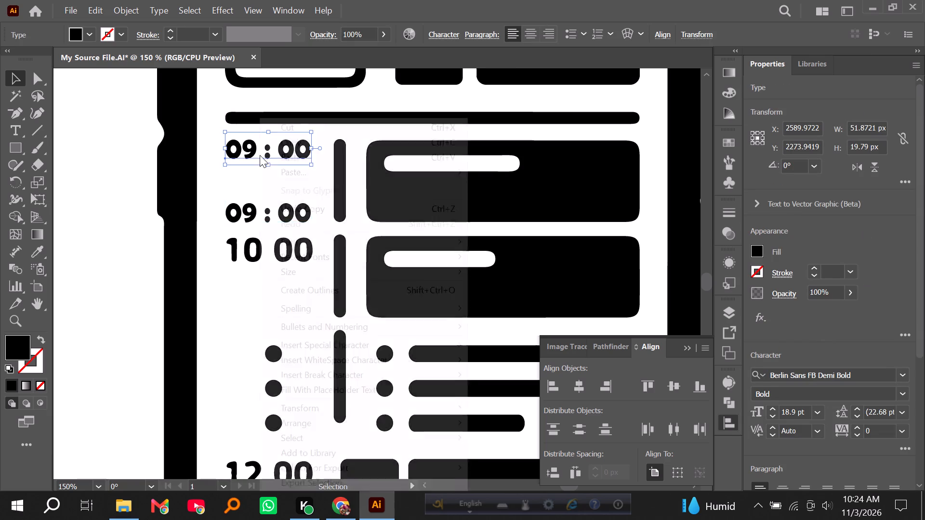
{"action": "left_click", "coordinate": [314, 292]}
{"action": "left_click", "coordinate": [259, 185]}
Change the hour in the duplicated text to 10 so it reads 10 : 00, and deselect it.
{"action": "double_click", "coordinate": [264, 217]}
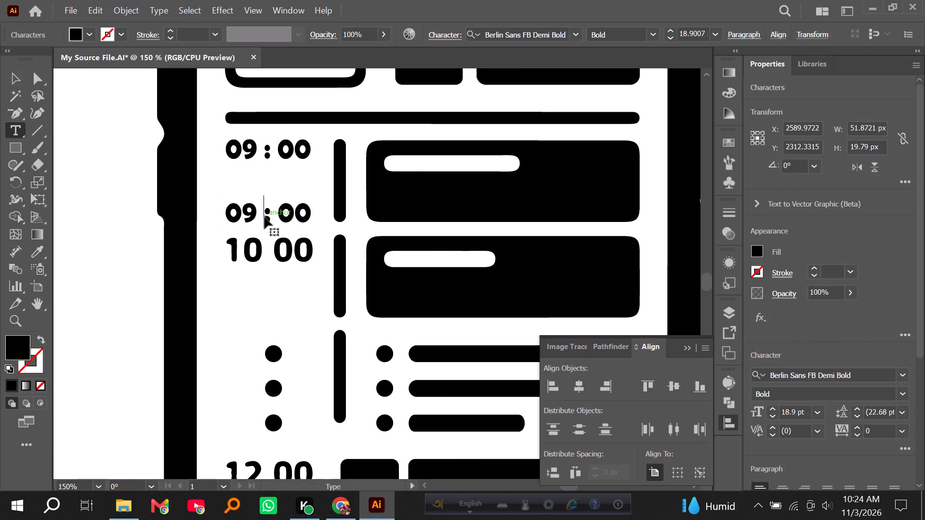
{"action": "key", "text": "Left"}
{"action": "key", "text": "BackSpace"}
{"action": "key", "text": "BackSpace"}
{"action": "type", "text": "10"}
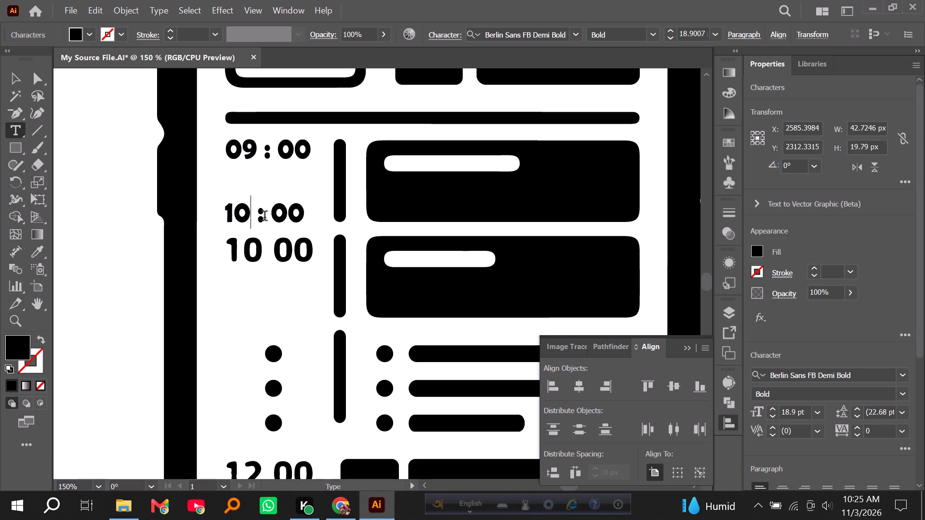
{"action": "left_click", "coordinate": [12, 76]}
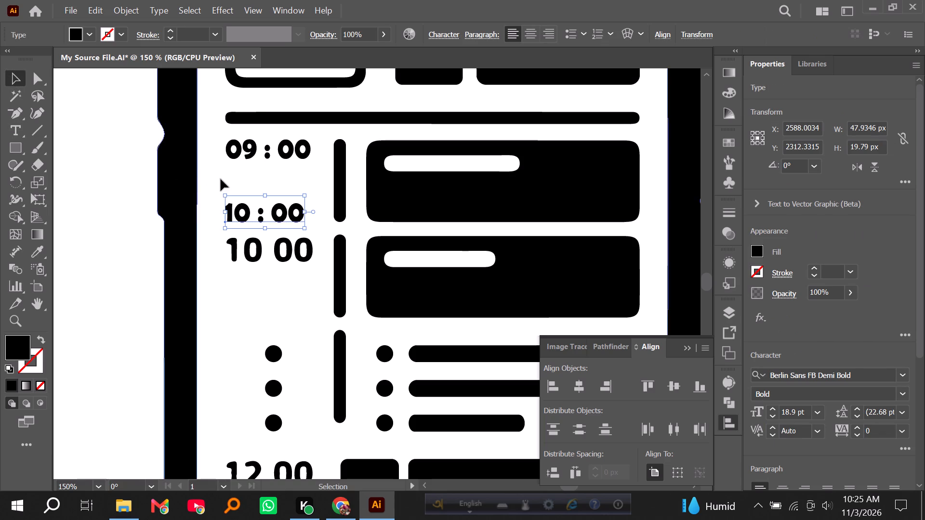
{"action": "left_click", "coordinate": [242, 178]}
Delete the traced 10 00 label.
{"action": "left_click_drag", "start_coordinate": [212, 240], "coordinate": [322, 272]}
{"action": "key", "text": "Delete"}
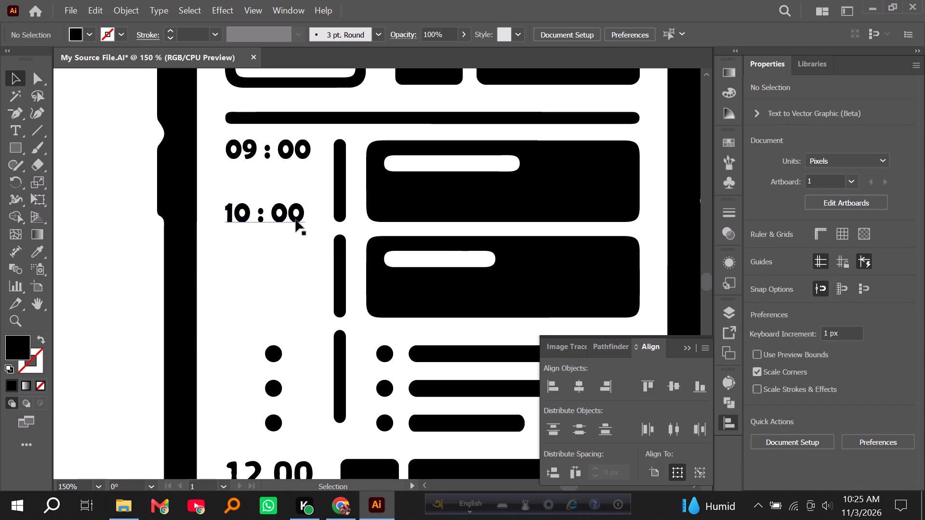
Move the 10 : 00 text down about 17 px, beside the top of the second vertical divider.
{"action": "left_click_drag", "start_coordinate": [296, 220], "coordinate": [299, 249]}
Left-align the 10 : 00 text to the outlined 09 : 00 label as the key object, and deselect both.
{"action": "left_click_drag", "start_coordinate": [217, 143], "coordinate": [286, 263]}
{"action": "left_click", "coordinate": [251, 146]}
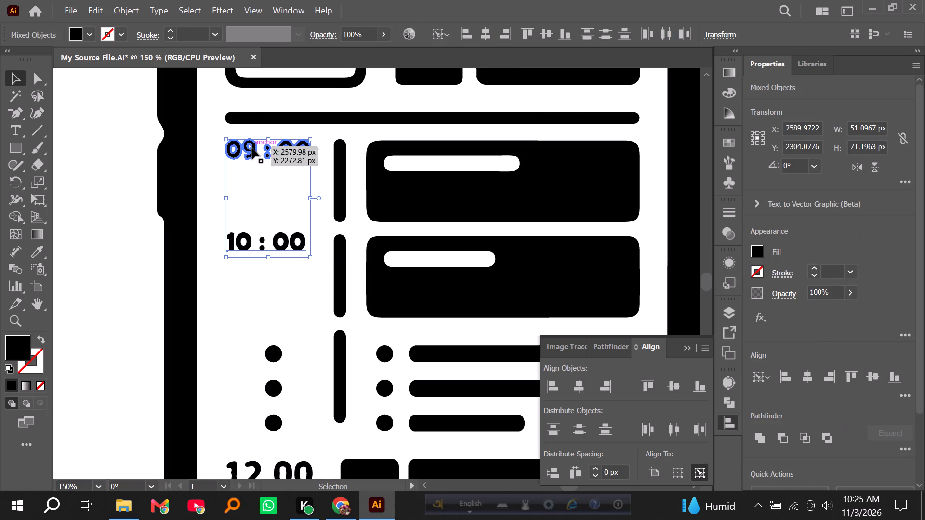
{"action": "left_click", "coordinate": [555, 383]}
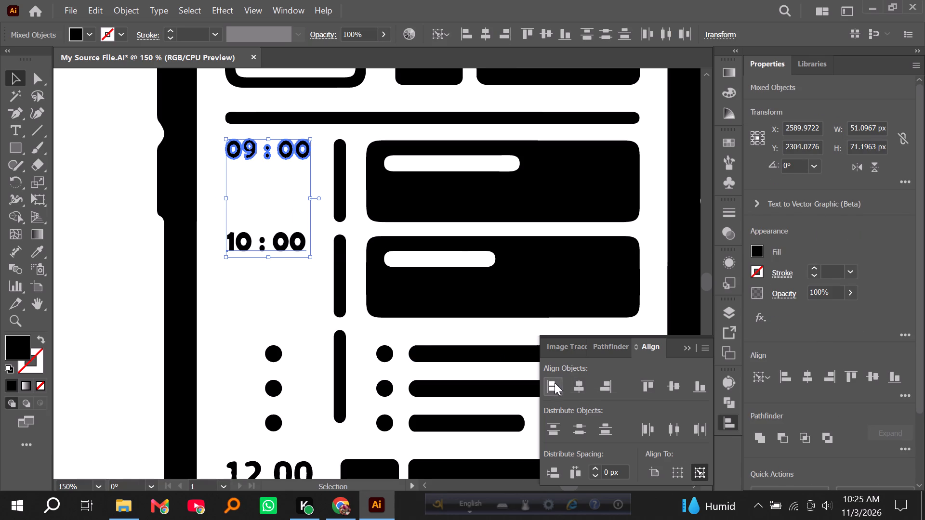
{"action": "double_click", "coordinate": [204, 304]}
Duplicate the 10 : 00 text about 43 px below, above the column of three dots.
{"action": "scroll", "coordinate": [239, 300], "scroll_direction": "down", "scroll_amount": 9}
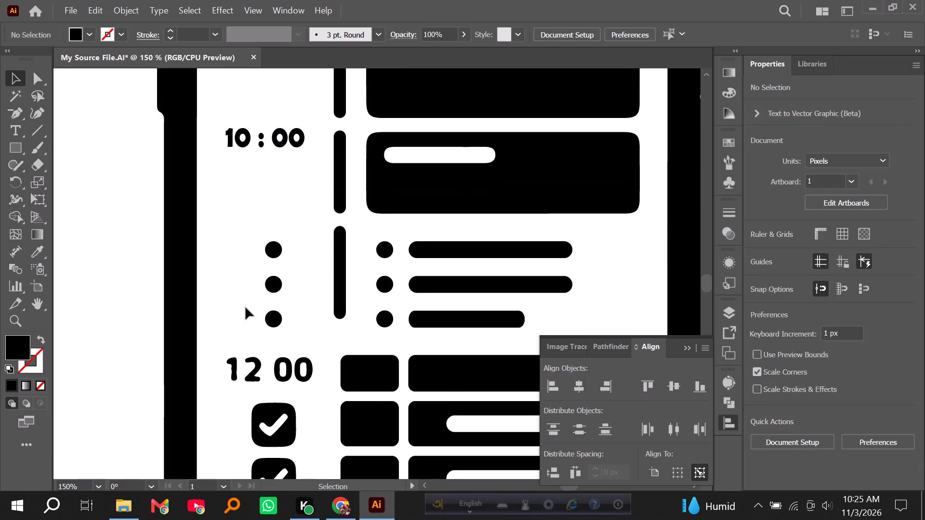
{"action": "left_click", "coordinate": [273, 140]}
{"action": "left_click_drag", "start_coordinate": [273, 140], "coordinate": [268, 211]}
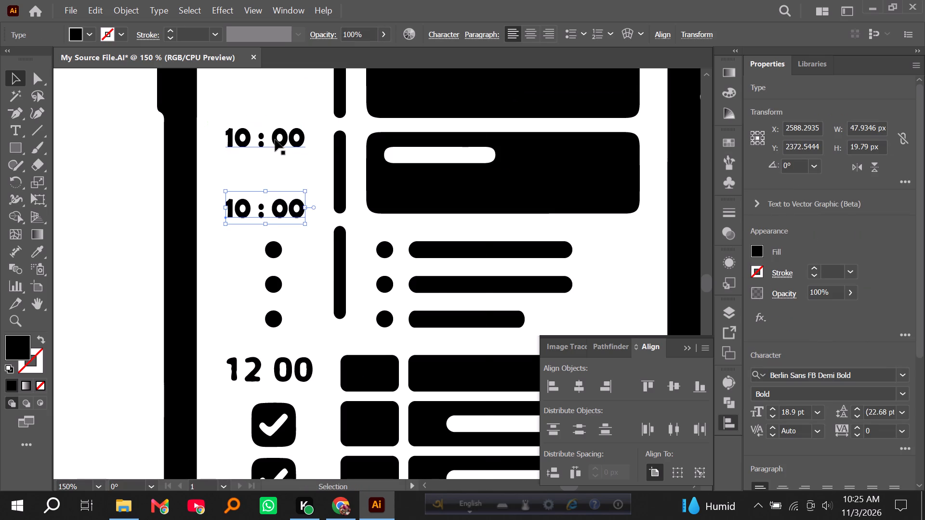
Convert the upper 10 : 00 text to outlines and deselect it.
{"action": "right_click", "coordinate": [275, 140]}
{"action": "left_click", "coordinate": [246, 138]}
{"action": "right_click", "coordinate": [246, 138]}
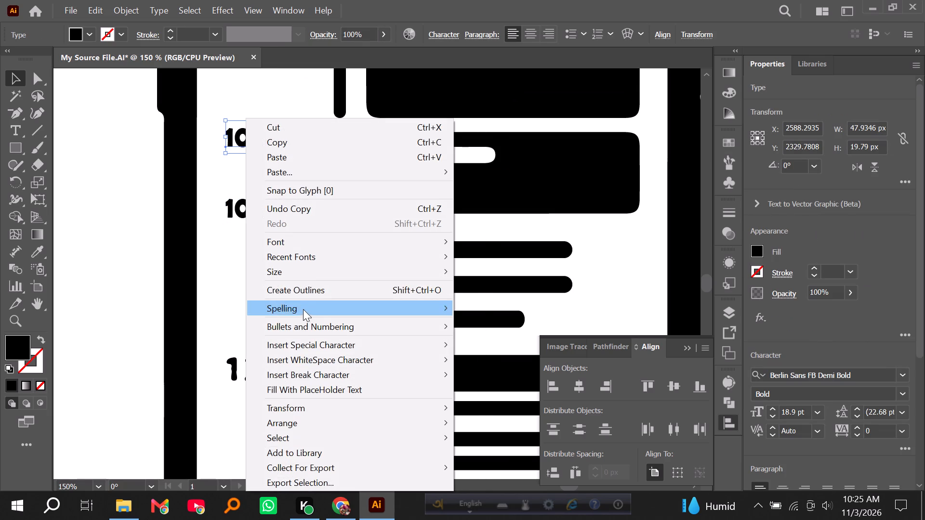
{"action": "left_click", "coordinate": [295, 295]}
{"action": "left_click", "coordinate": [284, 184]}
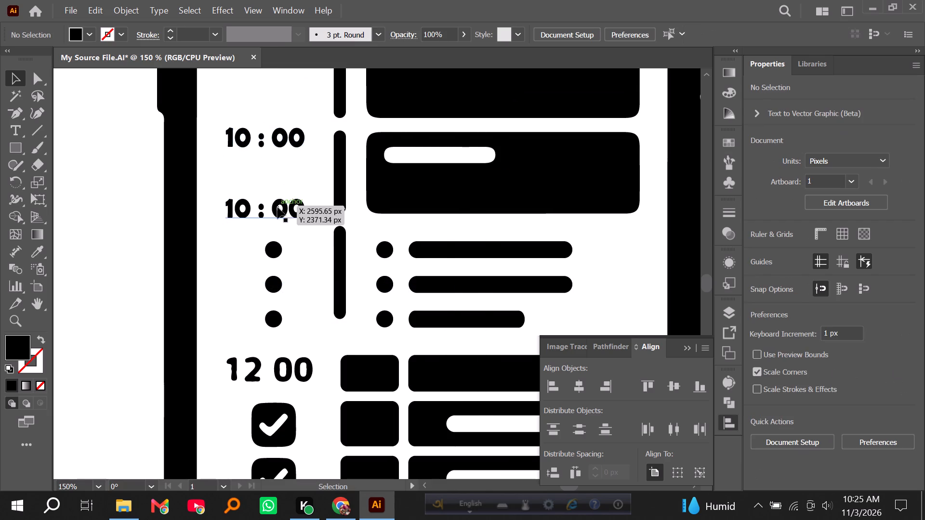
Move the lower 10 : 00 text straight down about 83 px, just above the traced 12 00 label.
{"action": "left_click_drag", "start_coordinate": [276, 209], "coordinate": [277, 362]}
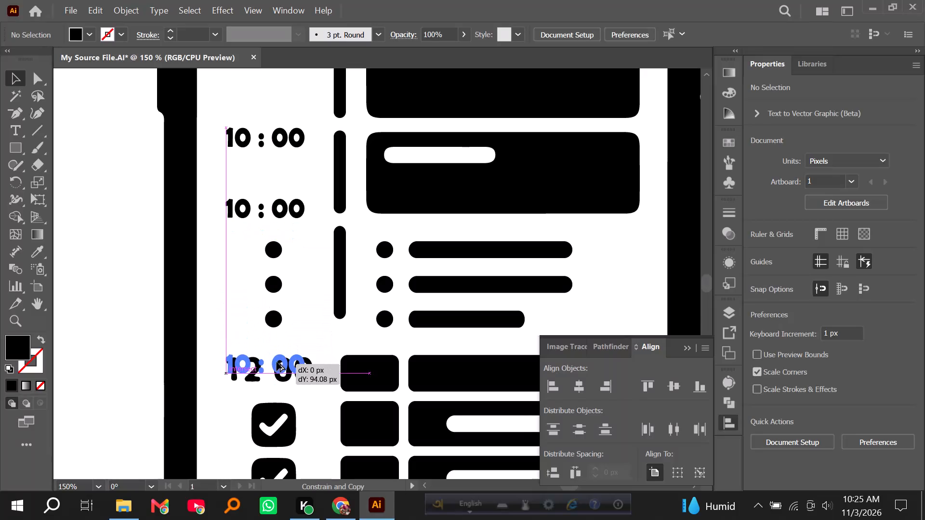
{"action": "left_click_drag", "start_coordinate": [277, 362], "coordinate": [277, 345]}
Change the moved text to read 12 : 00 and deselect it.
{"action": "scroll", "coordinate": [266, 369], "scroll_direction": "down", "scroll_amount": 19}
{"action": "scroll", "coordinate": [269, 368], "scroll_direction": "up", "scroll_amount": 6}
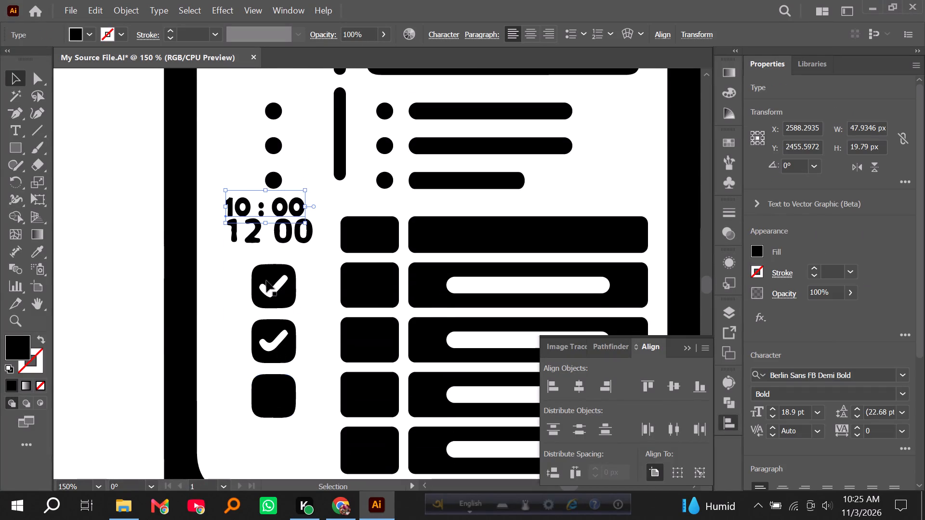
{"action": "scroll", "coordinate": [266, 281], "scroll_direction": "up", "scroll_amount": 7}
{"action": "double_click", "coordinate": [201, 203]}
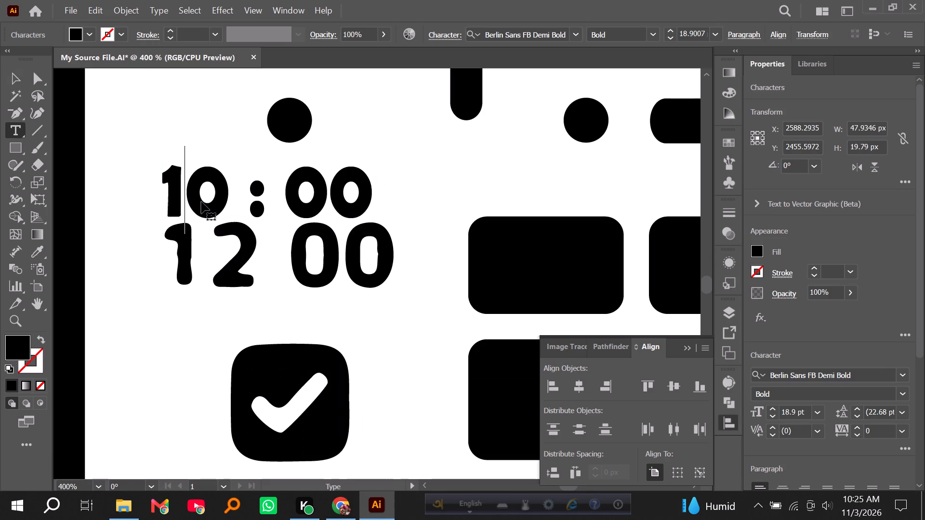
{"action": "key", "text": "Right"}
{"action": "key", "text": "BackSpace"}
{"action": "key", "text": "2"}
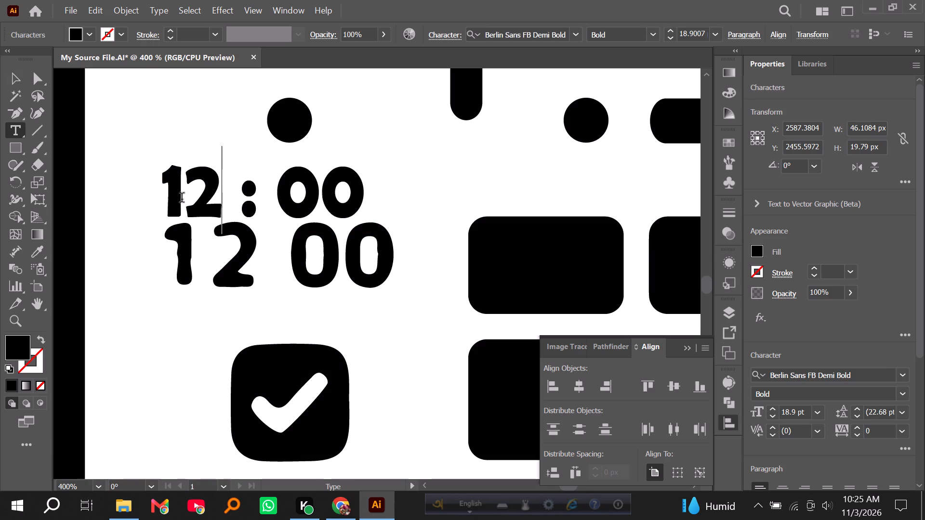
{"action": "left_click", "coordinate": [17, 82]}
{"action": "left_click", "coordinate": [138, 103]}
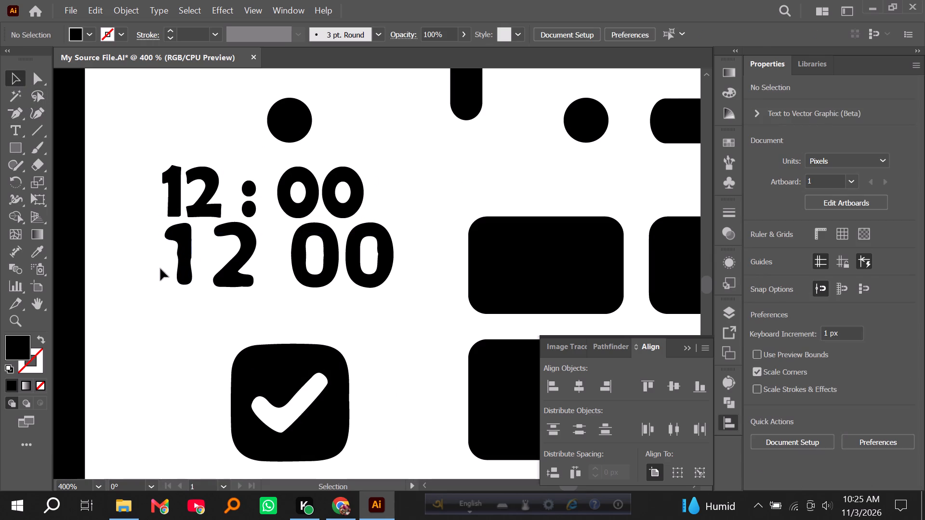
Delete the traced 12 00 label.
{"action": "left_click_drag", "start_coordinate": [124, 251], "coordinate": [406, 288]}
{"action": "key", "text": "Delete"}
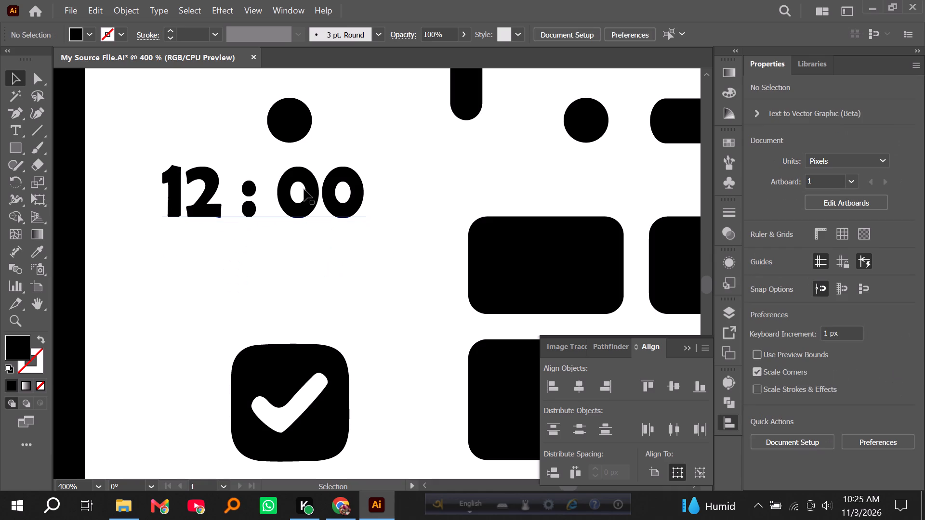
Move the 12 : 00 text down about 7 px, into the space above the top checkbox.
{"action": "left_click_drag", "start_coordinate": [309, 192], "coordinate": [325, 221]}
Left-align the 12 : 00 text to the outlined 10 : 00 label as the key object, and deselect both.
{"action": "scroll", "coordinate": [313, 205], "scroll_direction": "down", "scroll_amount": 3, "text": "alt"}
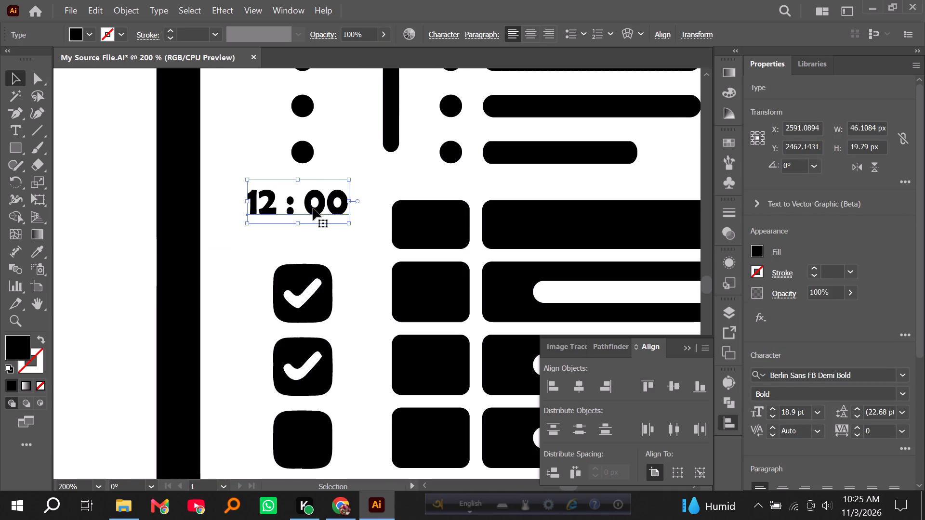
{"action": "scroll", "coordinate": [312, 208], "scroll_direction": "up", "scroll_amount": 9}
{"action": "scroll", "coordinate": [309, 204], "scroll_direction": "down", "scroll_amount": 2, "text": "alt"}
{"action": "left_click", "coordinate": [285, 112], "text": "shift"}
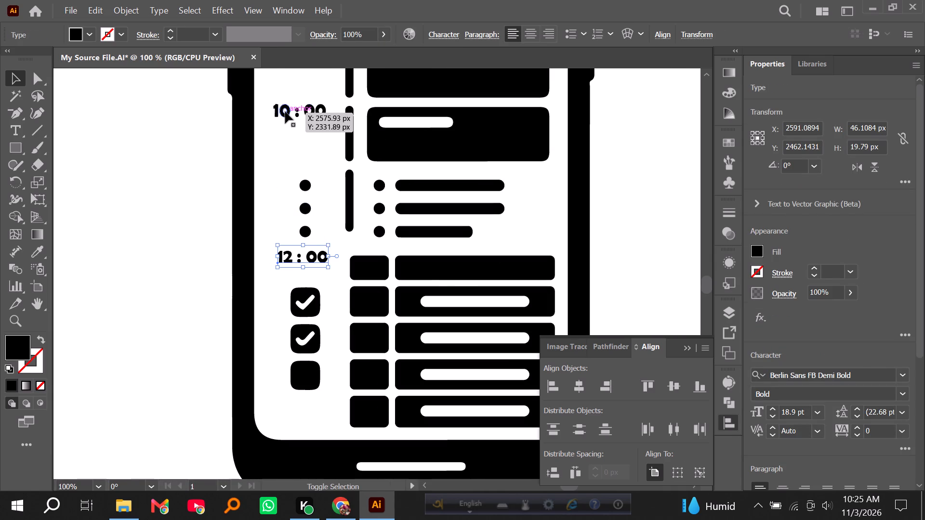
{"action": "left_click", "coordinate": [285, 112]}
{"action": "left_click", "coordinate": [549, 389]}
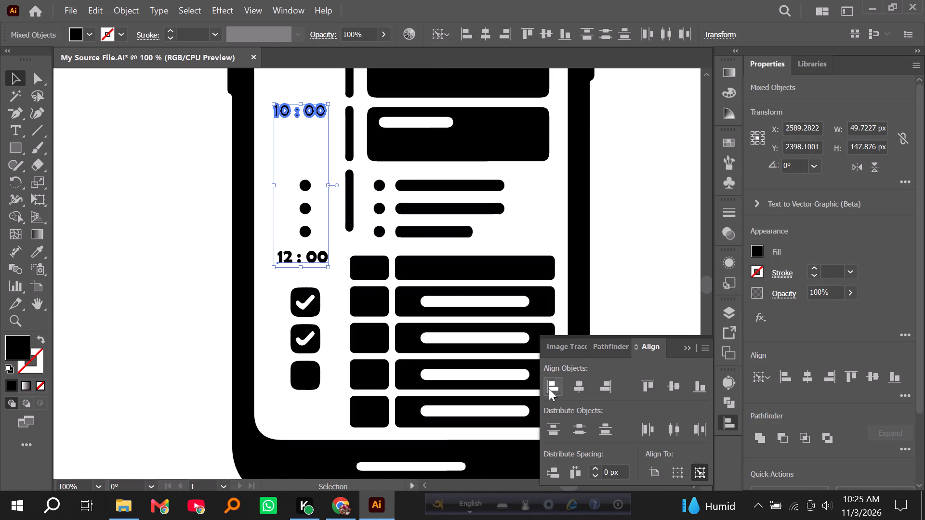
{"action": "double_click", "coordinate": [267, 284]}
Draw a black square of about 26.3 px exactly over the top traced checkbox.
{"action": "scroll", "coordinate": [272, 295], "scroll_direction": "down", "scroll_amount": 3}
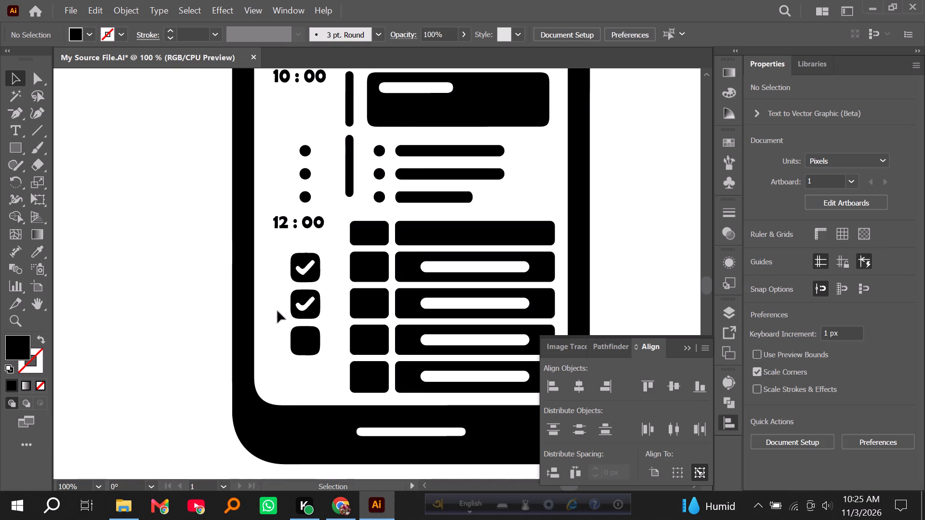
{"action": "scroll", "coordinate": [344, 313], "scroll_direction": "up", "scroll_amount": 2, "text": "alt"}
{"action": "scroll", "coordinate": [310, 306], "scroll_direction": "down", "scroll_amount": 2, "text": "alt"}
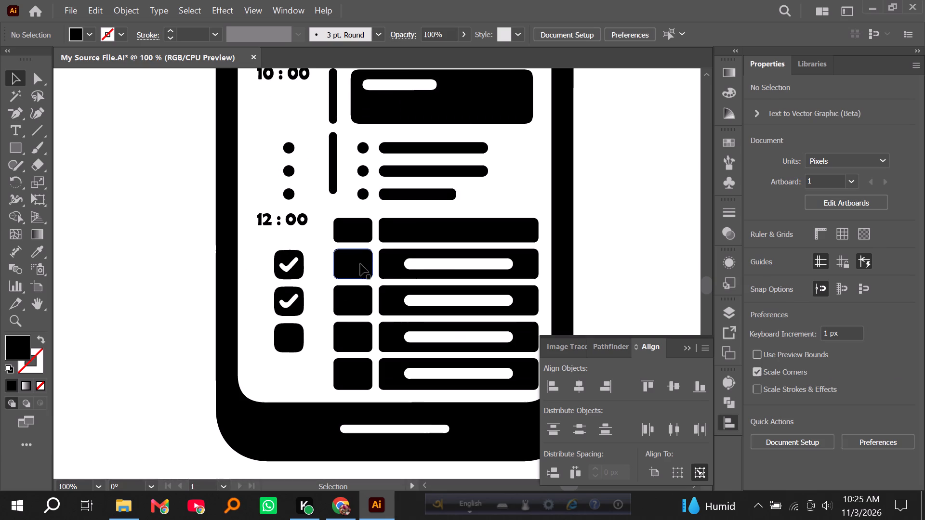
{"action": "left_click", "coordinate": [352, 263]}
{"action": "scroll", "coordinate": [352, 263], "scroll_direction": "up", "scroll_amount": 2, "text": "alt"}
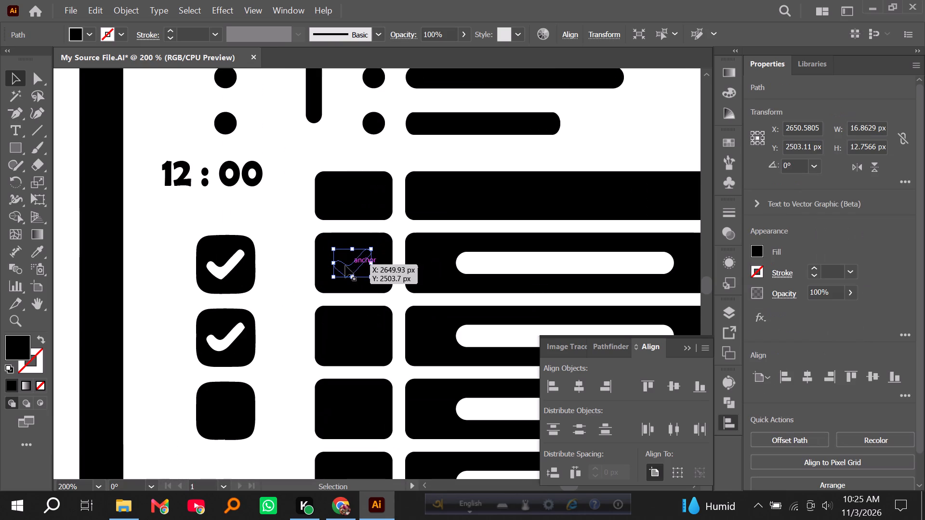
{"action": "scroll", "coordinate": [209, 259], "scroll_direction": "down", "scroll_amount": 7}
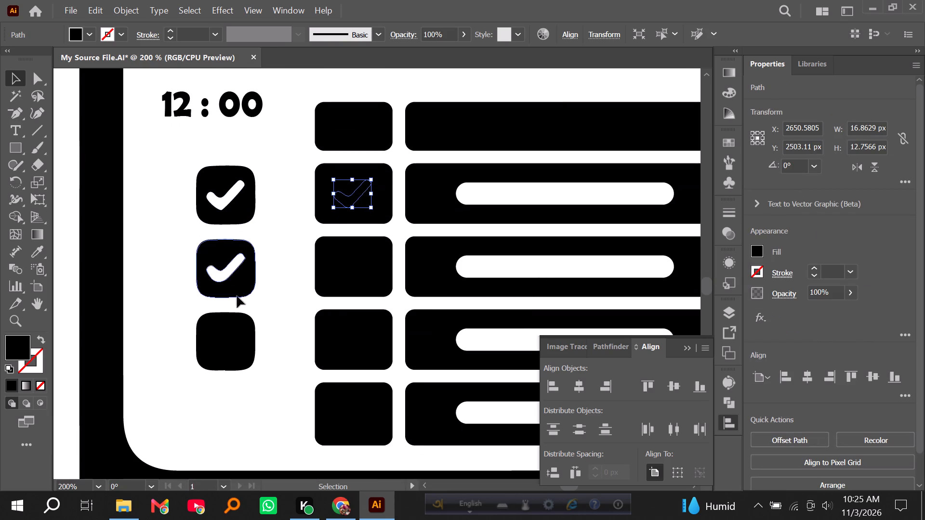
{"action": "left_click", "coordinate": [14, 142]}
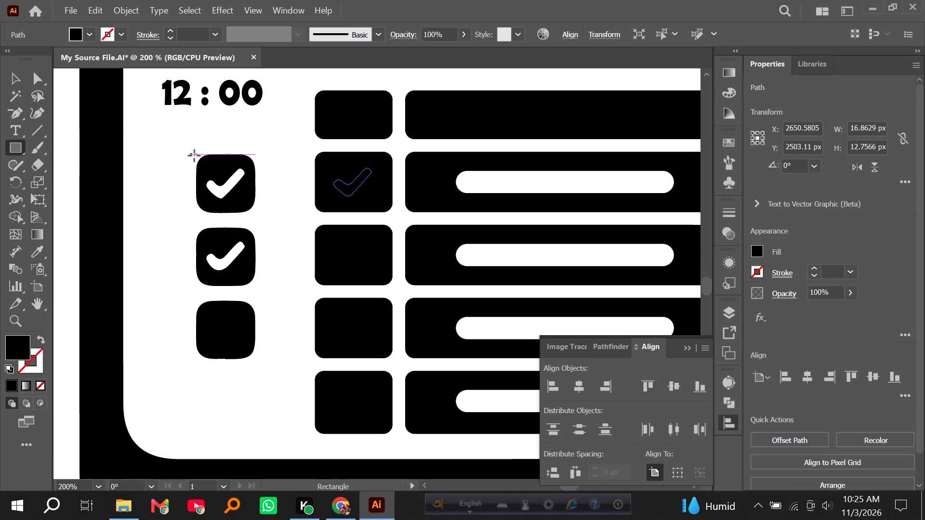
{"action": "left_click_drag", "start_coordinate": [197, 155], "coordinate": [252, 212]}
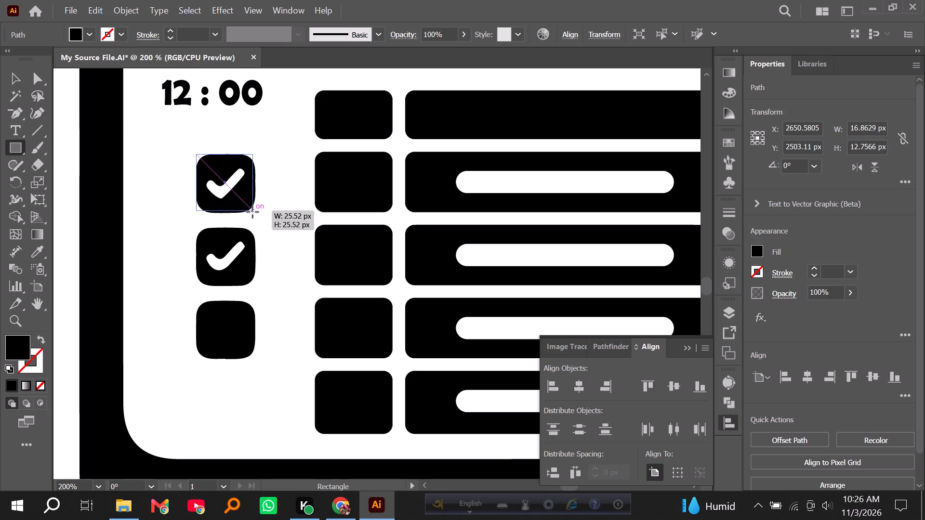
{"action": "left_click_drag", "start_coordinate": [252, 212], "coordinate": [254, 213]}
{"action": "left_click", "coordinate": [15, 76]}
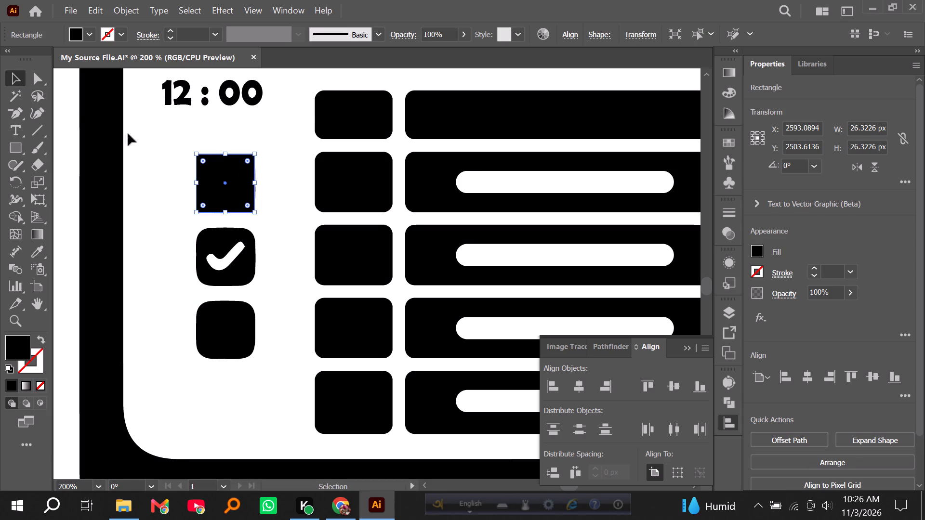
Turn the new square into a plain path with the Shape Builder tool and deselect it.
{"action": "left_click", "coordinate": [15, 212]}
{"action": "left_click", "coordinate": [227, 171]}
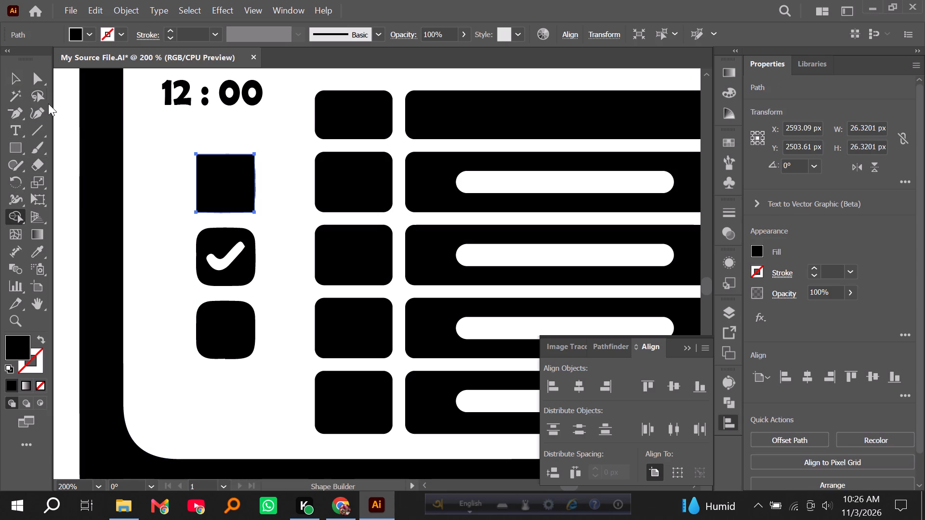
{"action": "left_click", "coordinate": [17, 77]}
{"action": "left_click", "coordinate": [147, 143]}
Round all four corners of the new square to about 6.3 px, matching the traced checkbox.
{"action": "left_click", "coordinate": [221, 167]}
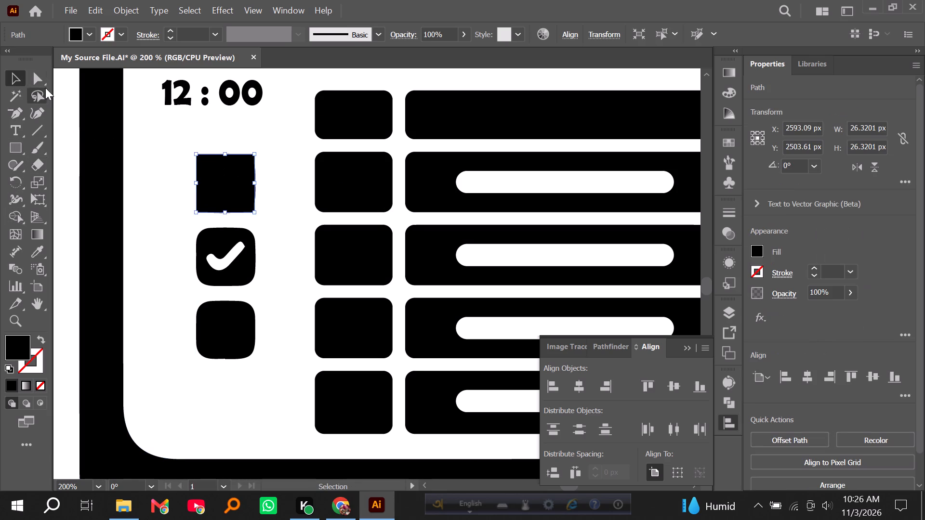
{"action": "left_click", "coordinate": [43, 81]}
{"action": "left_click_drag", "start_coordinate": [202, 161], "coordinate": [210, 169]}
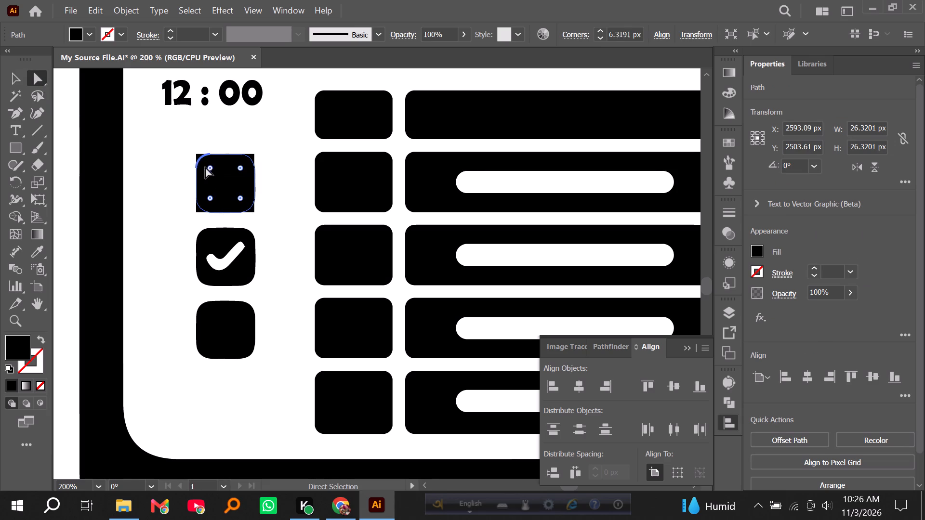
{"action": "left_click", "coordinate": [169, 161]}
Move the rounded square about 26 px left, directly beside the top traced checkbox, and deselect it.
{"action": "left_click_drag", "start_coordinate": [233, 182], "coordinate": [189, 182]}
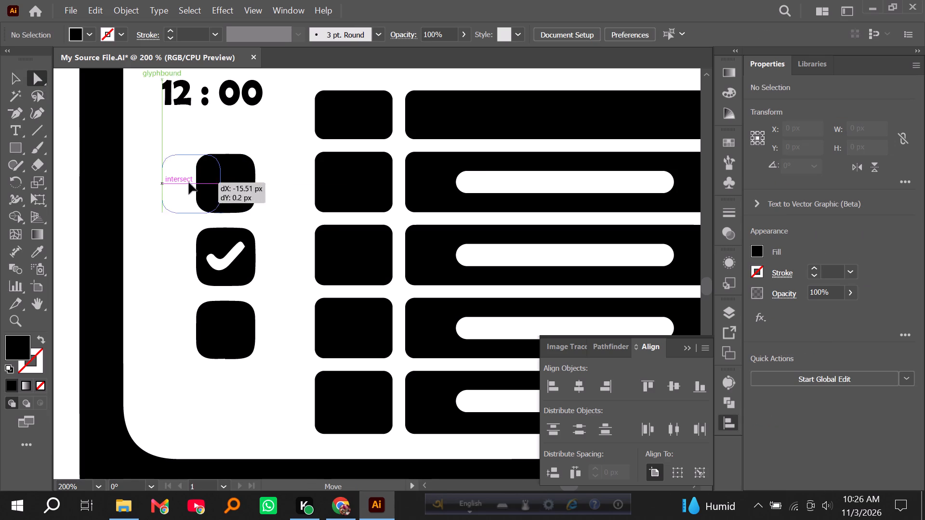
{"action": "left_click_drag", "start_coordinate": [189, 182], "coordinate": [173, 180]}
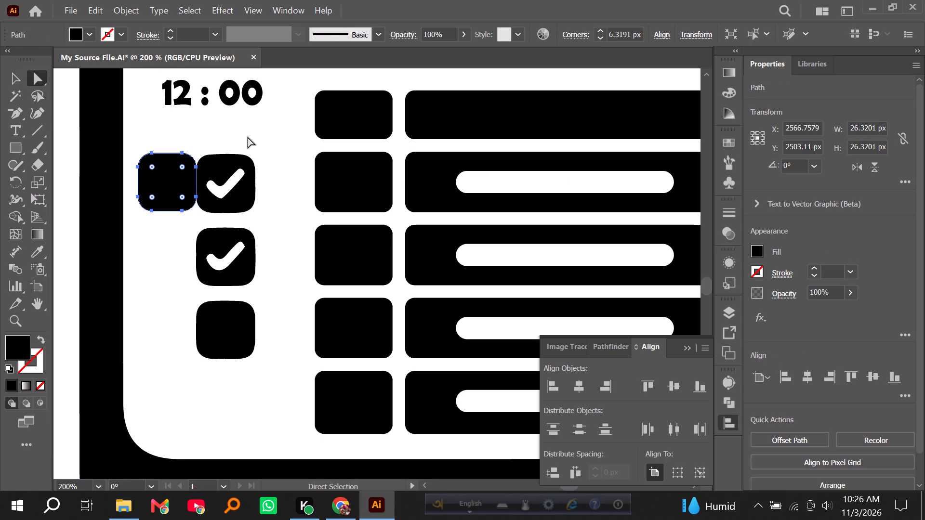
{"action": "left_click", "coordinate": [16, 81]}
{"action": "left_click", "coordinate": [225, 134]}
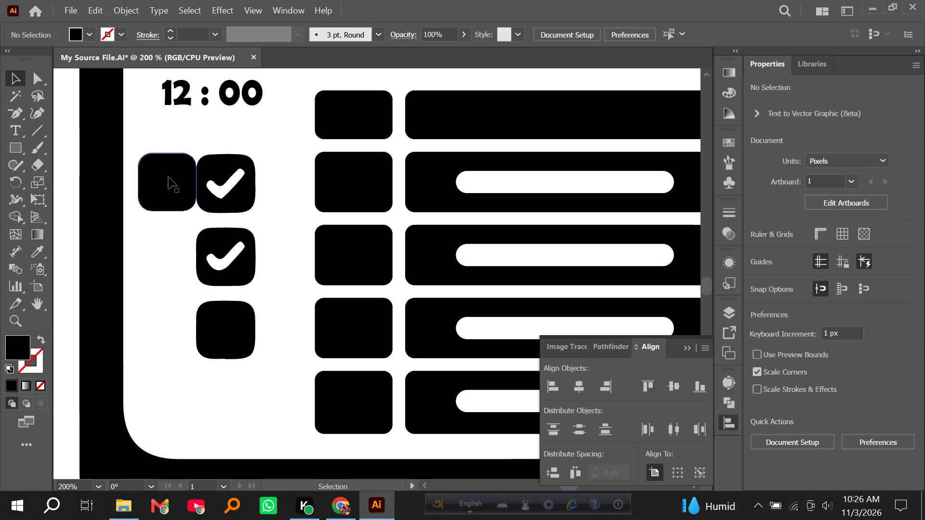
Duplicate the rounded square about 33 px down and repeat the copy once, making a column of three boxes.
{"action": "left_click_drag", "start_coordinate": [169, 177], "coordinate": [171, 250]}
{"action": "key", "text": "ctrl+d"}
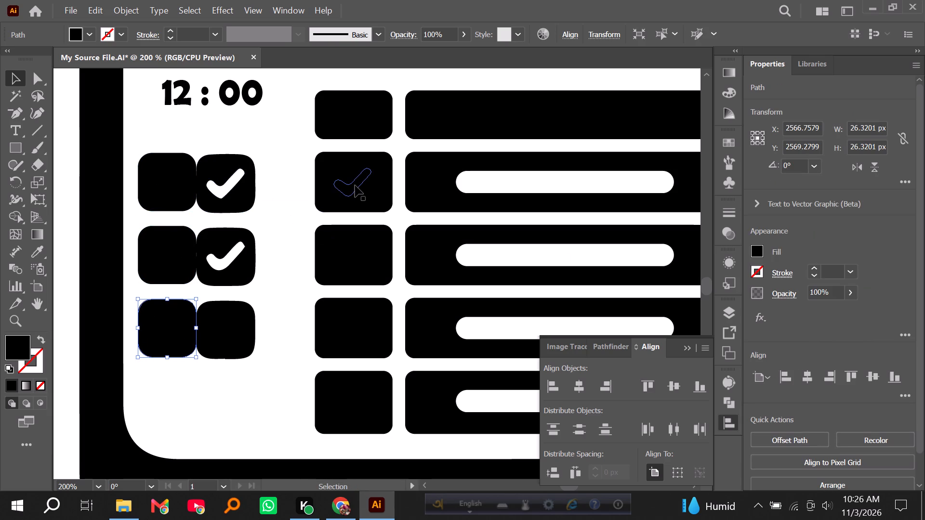
Copy the black checkmark from the cell beside the top checkbox onto the centre of the top rounded square, about 84 px left.
{"action": "left_click_drag", "start_coordinate": [354, 184], "coordinate": [271, 186]}
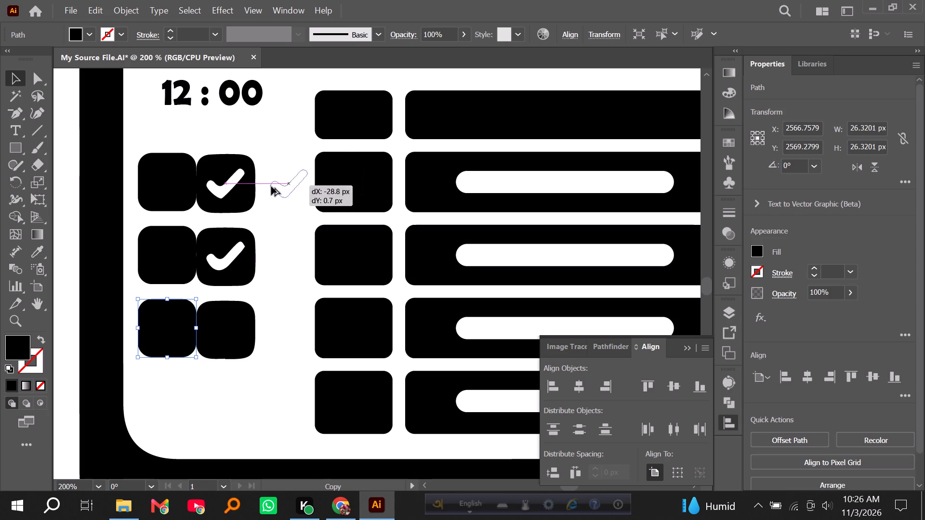
{"action": "left_click_drag", "start_coordinate": [271, 186], "coordinate": [168, 185]}
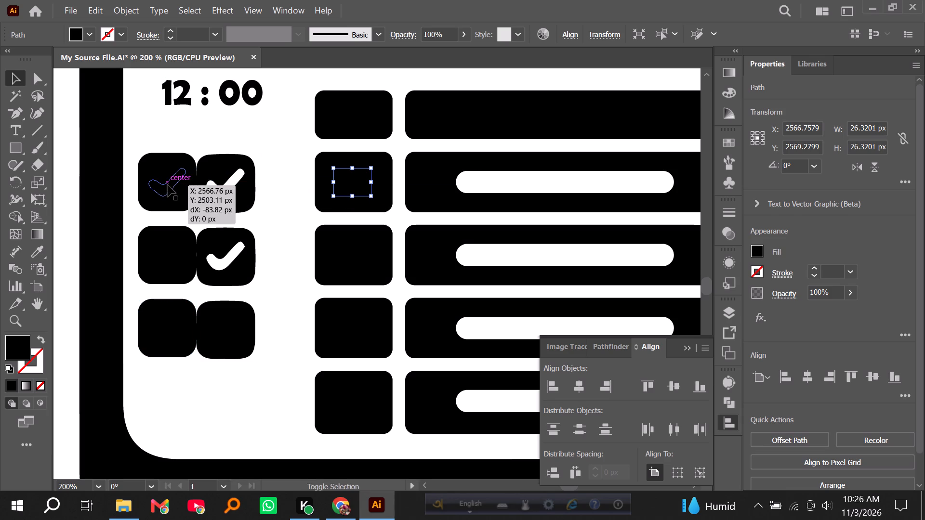
Delete the column of three traced checkboxes.
{"action": "left_click_drag", "start_coordinate": [254, 129], "coordinate": [224, 353]}
{"action": "key", "text": "Delete"}
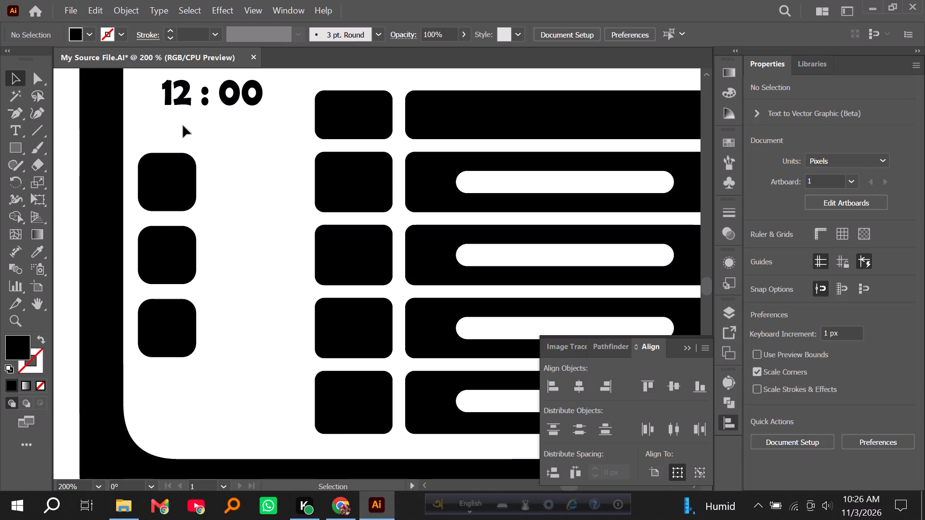
Move the three rounded squares and the checkmark about 26 px right, into the place of the traced checkboxes.
{"action": "left_click_drag", "start_coordinate": [183, 126], "coordinate": [162, 347]}
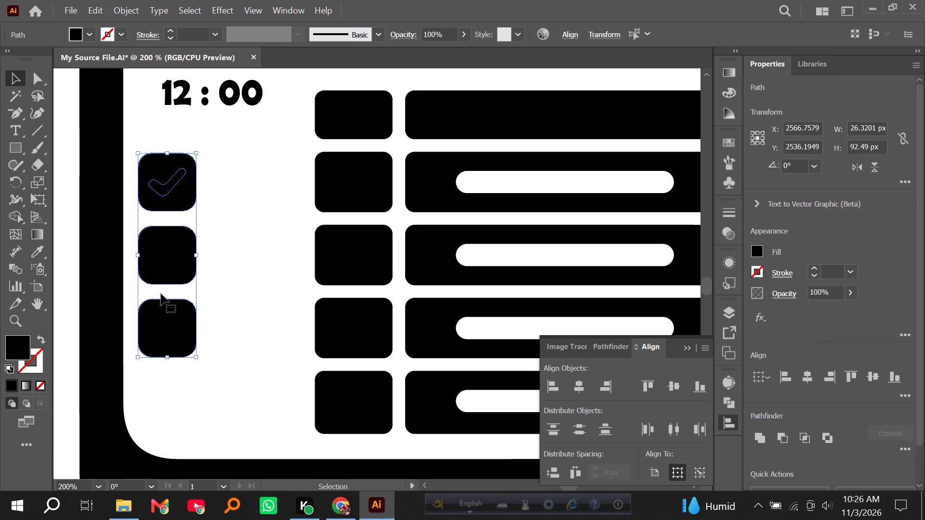
{"action": "left_click_drag", "start_coordinate": [159, 259], "coordinate": [217, 258]}
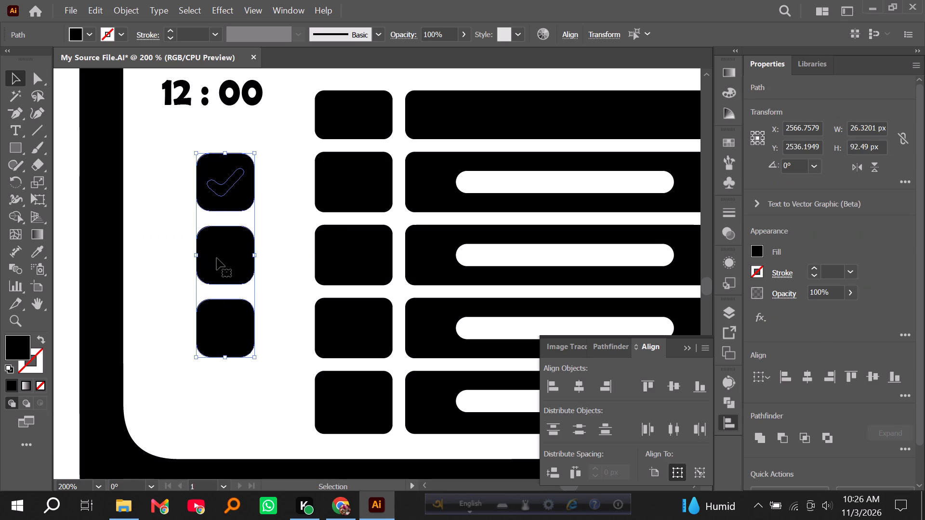
Centre the checkmark horizontally and vertically on the top rounded square, using the square as the key object.
{"action": "scroll", "coordinate": [216, 264], "scroll_direction": "down", "scroll_amount": 2, "text": "alt"}
{"action": "scroll", "coordinate": [215, 289], "scroll_direction": "up", "scroll_amount": 4}
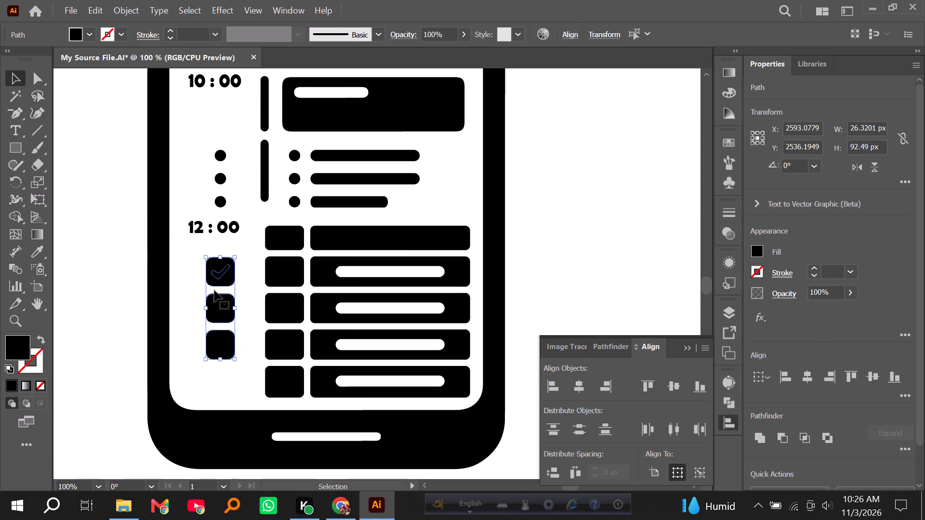
{"action": "scroll", "coordinate": [214, 293], "scroll_direction": "up", "scroll_amount": 3, "text": "alt"}
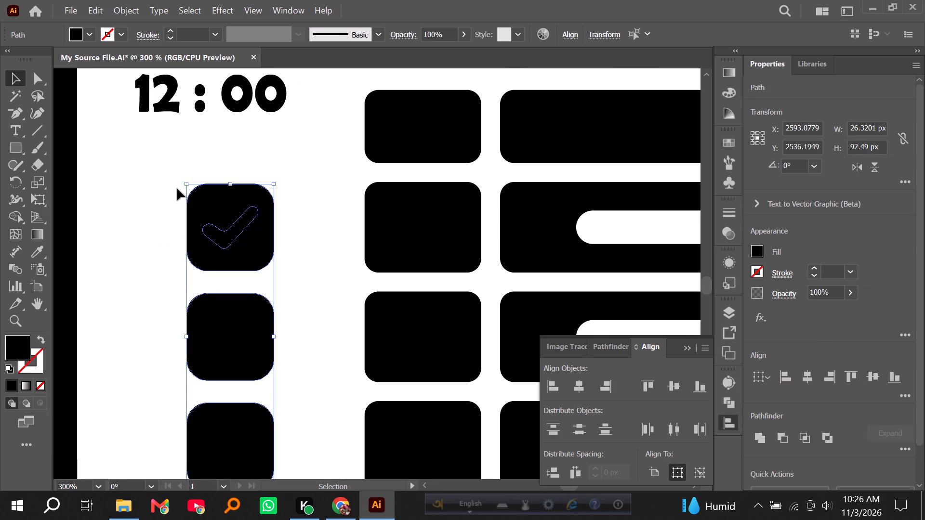
{"action": "left_click", "coordinate": [171, 186]}
{"action": "left_click_drag", "start_coordinate": [171, 185], "coordinate": [266, 263]}
{"action": "left_click", "coordinate": [229, 201]}
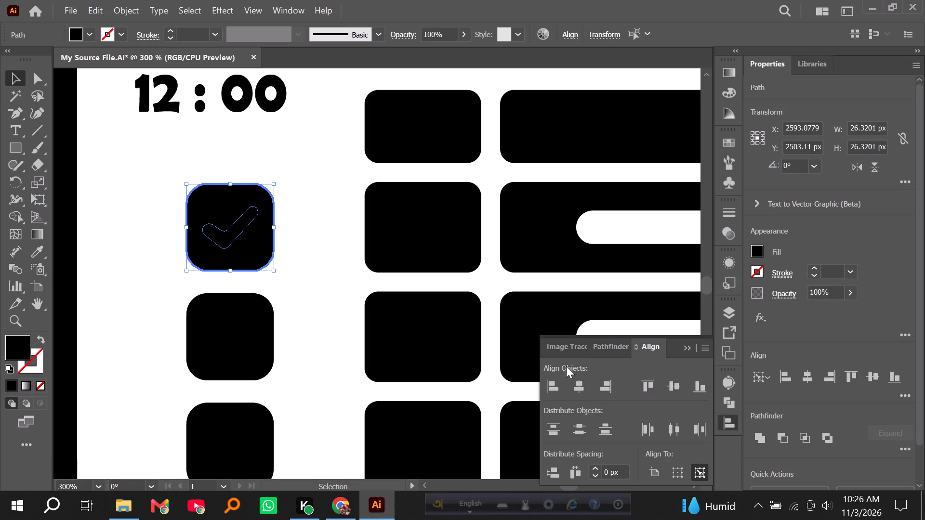
{"action": "left_click", "coordinate": [576, 384]}
{"action": "triple_click", "coordinate": [674, 387]}
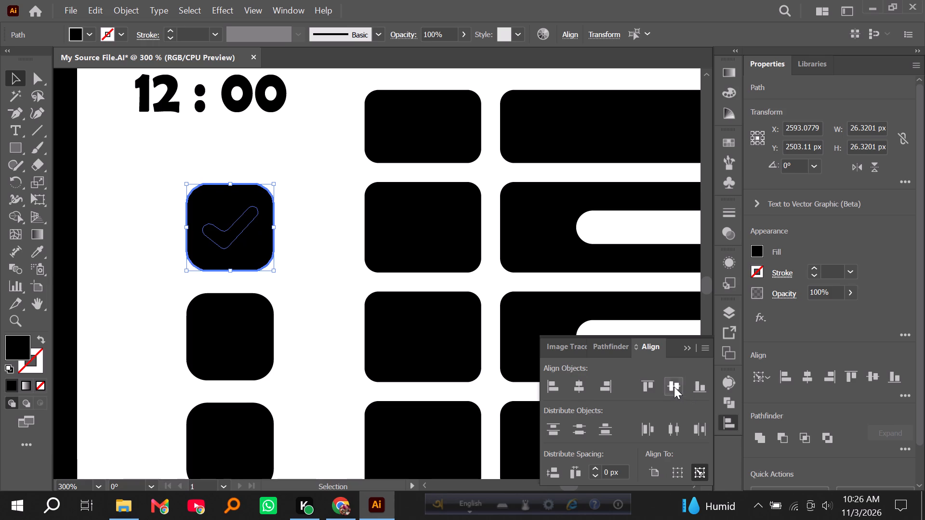
Align the checkmark to the vertical and horizontal centre of the top rounded square.
{"action": "left_click", "coordinate": [674, 387]}
{"action": "triple_click", "coordinate": [578, 384]}
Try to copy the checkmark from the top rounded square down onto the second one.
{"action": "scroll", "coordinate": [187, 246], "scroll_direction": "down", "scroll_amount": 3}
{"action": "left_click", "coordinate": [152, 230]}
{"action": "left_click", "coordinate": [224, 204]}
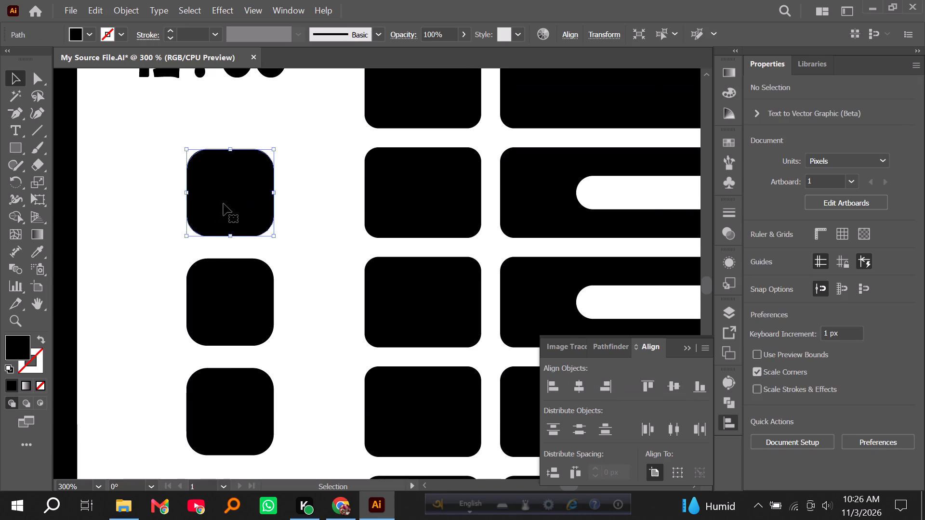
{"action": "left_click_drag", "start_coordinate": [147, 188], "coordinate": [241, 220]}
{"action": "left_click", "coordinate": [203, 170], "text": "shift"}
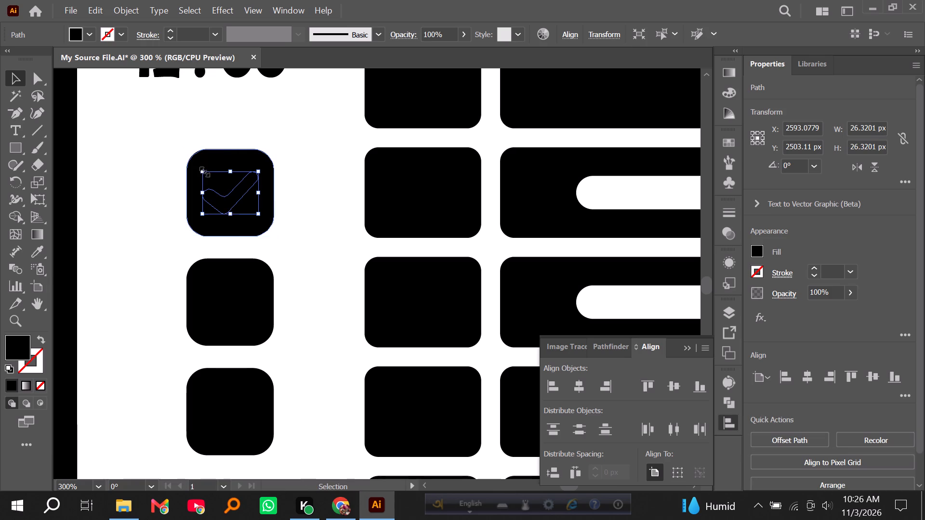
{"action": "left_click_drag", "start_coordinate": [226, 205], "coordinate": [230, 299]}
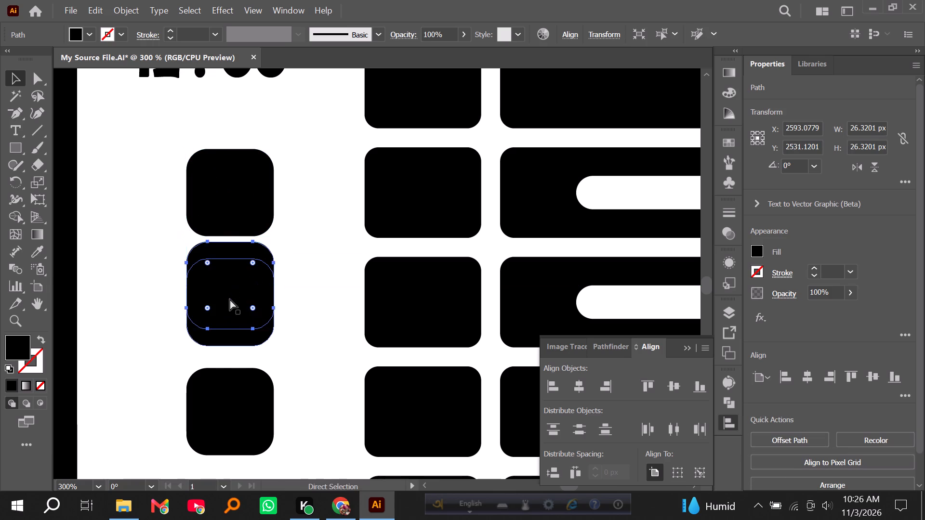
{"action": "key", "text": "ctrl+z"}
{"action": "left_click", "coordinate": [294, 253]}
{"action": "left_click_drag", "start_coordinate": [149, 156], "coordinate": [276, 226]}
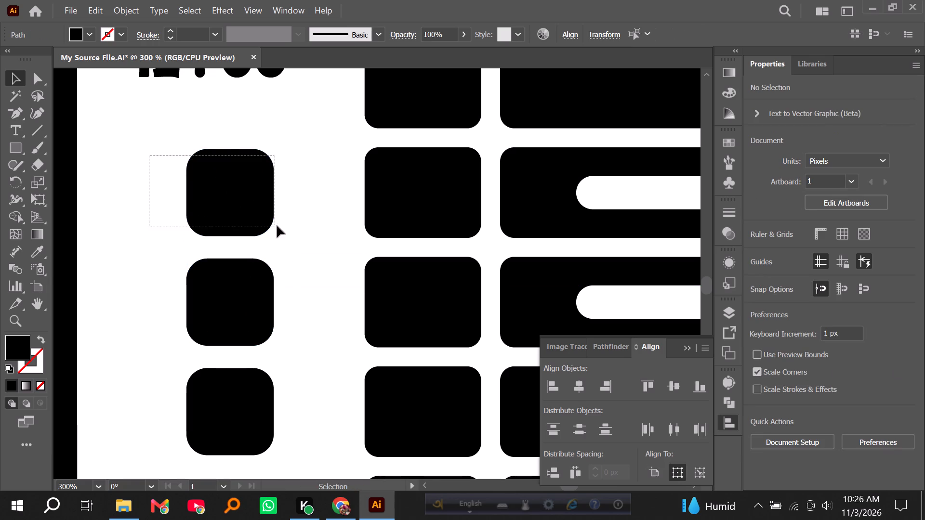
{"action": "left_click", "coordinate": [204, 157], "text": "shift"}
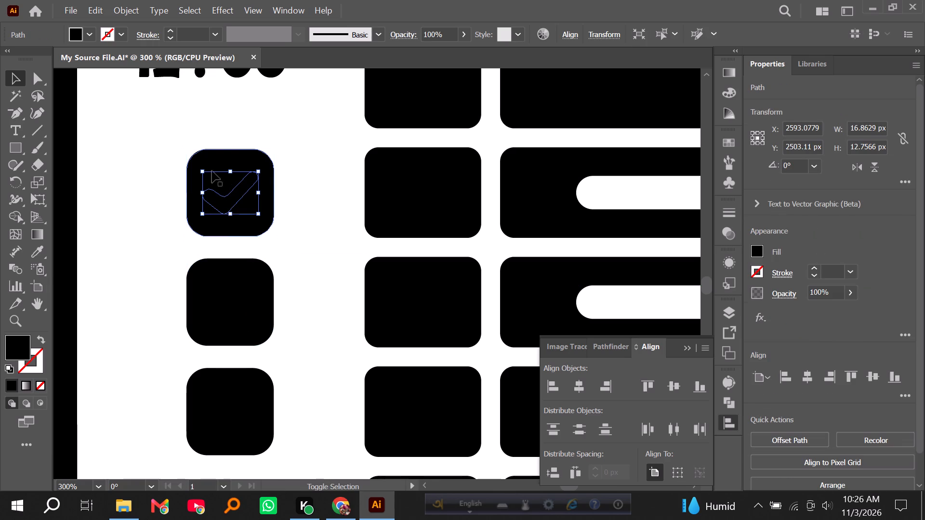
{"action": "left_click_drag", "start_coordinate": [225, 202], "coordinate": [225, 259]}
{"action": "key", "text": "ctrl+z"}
Bring the checkmark on the top rounded square to the front of the stacking order.
{"action": "scroll", "coordinate": [267, 237], "scroll_direction": "up", "scroll_amount": 2, "text": "alt"}
{"action": "left_click", "coordinate": [135, 159]}
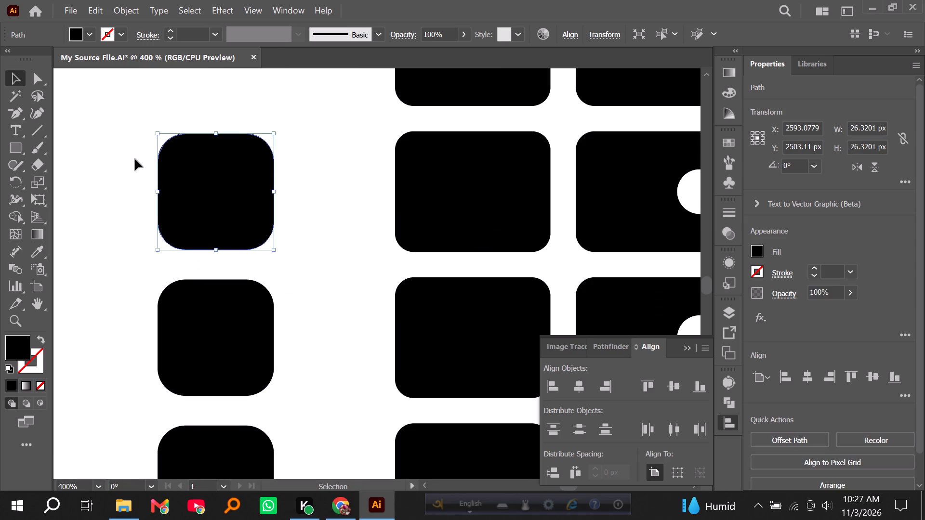
{"action": "left_click_drag", "start_coordinate": [139, 160], "coordinate": [247, 214]}
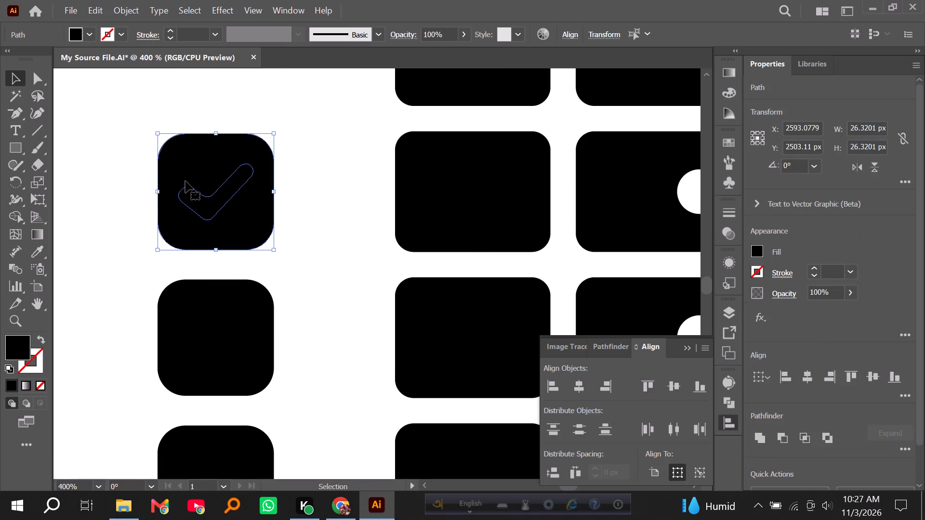
{"action": "left_click", "coordinate": [140, 174]}
{"action": "left_click", "coordinate": [175, 175]}
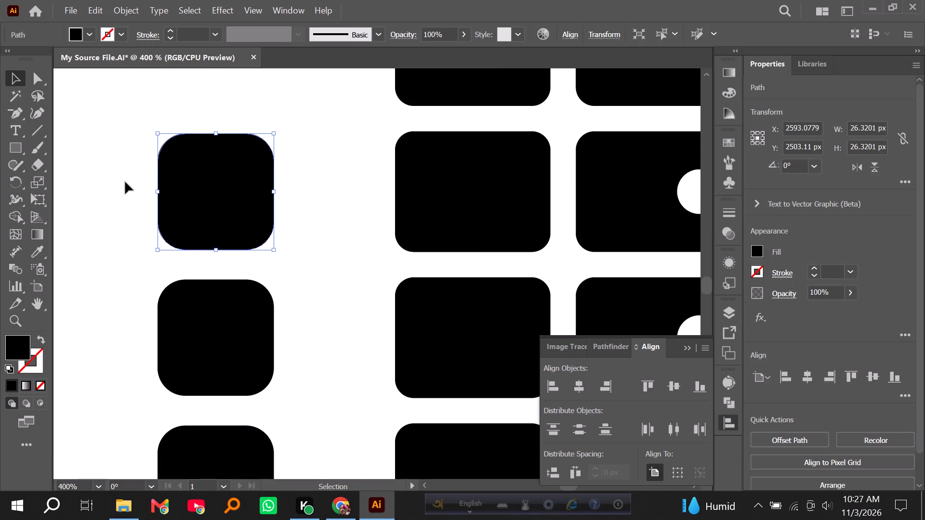
{"action": "left_click_drag", "start_coordinate": [125, 182], "coordinate": [251, 221]}
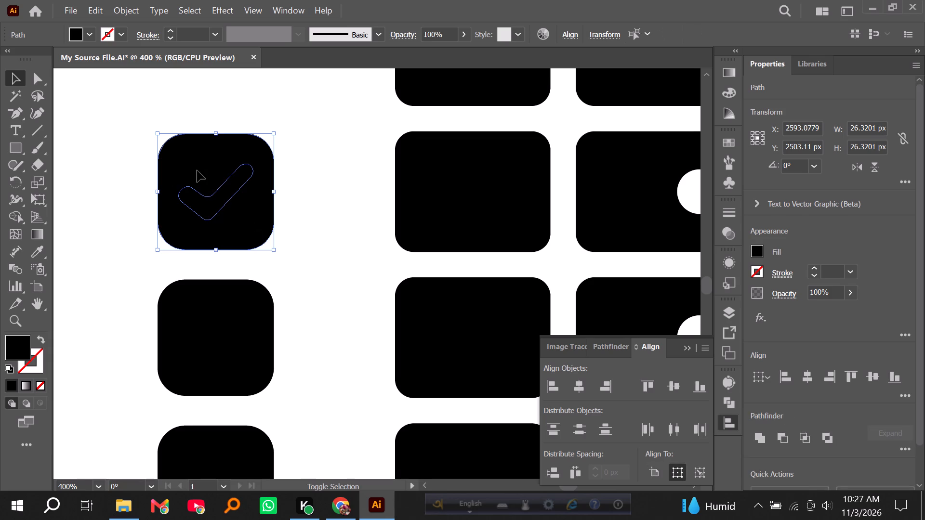
{"action": "left_click", "coordinate": [194, 164], "text": "shift"}
{"action": "right_click", "coordinate": [210, 205]}
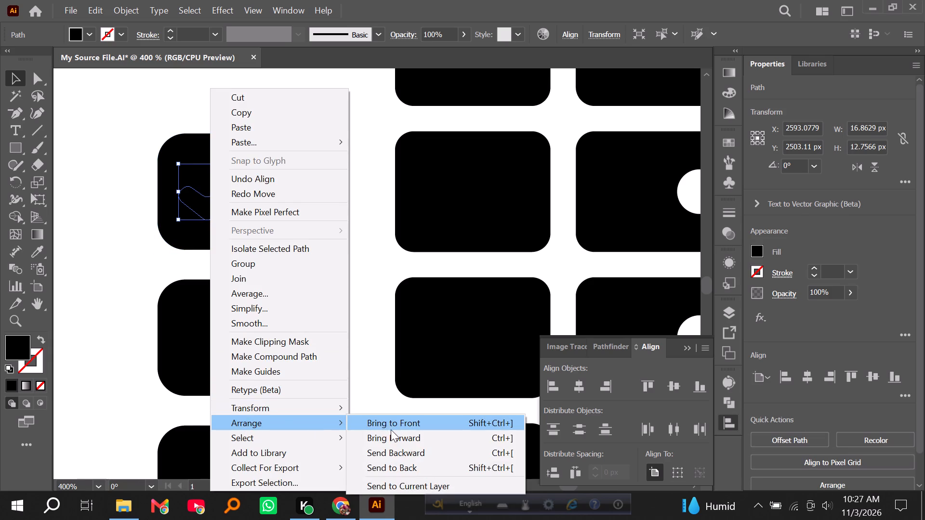
{"action": "left_click", "coordinate": [387, 425]}
{"action": "left_click", "coordinate": [325, 270]}
Copy the checkmark from the top rounded square straight down about 32 px onto the second square.
{"action": "left_click", "coordinate": [226, 194]}
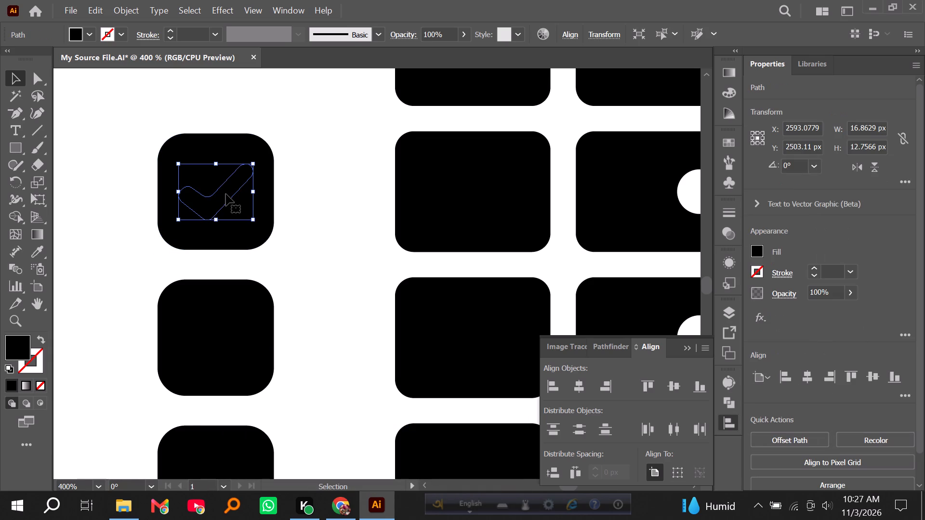
{"action": "left_click_drag", "start_coordinate": [226, 194], "coordinate": [237, 336]}
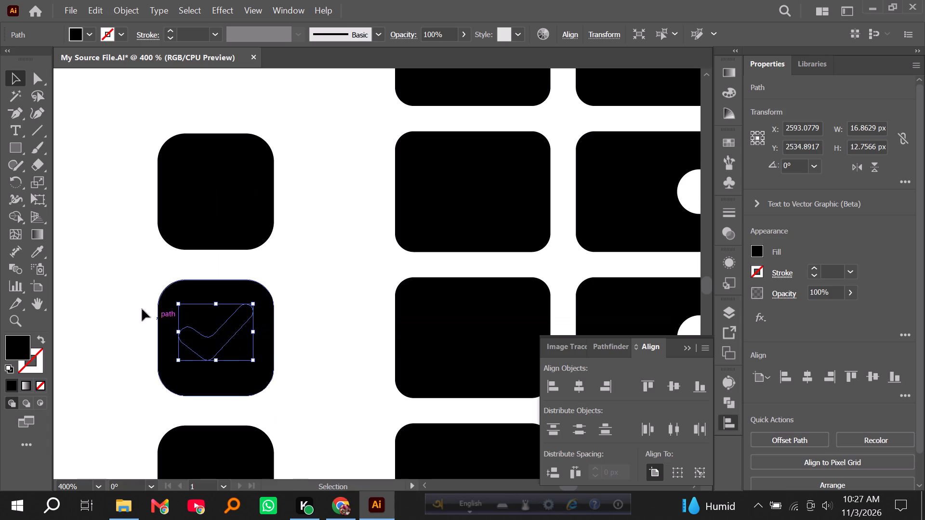
Centre the copied checkmark horizontally and vertically on the second rounded square, using the square as the key object.
{"action": "left_click_drag", "start_coordinate": [127, 293], "coordinate": [265, 365]}
{"action": "left_click", "coordinate": [221, 311]}
{"action": "triple_click", "coordinate": [576, 390]}
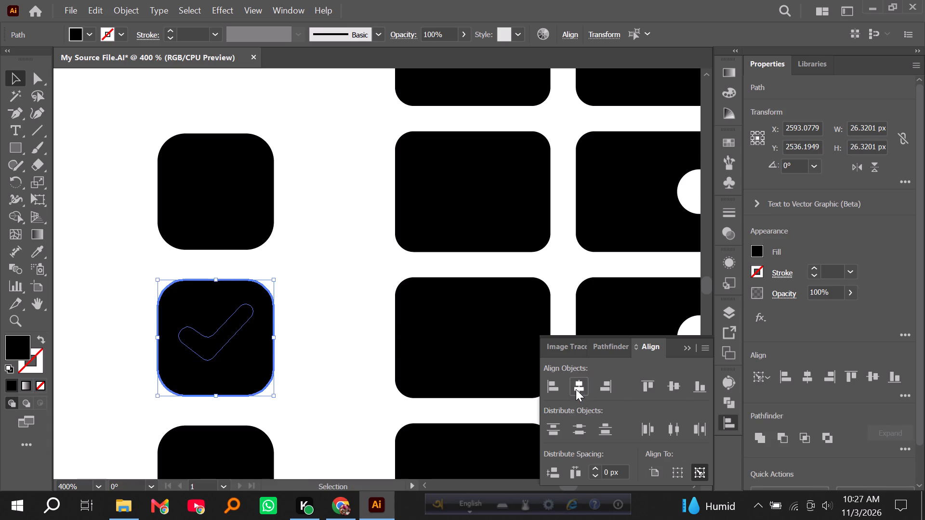
{"action": "triple_click", "coordinate": [673, 387]}
{"action": "double_click", "coordinate": [355, 331]}
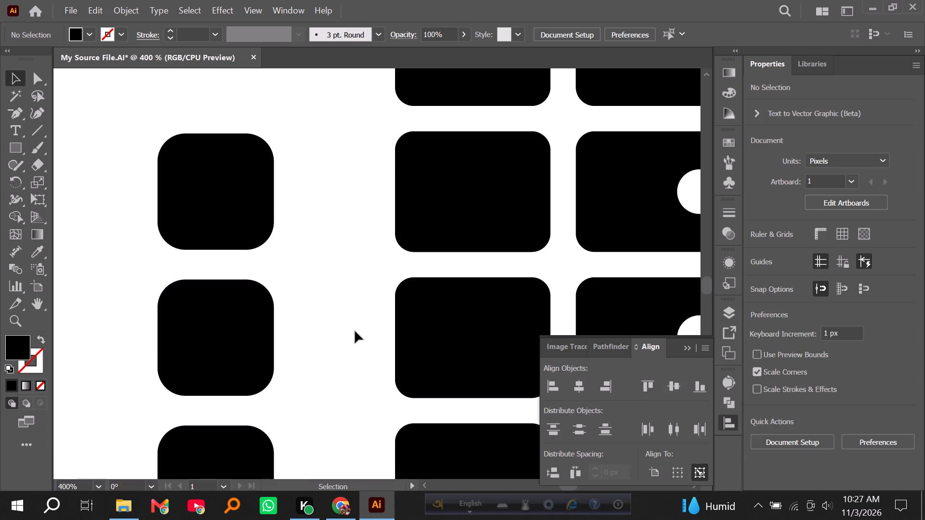
Cut both checkmark shapes out of the top two rounded squares with the Shape Builder.
{"action": "scroll", "coordinate": [152, 181], "scroll_direction": "down", "scroll_amount": 2}
{"action": "left_click_drag", "start_coordinate": [126, 112], "coordinate": [291, 447]}
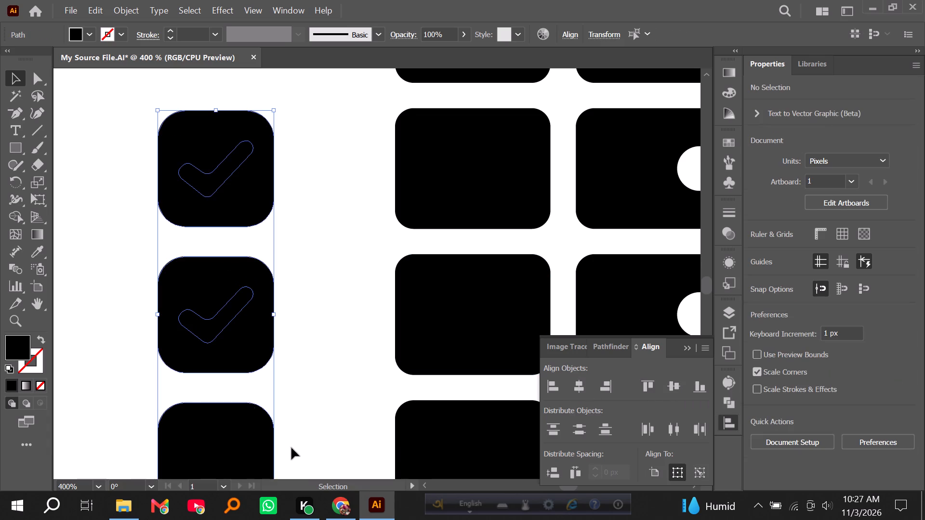
{"action": "left_click", "coordinate": [20, 217]}
{"action": "left_click", "coordinate": [206, 187], "text": "alt"}
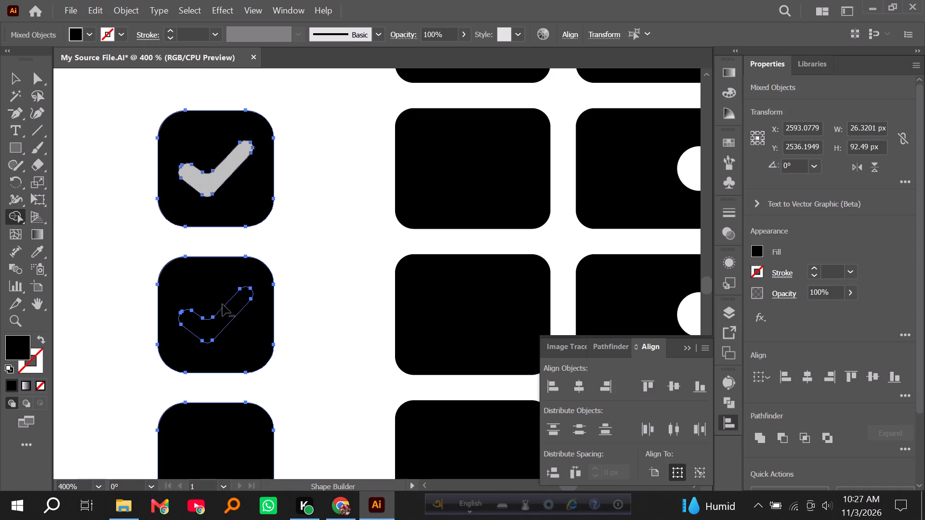
{"action": "left_click", "coordinate": [220, 318], "text": "alt"}
{"action": "left_click", "coordinate": [21, 80]}
{"action": "double_click", "coordinate": [80, 120]}
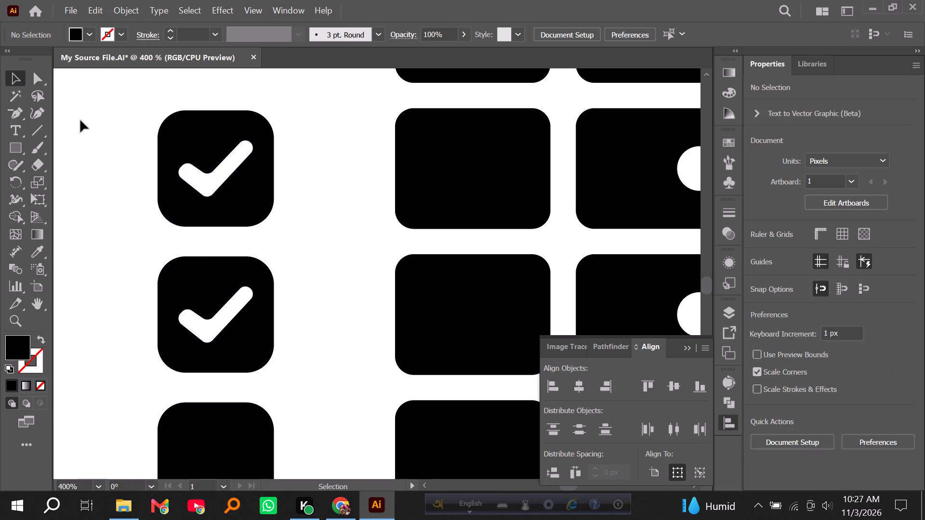
Copy the checkmark in the table cell beside the top checkbox straight down about 32 px into the cell below.
{"action": "scroll", "coordinate": [121, 196], "scroll_direction": "down", "scroll_amount": 2, "text": "alt"}
{"action": "scroll", "coordinate": [386, 251], "scroll_direction": "up", "scroll_amount": 1, "text": "alt"}
{"action": "left_click", "coordinate": [262, 156]}
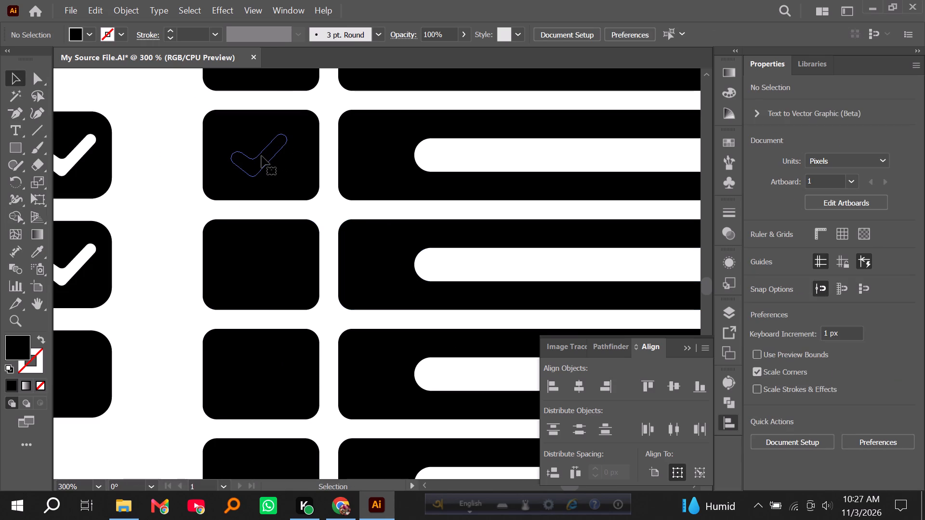
{"action": "left_click_drag", "start_coordinate": [175, 142], "coordinate": [289, 183]}
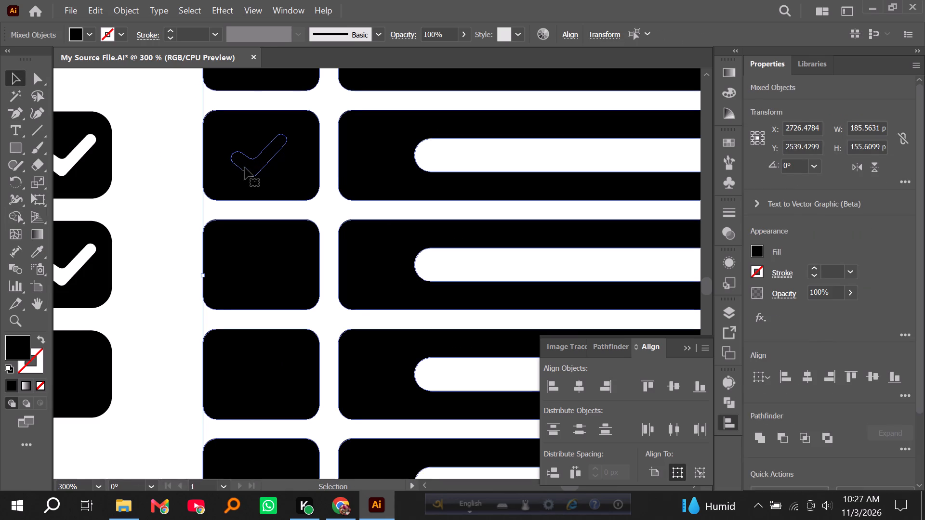
{"action": "left_click", "coordinate": [162, 170]}
{"action": "left_click_drag", "start_coordinate": [250, 168], "coordinate": [254, 274]}
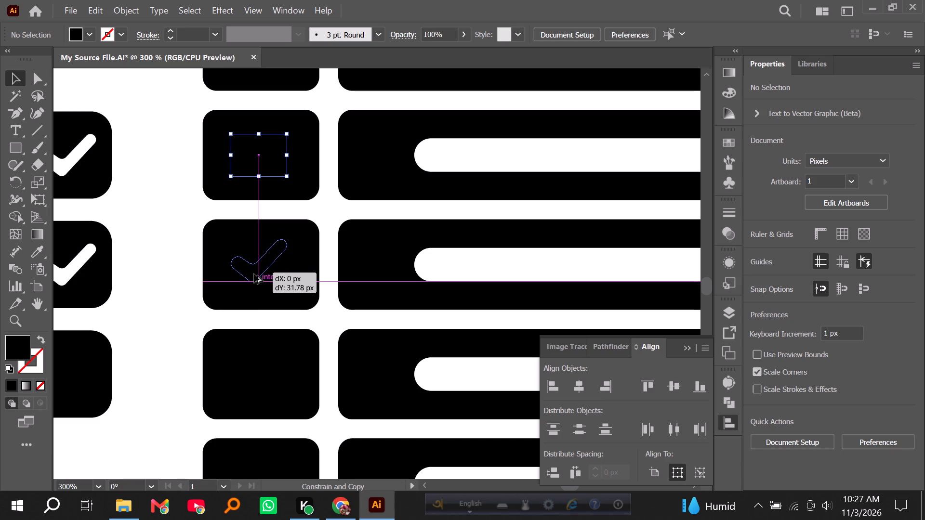
{"action": "left_click_drag", "start_coordinate": [254, 274], "coordinate": [254, 275]}
Ungroup the black table cells and bars beside the checkboxes.
{"action": "left_click", "coordinate": [221, 142]}
{"action": "right_click", "coordinate": [221, 142]}
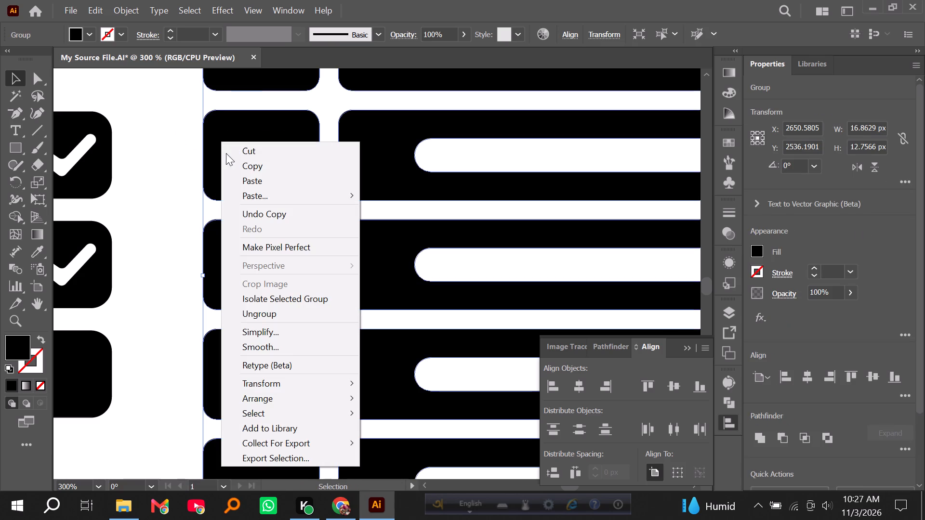
{"action": "left_click", "coordinate": [268, 317]}
{"action": "left_click", "coordinate": [173, 205]}
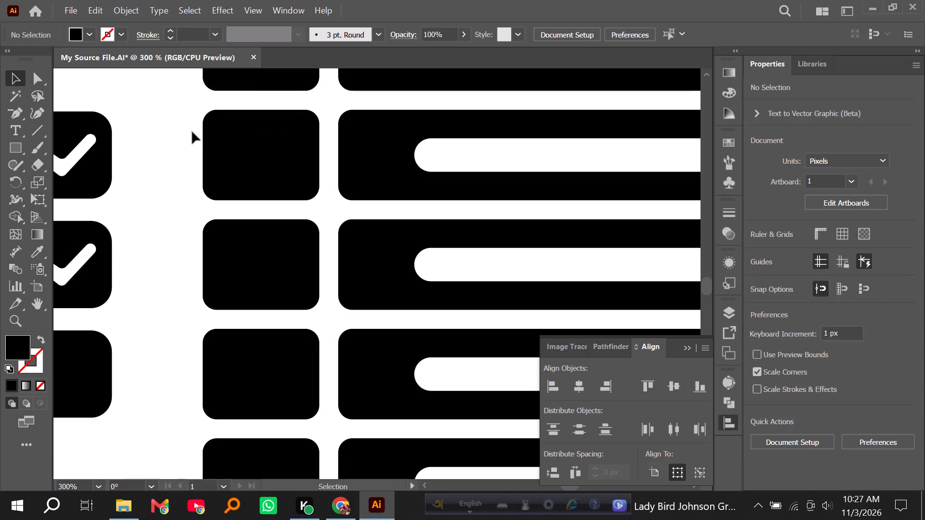
Centre the checkmark horizontally and vertically on the table cell beside the top checkbox, using the cell as the key object.
{"action": "left_click_drag", "start_coordinate": [189, 128], "coordinate": [318, 196]}
{"action": "left_click", "coordinate": [287, 169]}
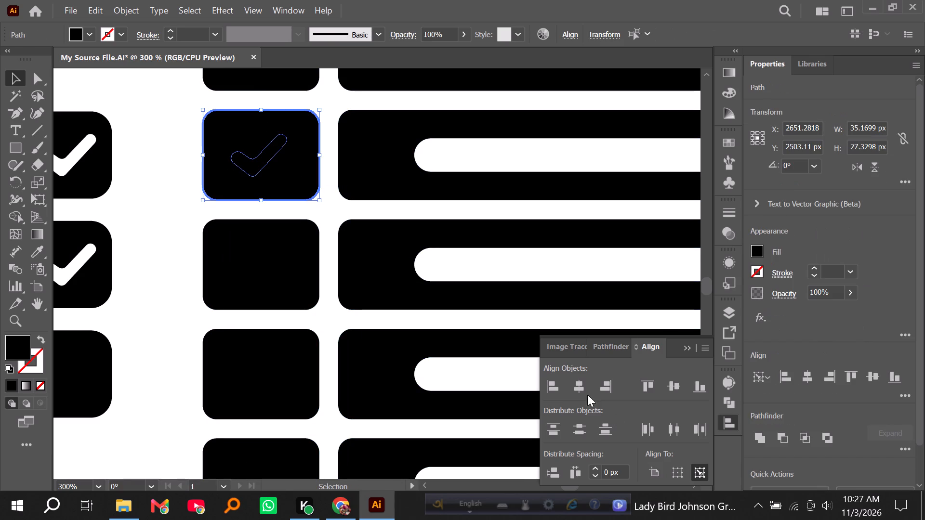
{"action": "left_click", "coordinate": [572, 388]}
{"action": "left_click", "coordinate": [672, 390]}
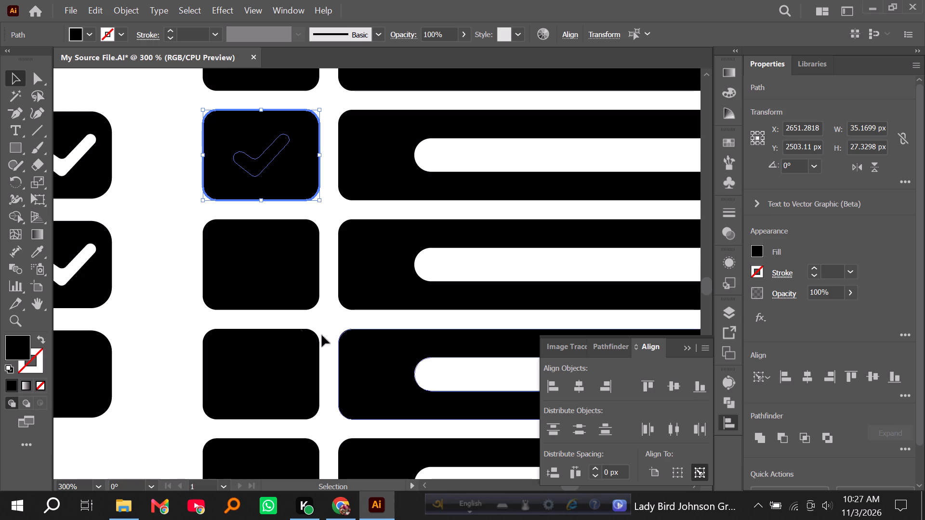
Centre the lower checkmark horizontally and vertically on the table cell beside the second checkbox, using the cell as the key object.
{"action": "left_click_drag", "start_coordinate": [185, 226], "coordinate": [302, 303]}
{"action": "left_click", "coordinate": [244, 238]}
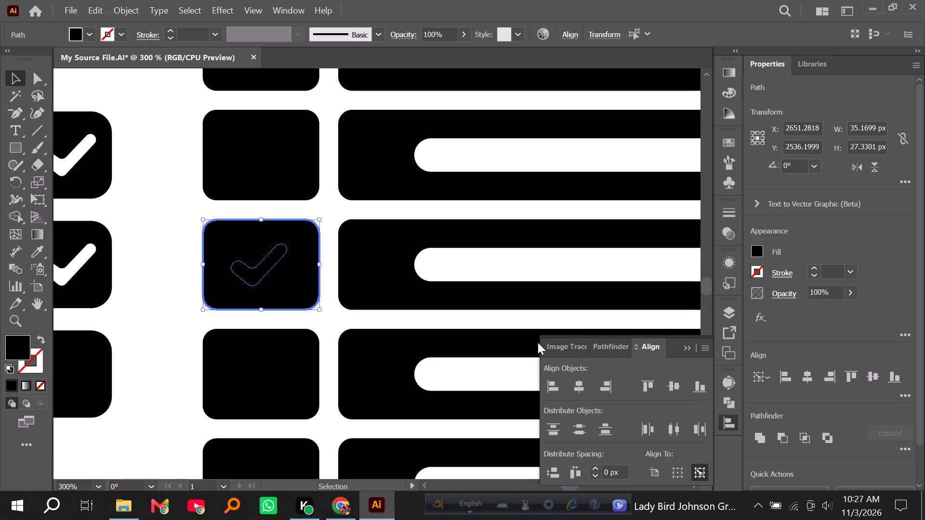
{"action": "left_click", "coordinate": [573, 384]}
{"action": "left_click", "coordinate": [578, 387]}
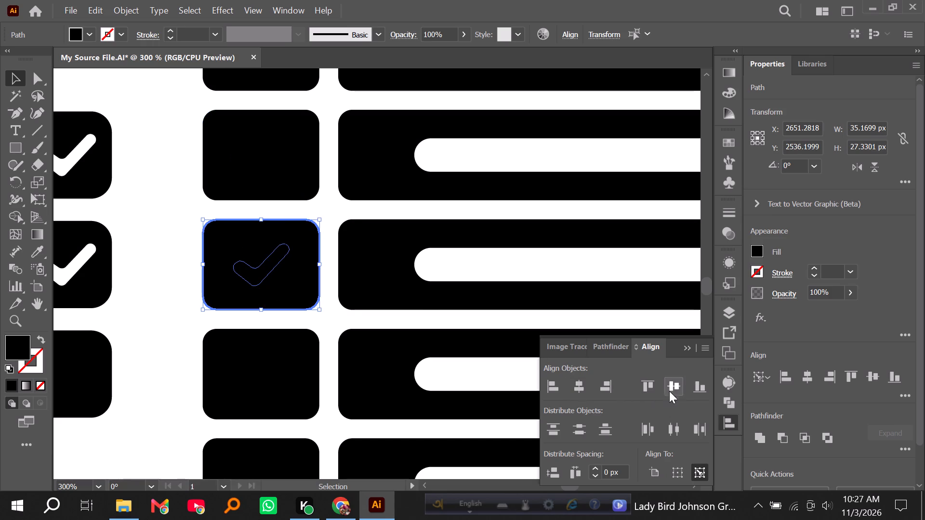
{"action": "double_click", "coordinate": [668, 387]}
Cut the two checkmark shapes out of their table cells with the Shape Builder.
{"action": "left_click_drag", "start_coordinate": [166, 108], "coordinate": [315, 304]}
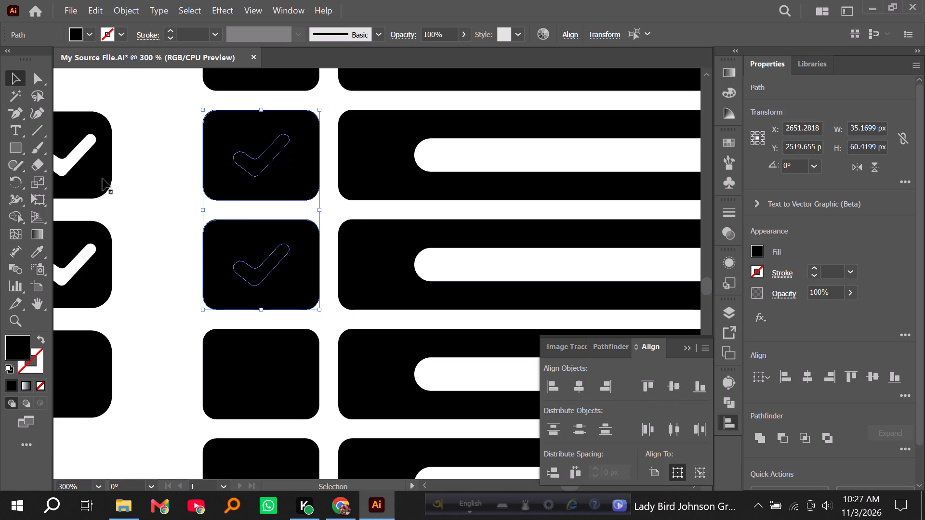
{"action": "left_click", "coordinate": [16, 214]}
{"action": "left_click", "coordinate": [265, 159], "text": "alt"}
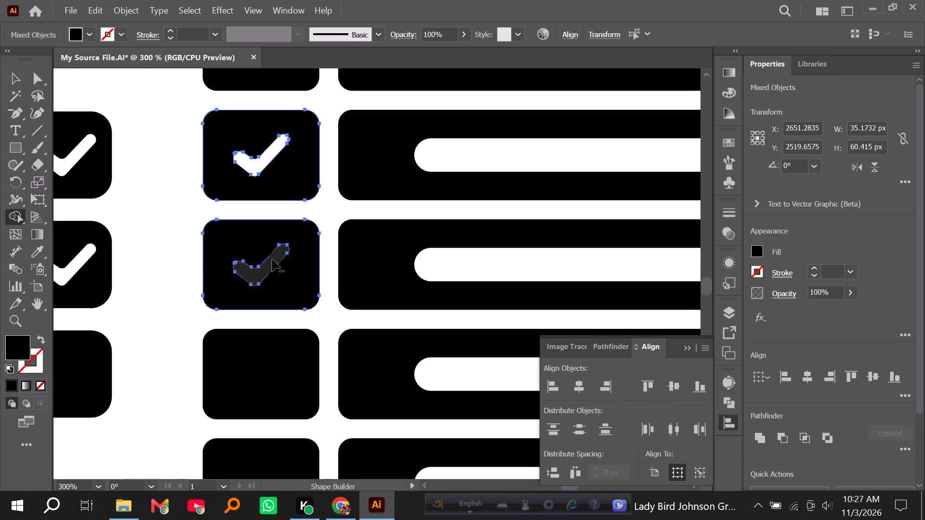
{"action": "left_click", "coordinate": [272, 260], "text": "alt"}
{"action": "left_click", "coordinate": [13, 81]}
{"action": "double_click", "coordinate": [108, 102]}
Group all the artwork of the smartphone schedule silhouette.
{"action": "scroll", "coordinate": [163, 132], "scroll_direction": "down", "scroll_amount": 4, "text": "alt"}
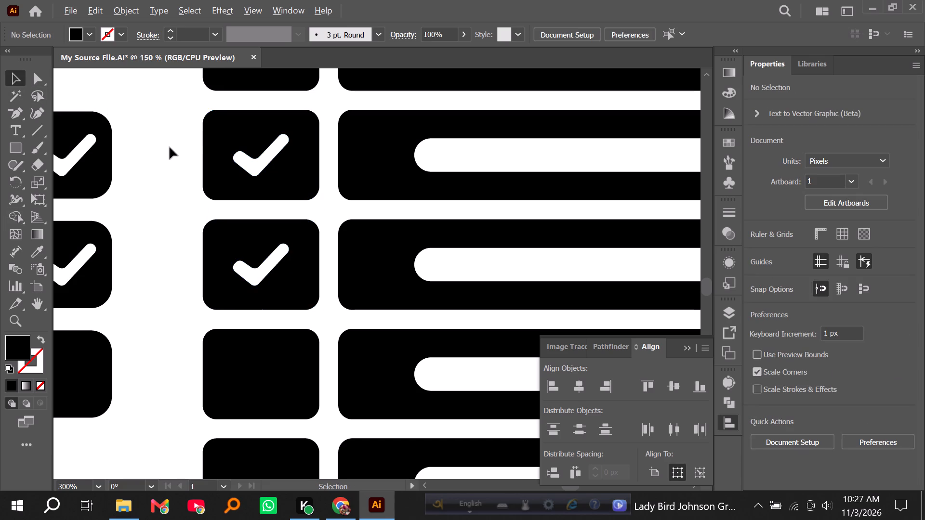
{"action": "scroll", "coordinate": [206, 317], "scroll_direction": "up", "scroll_amount": 5}
{"action": "scroll", "coordinate": [166, 299], "scroll_direction": "up", "scroll_amount": 4}
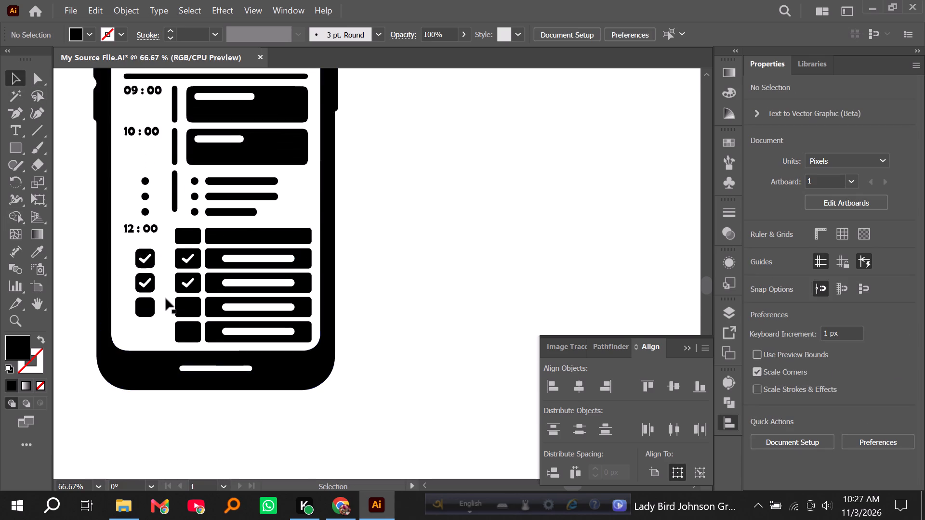
{"action": "scroll", "coordinate": [166, 299], "scroll_direction": "up", "scroll_amount": 5}
{"action": "scroll", "coordinate": [166, 299], "scroll_direction": "down", "scroll_amount": 1, "text": "alt"}
{"action": "scroll", "coordinate": [146, 298], "scroll_direction": "up", "scroll_amount": 3}
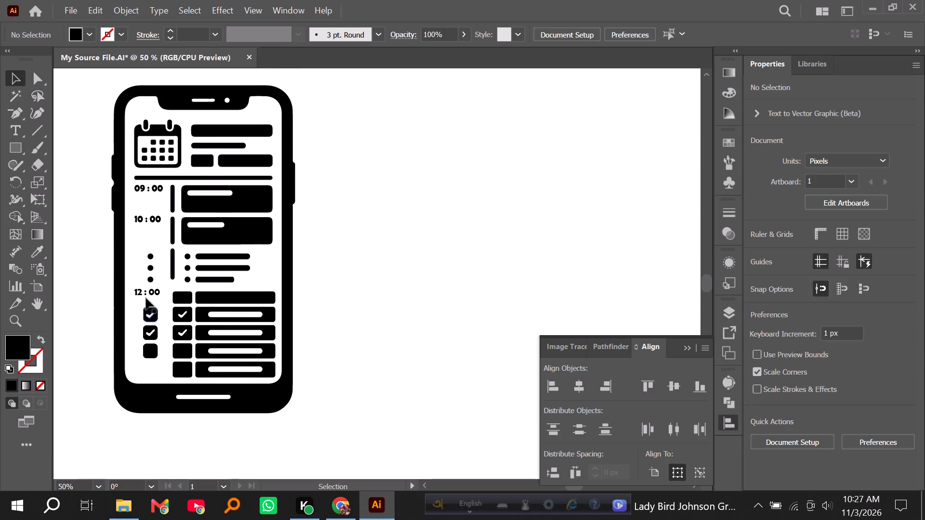
{"action": "left_click_drag", "start_coordinate": [97, 97], "coordinate": [305, 450]}
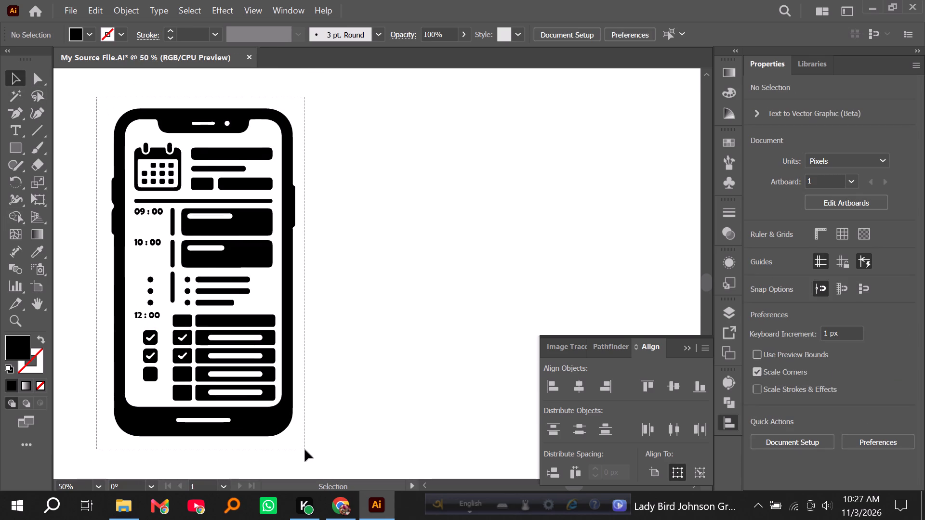
{"action": "left_click_drag", "start_coordinate": [305, 450], "coordinate": [304, 449]}
{"action": "key", "text": "ctrl+g"}
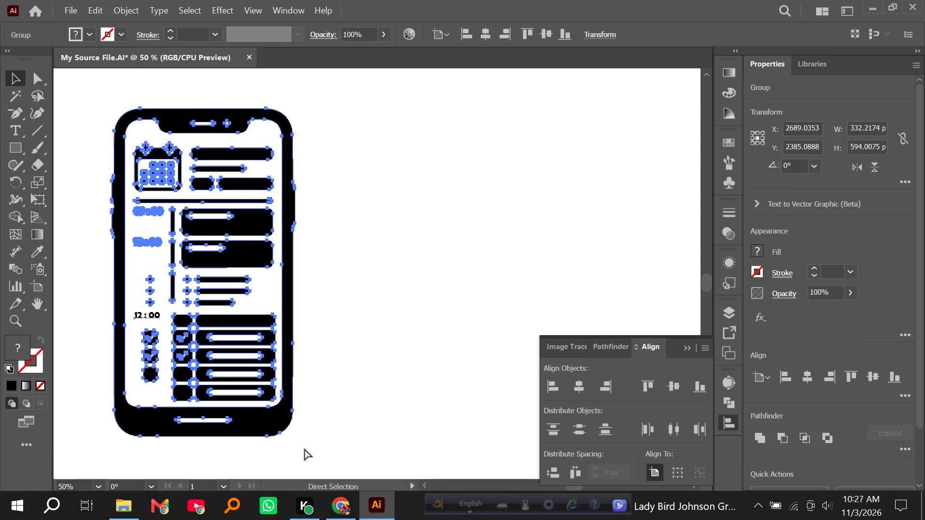
{"action": "scroll", "coordinate": [288, 380], "scroll_direction": "down", "scroll_amount": 1, "text": "alt"}
{"action": "scroll", "coordinate": [274, 387], "scroll_direction": "down", "scroll_amount": 5}
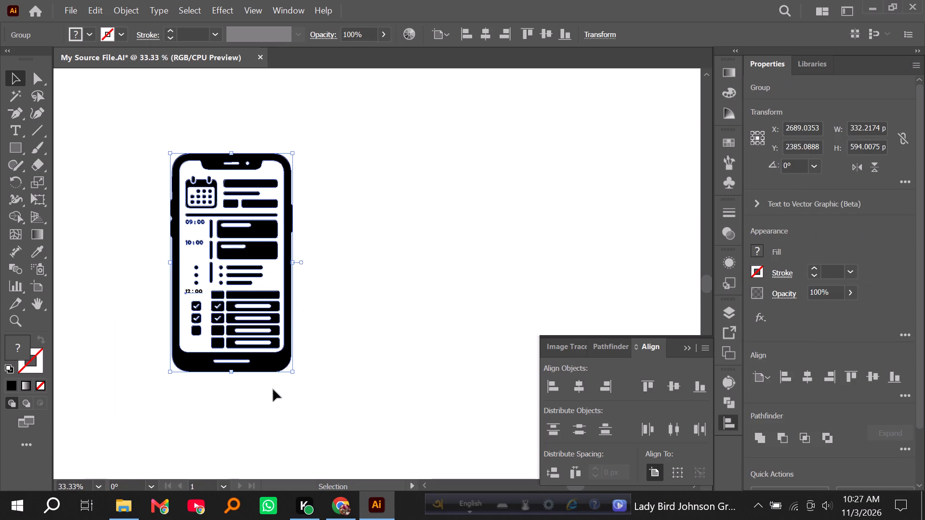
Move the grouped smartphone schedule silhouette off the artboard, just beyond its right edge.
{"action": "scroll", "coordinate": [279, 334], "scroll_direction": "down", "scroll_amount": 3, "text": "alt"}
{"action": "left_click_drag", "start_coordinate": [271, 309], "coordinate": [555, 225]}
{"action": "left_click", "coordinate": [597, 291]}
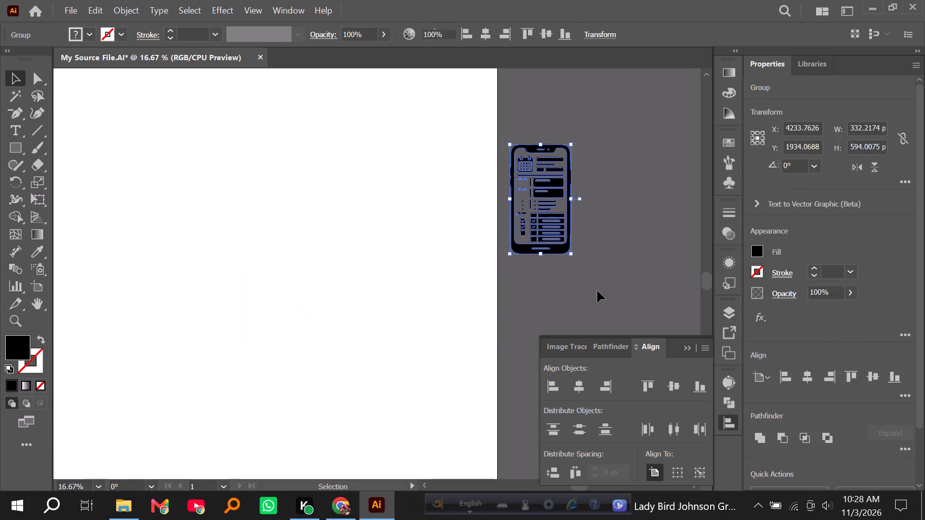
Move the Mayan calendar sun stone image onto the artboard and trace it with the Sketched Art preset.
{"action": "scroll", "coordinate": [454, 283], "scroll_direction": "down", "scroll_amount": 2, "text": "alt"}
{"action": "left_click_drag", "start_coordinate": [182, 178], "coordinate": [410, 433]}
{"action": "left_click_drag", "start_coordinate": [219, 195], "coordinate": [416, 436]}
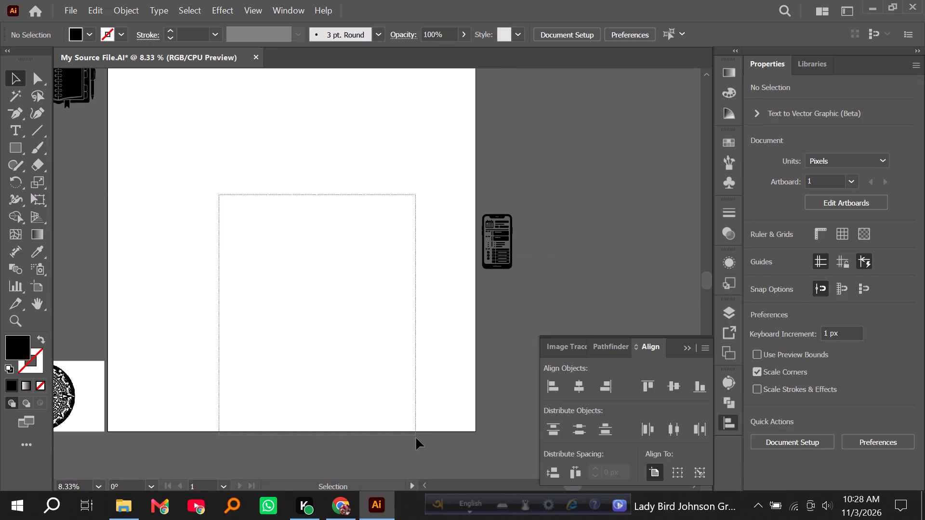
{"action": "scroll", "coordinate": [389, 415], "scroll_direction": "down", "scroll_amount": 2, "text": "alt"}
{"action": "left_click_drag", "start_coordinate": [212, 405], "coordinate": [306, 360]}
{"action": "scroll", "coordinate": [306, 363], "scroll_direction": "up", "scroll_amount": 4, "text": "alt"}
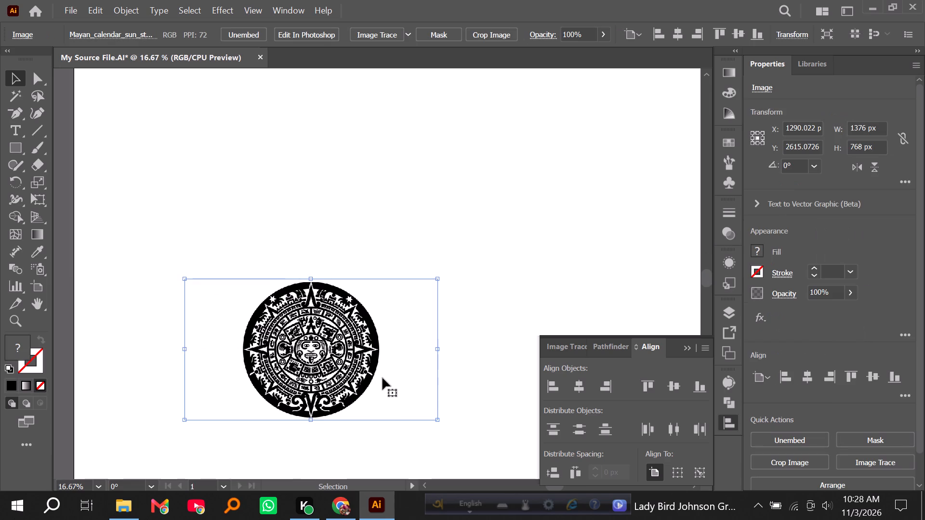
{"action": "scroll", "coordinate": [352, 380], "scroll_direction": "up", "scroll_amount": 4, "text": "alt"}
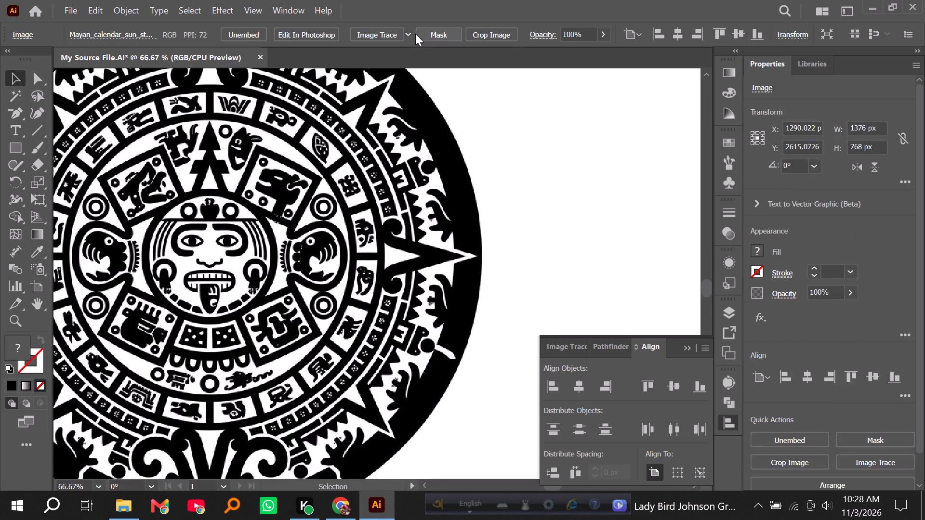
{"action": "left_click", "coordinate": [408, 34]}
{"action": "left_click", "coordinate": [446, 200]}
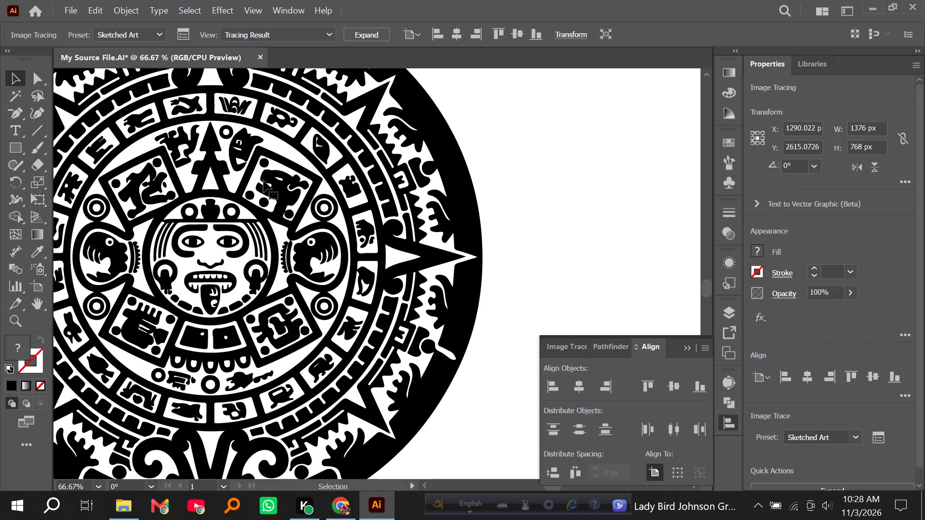
Delete the traced Mayan calendar sun stone artwork.
{"action": "key", "text": "Delete"}
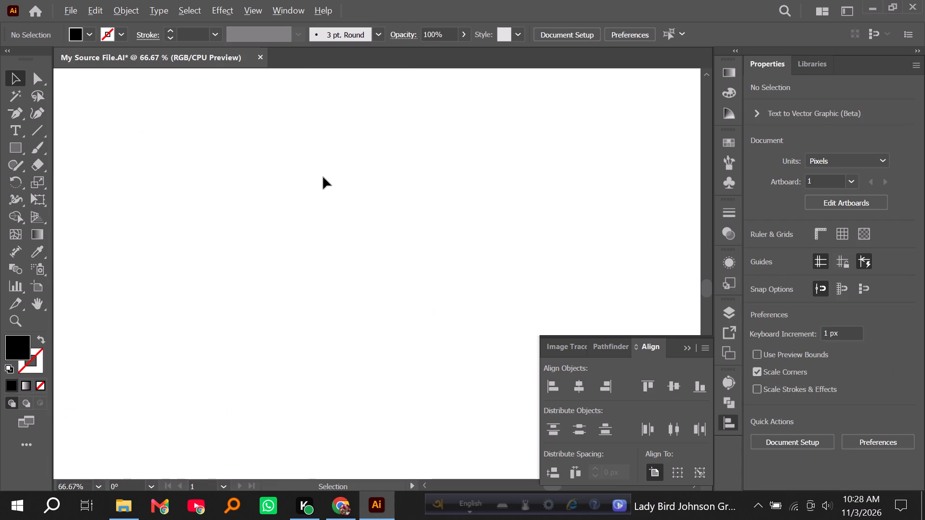
Move the smartphone schedule silhouette beside the other finished silhouettes outside the artboard's upper-left corner.
{"action": "scroll", "coordinate": [324, 178], "scroll_direction": "down", "scroll_amount": 7, "text": "alt"}
{"action": "scroll", "coordinate": [315, 231], "scroll_direction": "up", "scroll_amount": 8}
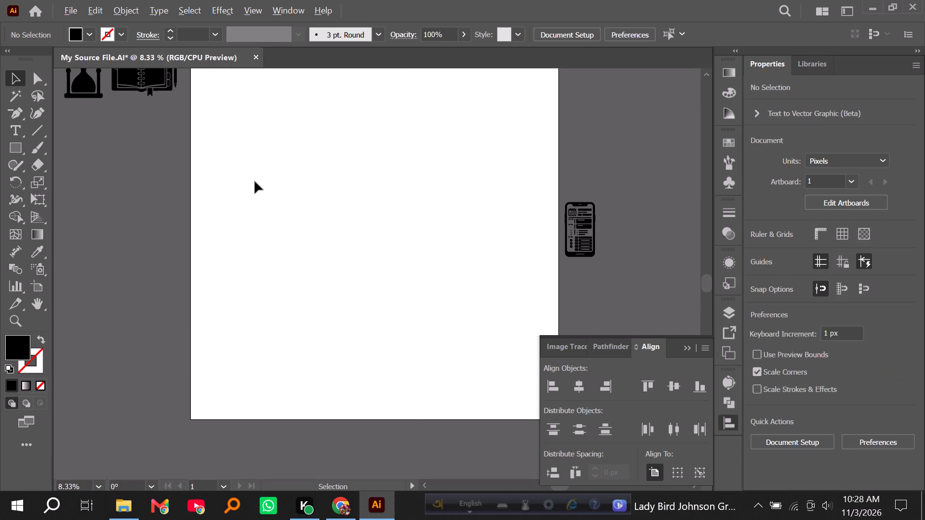
{"action": "scroll", "coordinate": [259, 188], "scroll_direction": "down", "scroll_amount": 2, "text": "alt"}
{"action": "left_click_drag", "start_coordinate": [257, 197], "coordinate": [366, 322]}
{"action": "scroll", "coordinate": [255, 184], "scroll_direction": "up", "scroll_amount": 3}
{"action": "left_click_drag", "start_coordinate": [432, 246], "coordinate": [170, 121]}
{"action": "left_click", "coordinate": [224, 147]}
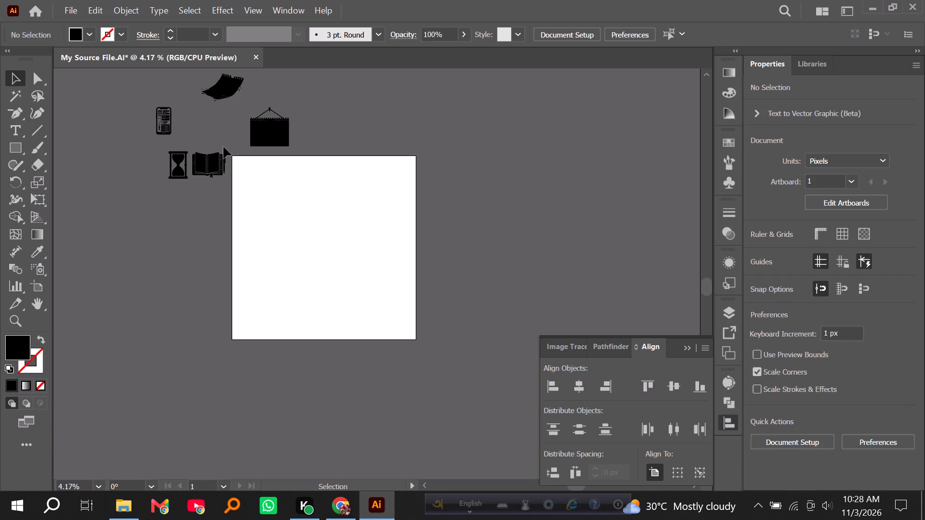
Move the torn calendar page silhouette down and left, between the phone and the hanging wall calendar.
{"action": "scroll", "coordinate": [223, 106], "scroll_direction": "down", "scroll_amount": 1}
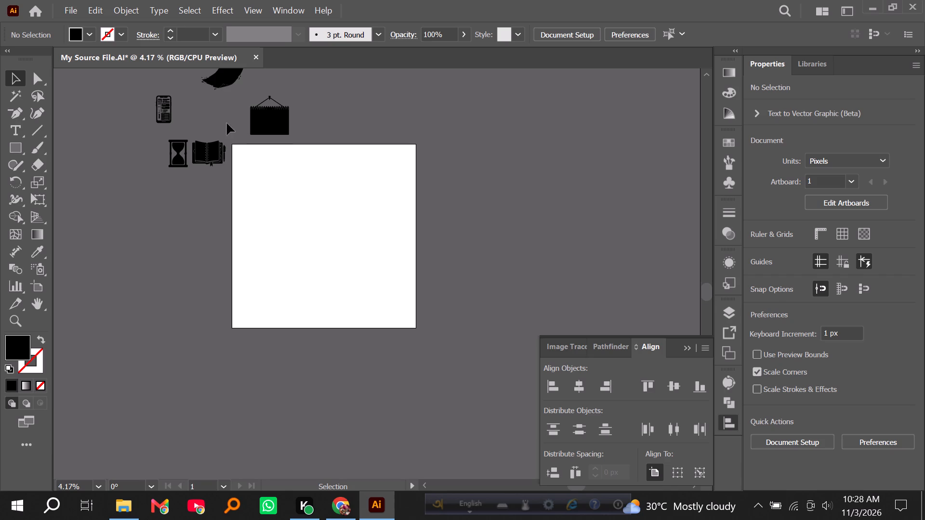
{"action": "scroll", "coordinate": [225, 131], "scroll_direction": "down", "scroll_amount": 5}
{"action": "scroll", "coordinate": [228, 126], "scroll_direction": "up", "scroll_amount": 2}
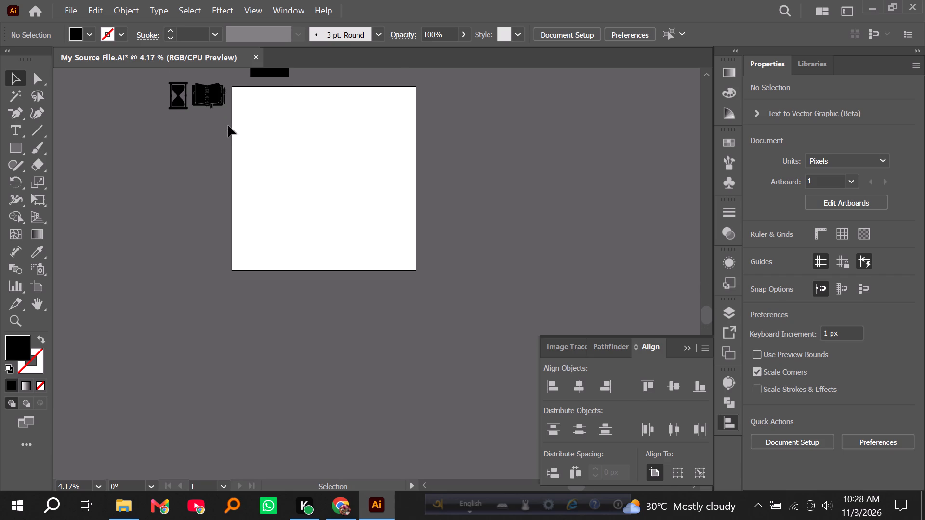
{"action": "scroll", "coordinate": [228, 126], "scroll_direction": "up", "scroll_amount": 2}
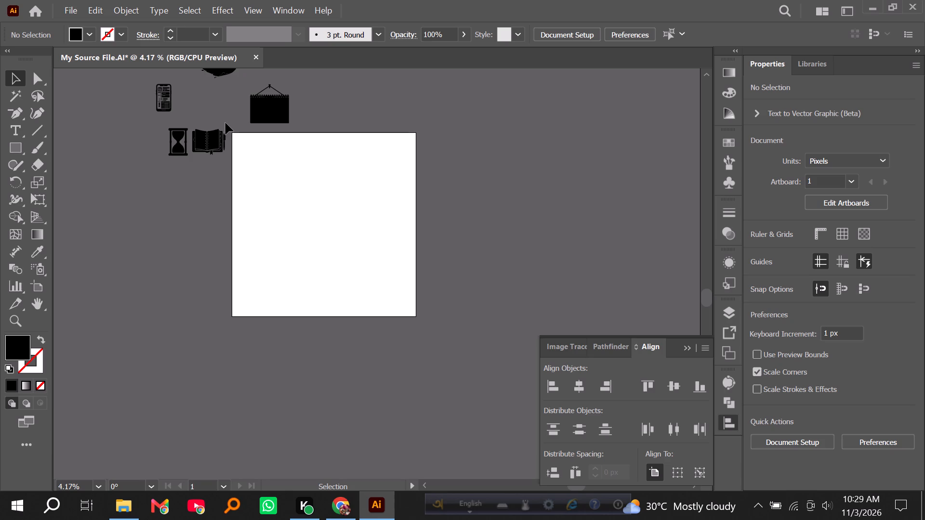
{"action": "scroll", "coordinate": [219, 147], "scroll_direction": "up", "scroll_amount": 9}
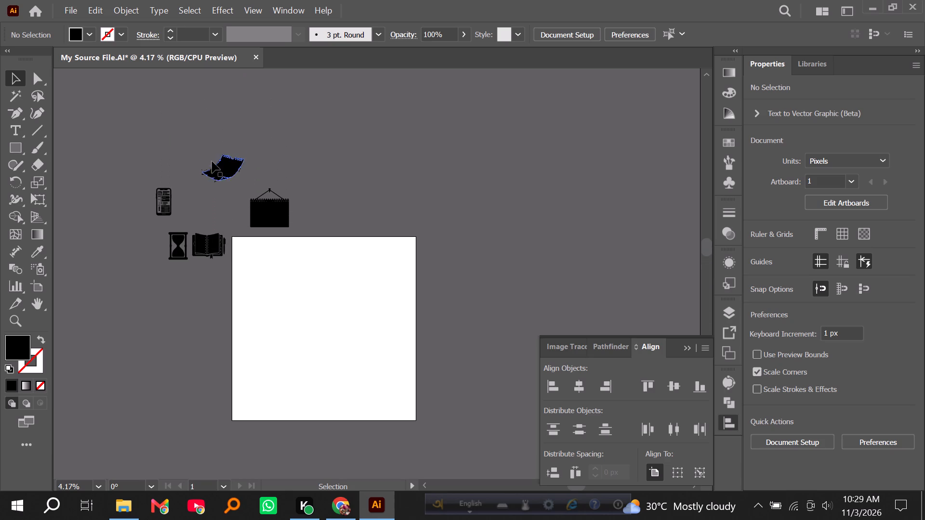
{"action": "left_click", "coordinate": [218, 167]}
{"action": "left_click", "coordinate": [168, 149]}
{"action": "left_click_drag", "start_coordinate": [222, 170], "coordinate": [213, 190]}
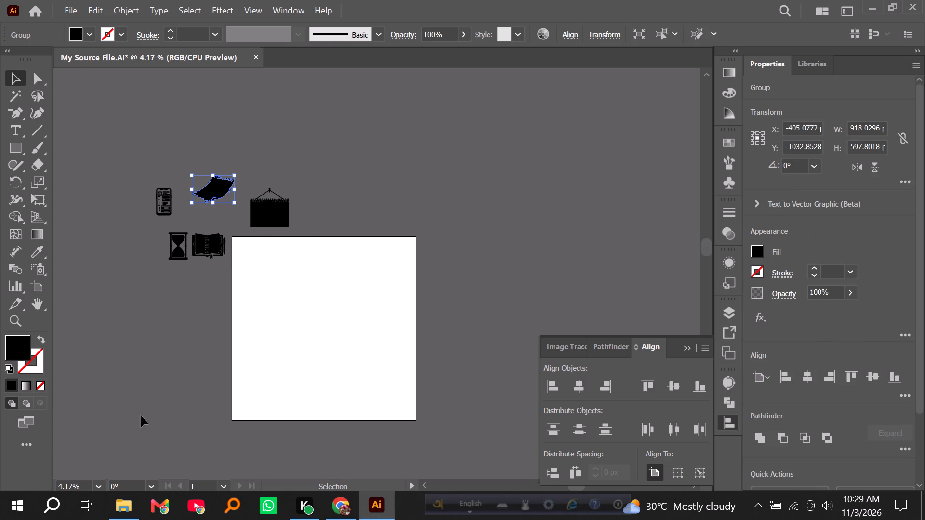
Switch to File Explorer and delete the six selected source images from New folder (3).
{"action": "left_click", "coordinate": [127, 507]}
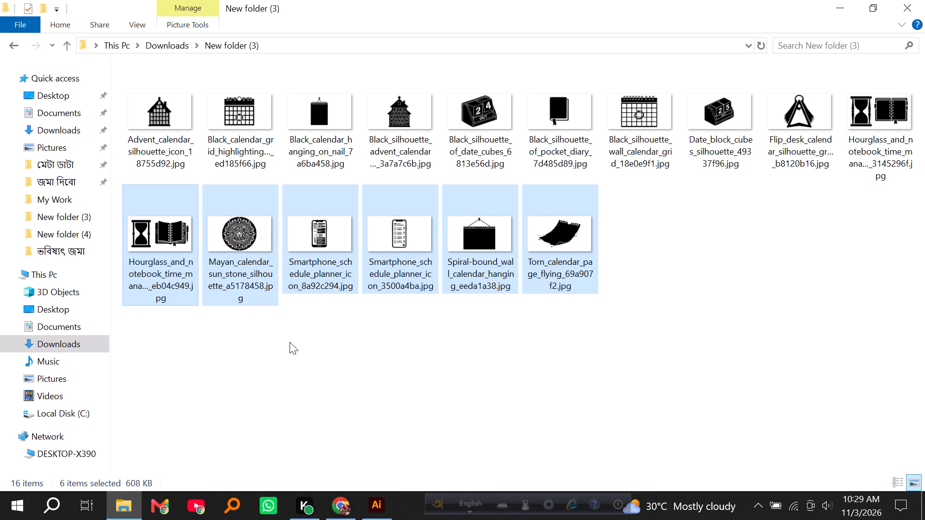
{"action": "key", "text": "Delete"}
Place the ten remaining images from New folder (3) into the Illustrator document and embed them all.
{"action": "left_click_drag", "start_coordinate": [911, 170], "coordinate": [139, 93]}
{"action": "left_click_drag", "start_coordinate": [168, 99], "coordinate": [380, 496]}
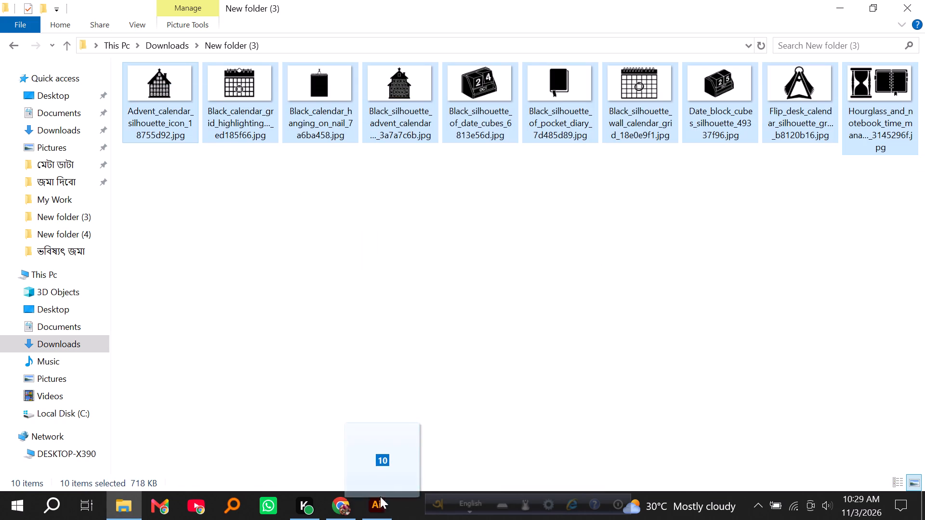
{"action": "left_click_drag", "start_coordinate": [380, 496], "coordinate": [334, 336]}
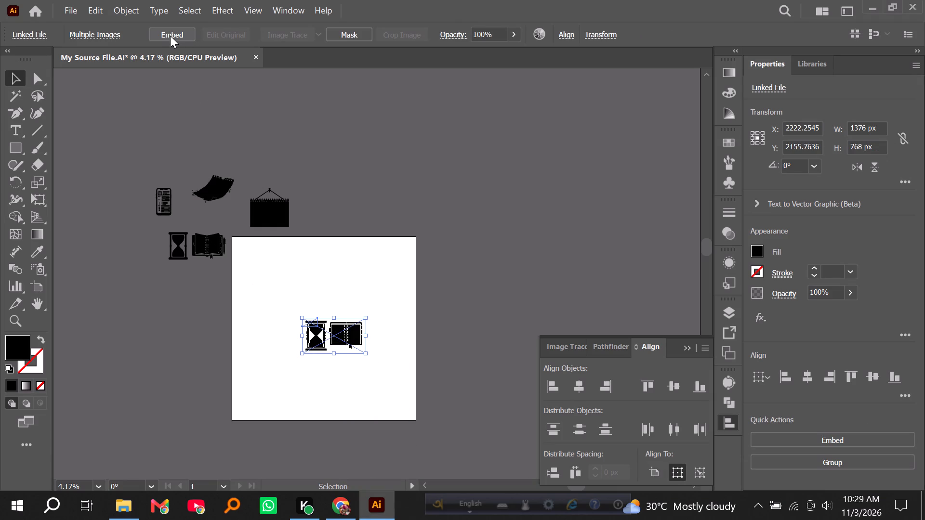
{"action": "left_click", "coordinate": [170, 35]}
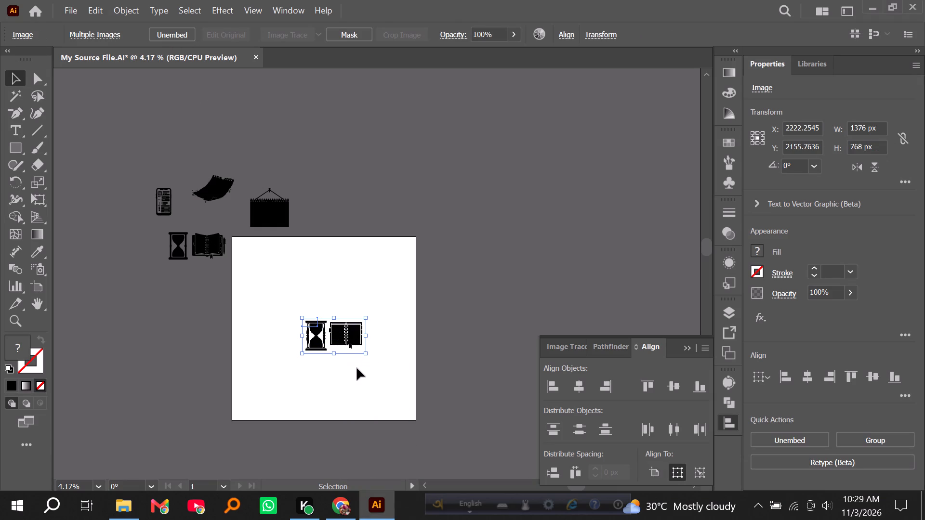
{"action": "left_click", "coordinate": [354, 365]}
Spread the stacked calendar, date cube, house, desk calendar and hourglass images apart on and around the artboard.
{"action": "left_click_drag", "start_coordinate": [344, 339], "coordinate": [358, 282]}
{"action": "left_click_drag", "start_coordinate": [333, 337], "coordinate": [439, 310]}
{"action": "left_click_drag", "start_coordinate": [339, 334], "coordinate": [445, 375]}
{"action": "left_click_drag", "start_coordinate": [337, 334], "coordinate": [383, 458]}
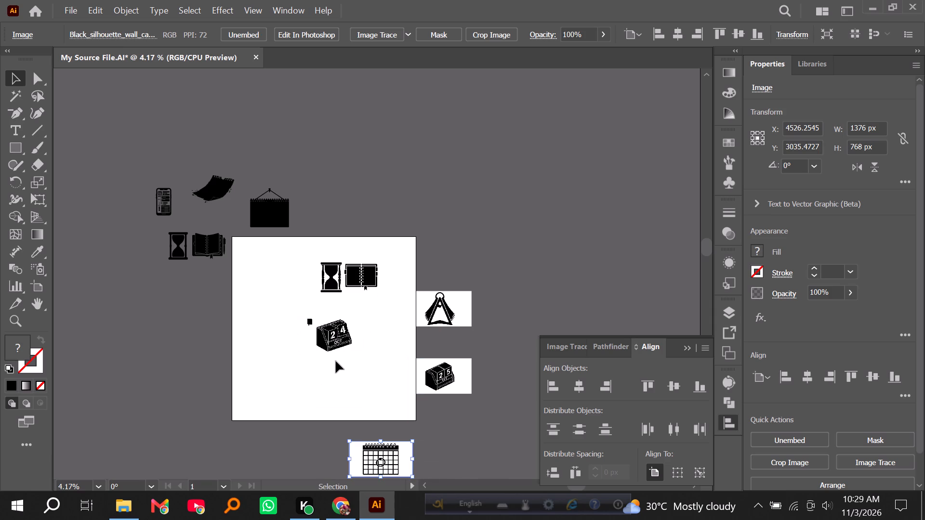
{"action": "left_click_drag", "start_coordinate": [336, 334], "coordinate": [207, 397]}
{"action": "left_click_drag", "start_coordinate": [331, 346], "coordinate": [190, 332]}
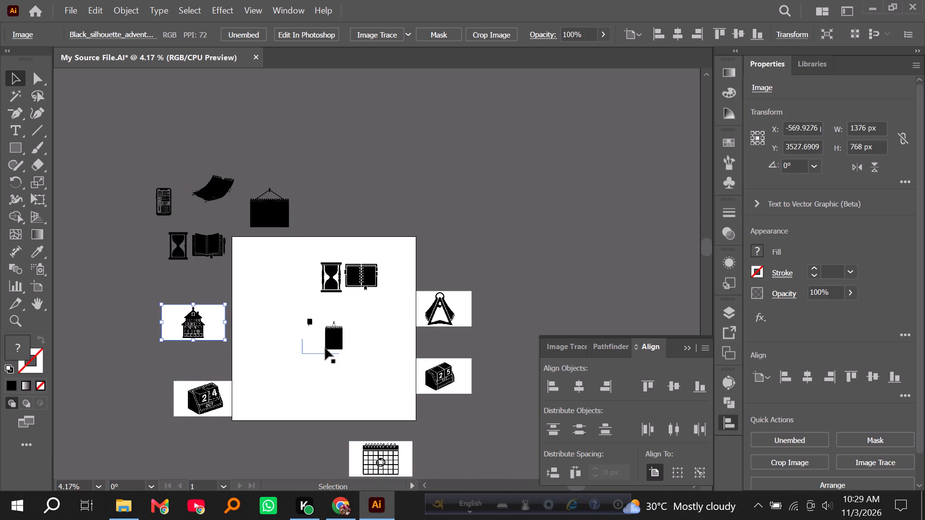
{"action": "left_click_drag", "start_coordinate": [333, 344], "coordinate": [259, 473]}
{"action": "left_click_drag", "start_coordinate": [334, 335], "coordinate": [471, 291]}
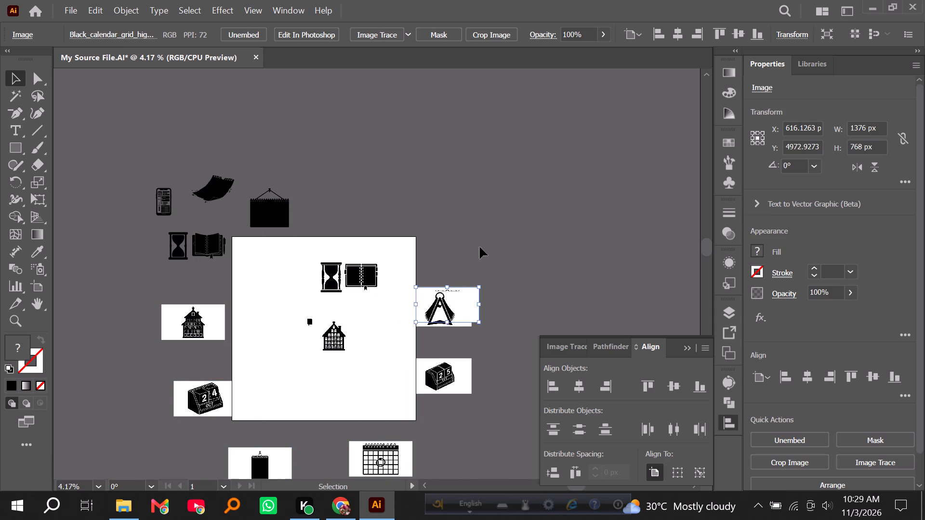
{"action": "left_click_drag", "start_coordinate": [474, 246], "coordinate": [461, 245]}
{"action": "left_click_drag", "start_coordinate": [461, 307], "coordinate": [457, 233]}
{"action": "left_click", "coordinate": [494, 293]}
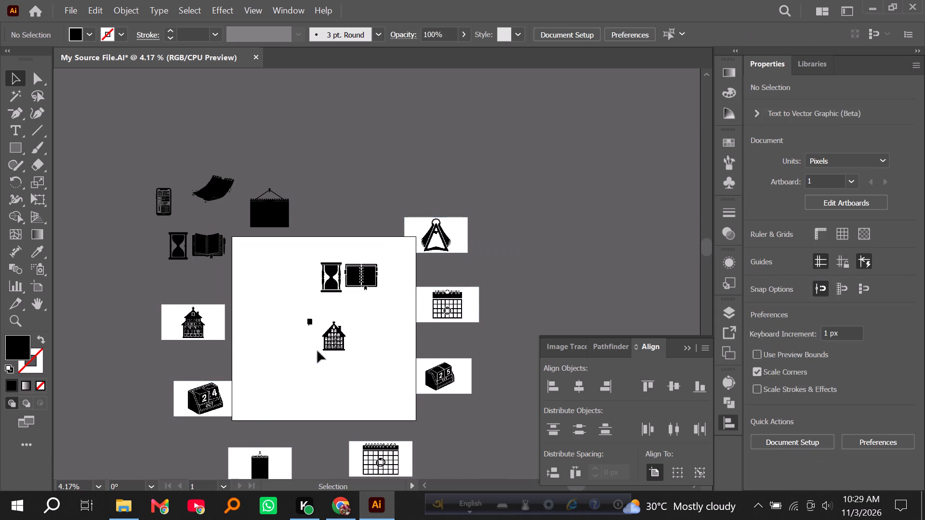
{"action": "left_click_drag", "start_coordinate": [325, 337], "coordinate": [301, 395]}
Enlarge the tiny pocket diary image on the artboard proportionally to 1376 × 768 px.
{"action": "left_click", "coordinate": [327, 338]}
{"action": "left_click_drag", "start_coordinate": [294, 304], "coordinate": [334, 352]}
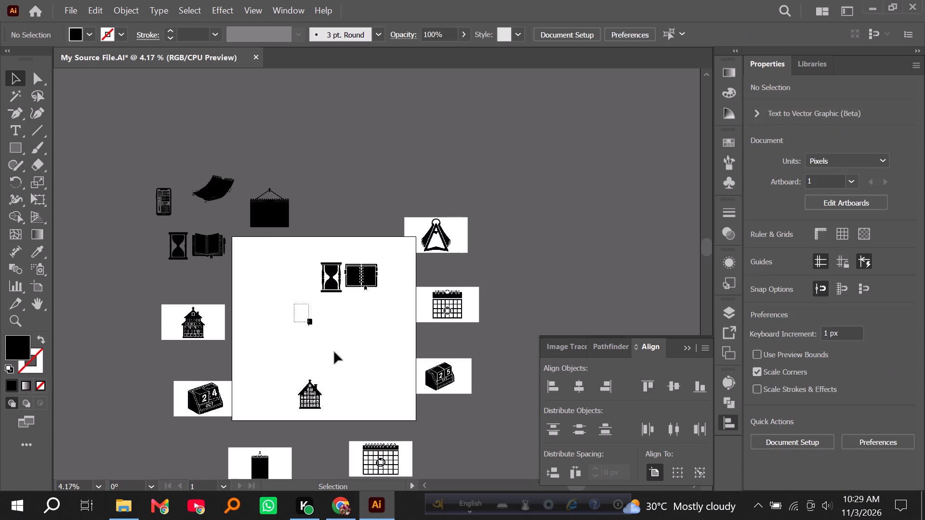
{"action": "left_click_drag", "start_coordinate": [334, 352], "coordinate": [344, 363]}
{"action": "left_click_drag", "start_coordinate": [318, 325], "coordinate": [338, 336], "text": "alt+shift"}
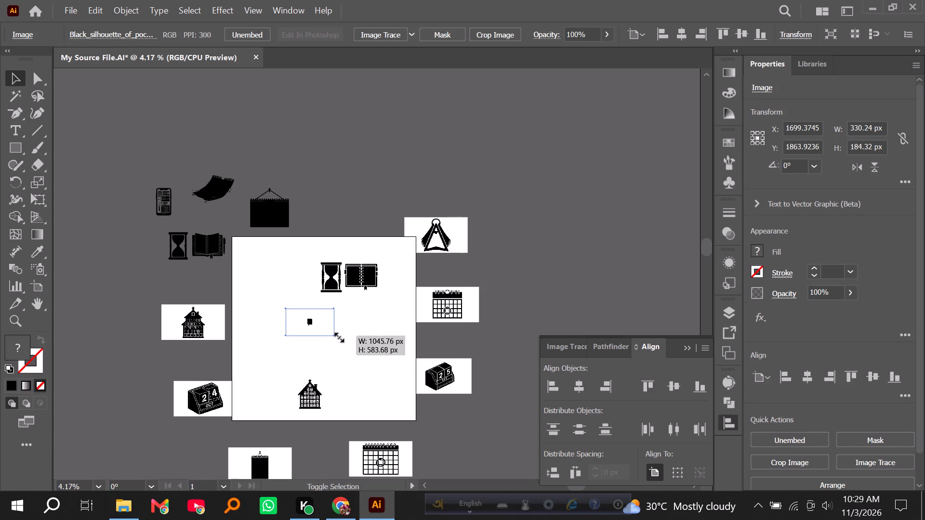
{"action": "left_click_drag", "start_coordinate": [338, 336], "coordinate": [352, 346], "text": "alt+shift"}
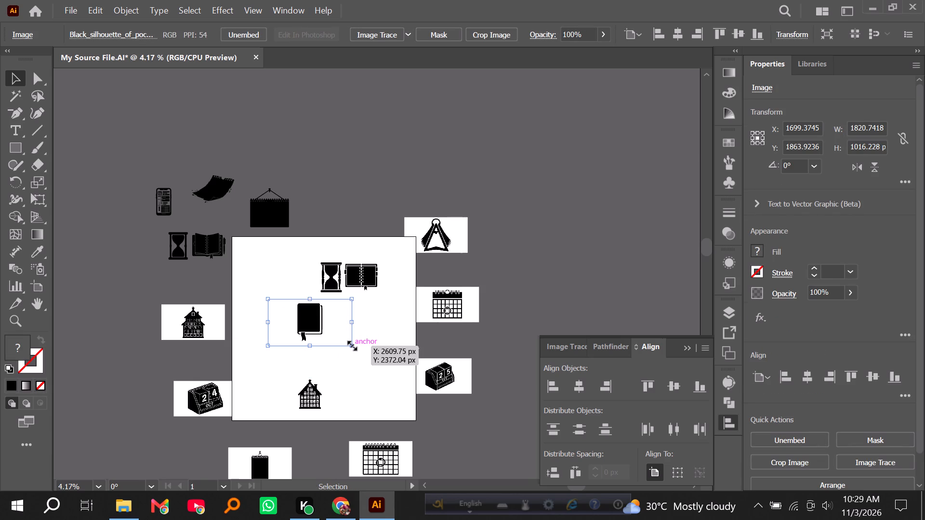
{"action": "left_click", "coordinate": [351, 344], "text": "alt+shift"}
{"action": "left_click", "coordinate": [352, 353]}
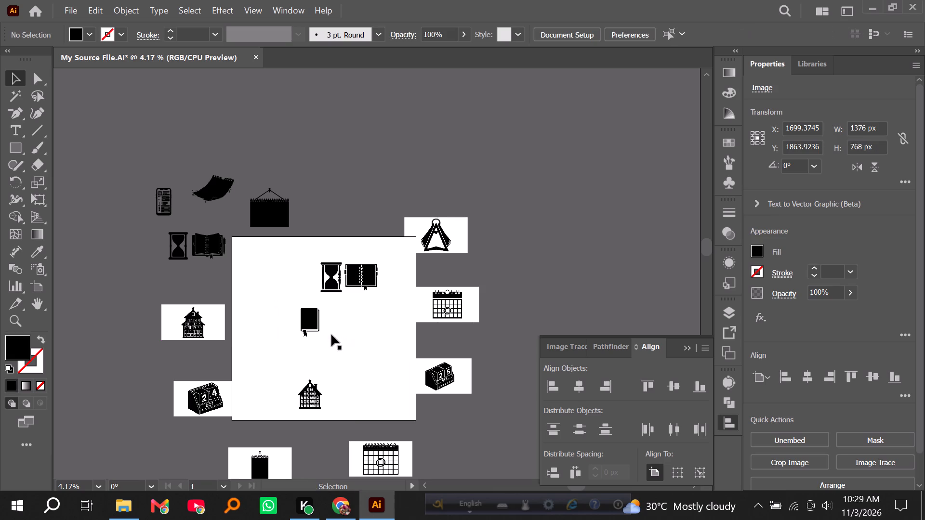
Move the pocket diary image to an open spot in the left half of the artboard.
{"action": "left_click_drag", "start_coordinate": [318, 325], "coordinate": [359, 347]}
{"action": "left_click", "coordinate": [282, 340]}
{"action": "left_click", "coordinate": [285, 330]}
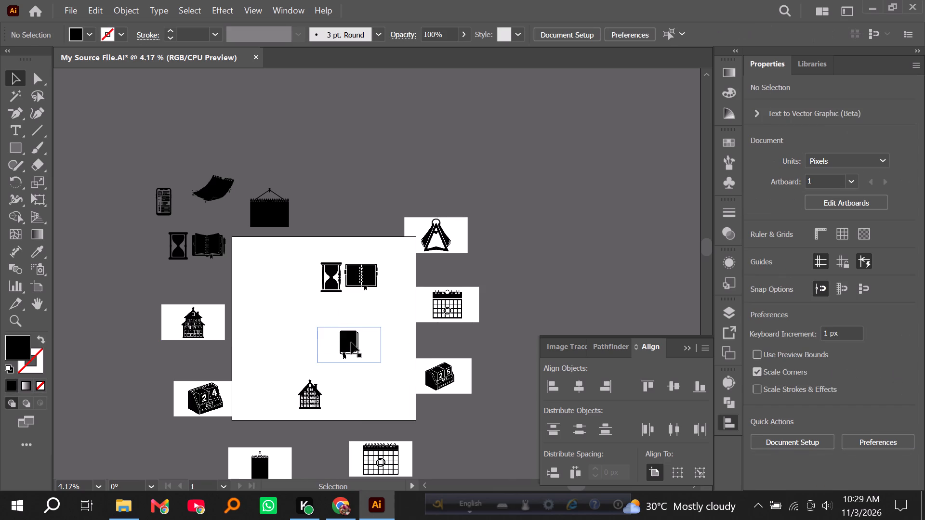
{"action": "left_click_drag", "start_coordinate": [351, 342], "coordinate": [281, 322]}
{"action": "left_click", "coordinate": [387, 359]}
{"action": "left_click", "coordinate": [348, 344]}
Move the new hourglass-and-notebook image off the artboard, above its top edge.
{"action": "scroll", "coordinate": [329, 339], "scroll_direction": "up", "scroll_amount": 1, "text": "alt"}
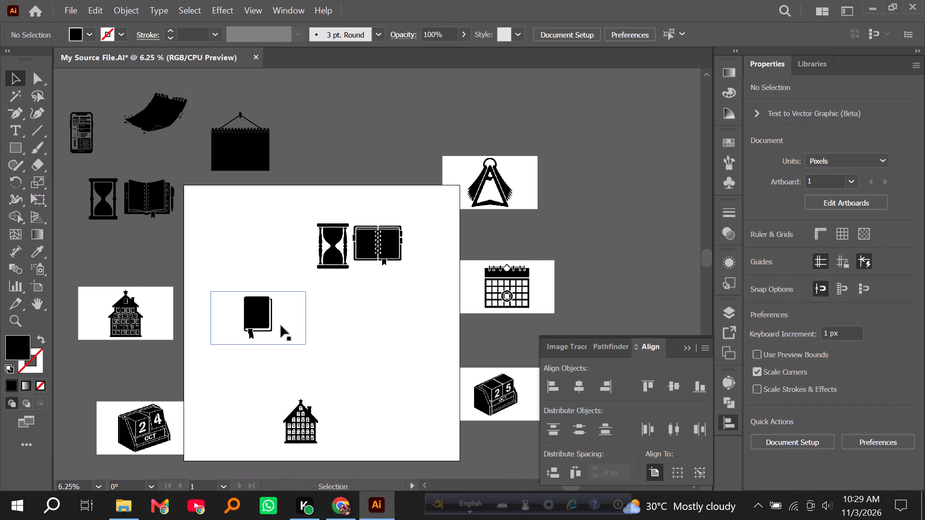
{"action": "scroll", "coordinate": [274, 329], "scroll_direction": "up", "scroll_amount": 3}
{"action": "scroll", "coordinate": [311, 327], "scroll_direction": "down", "scroll_amount": 1, "text": "alt"}
{"action": "scroll", "coordinate": [313, 337], "scroll_direction": "down", "scroll_amount": 7}
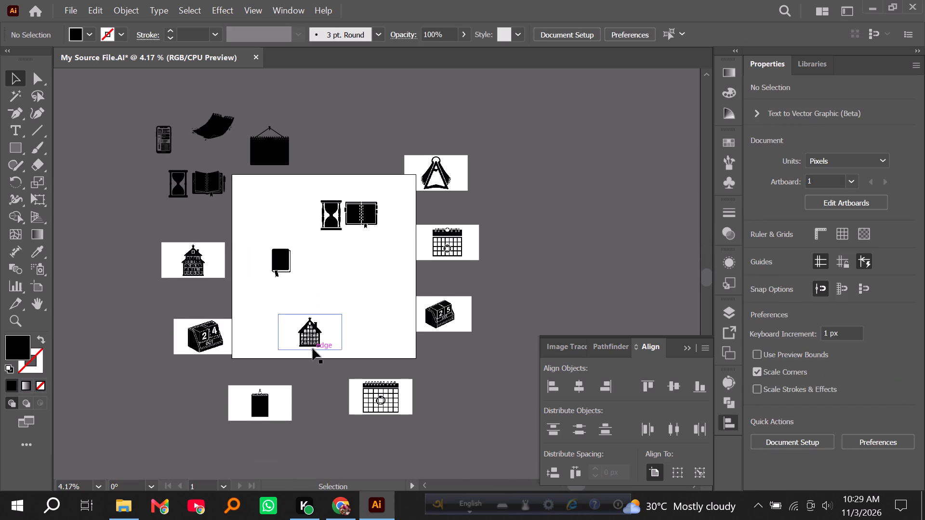
{"action": "scroll", "coordinate": [291, 262], "scroll_direction": "up", "scroll_amount": 4, "text": "alt"}
{"action": "scroll", "coordinate": [344, 279], "scroll_direction": "down", "scroll_amount": 4, "text": "alt"}
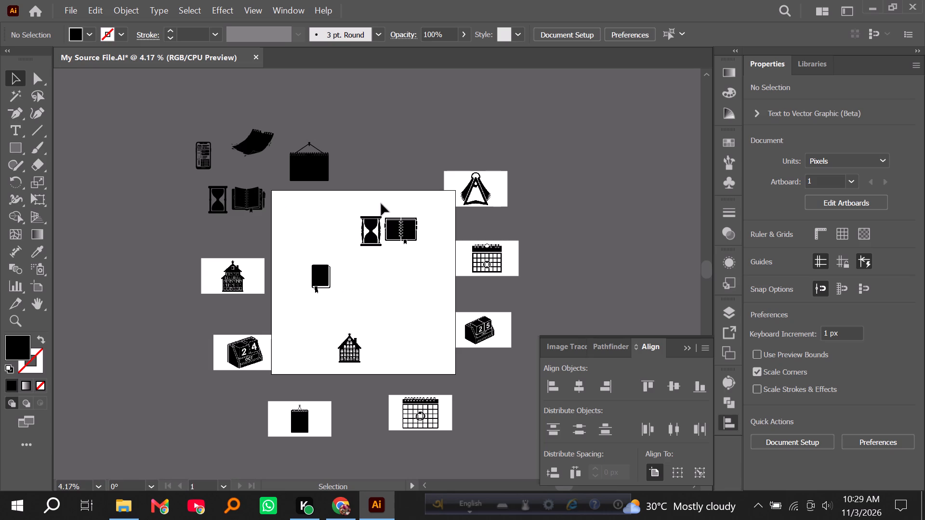
{"action": "left_click_drag", "start_coordinate": [392, 223], "coordinate": [389, 131]}
{"action": "left_click", "coordinate": [400, 193]}
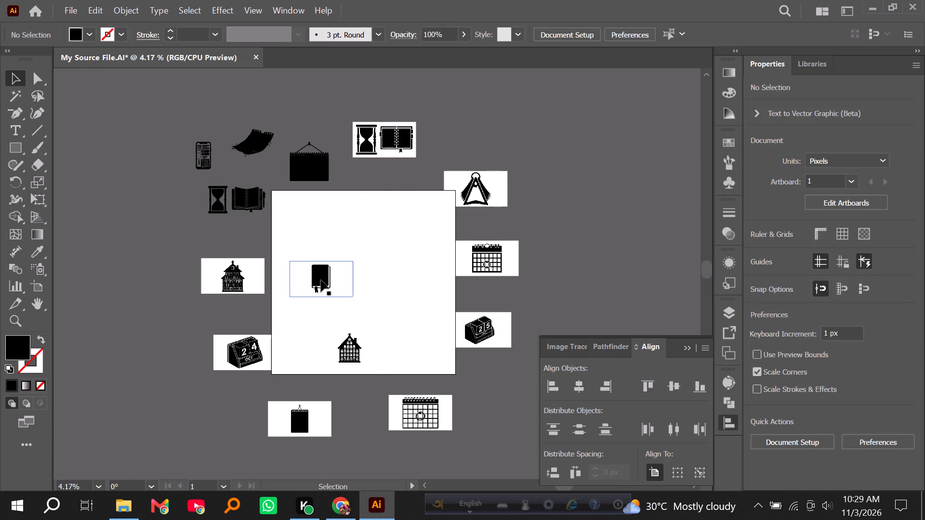
Reposition the pocket diary image near the artboard's centre, at about X 1768 px and Y 2000 px.
{"action": "left_click_drag", "start_coordinate": [321, 278], "coordinate": [352, 280]}
Compare the new hourglass-and-notebook image with the traced hourglass and notebook, and delete the new image above the artboard.
{"action": "scroll", "coordinate": [167, 200], "scroll_direction": "up", "scroll_amount": 2, "text": "alt"}
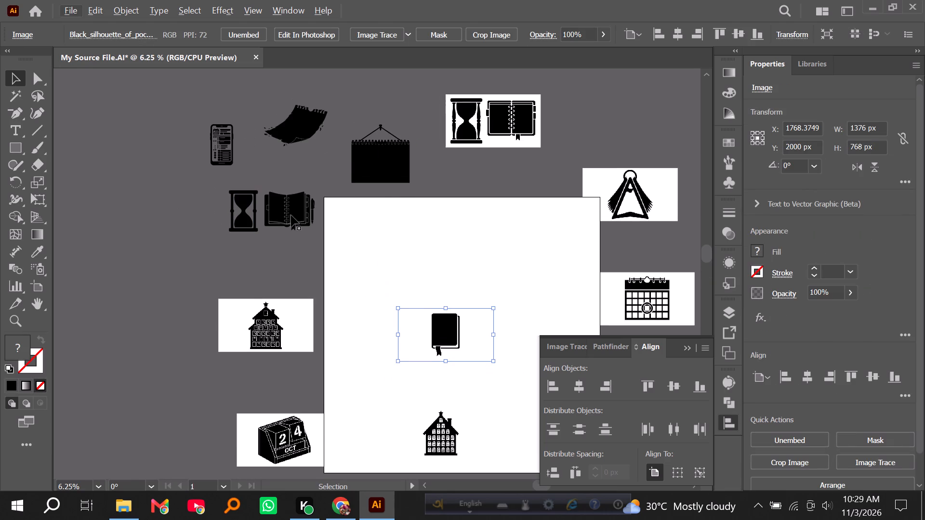
{"action": "left_click", "coordinate": [290, 213]}
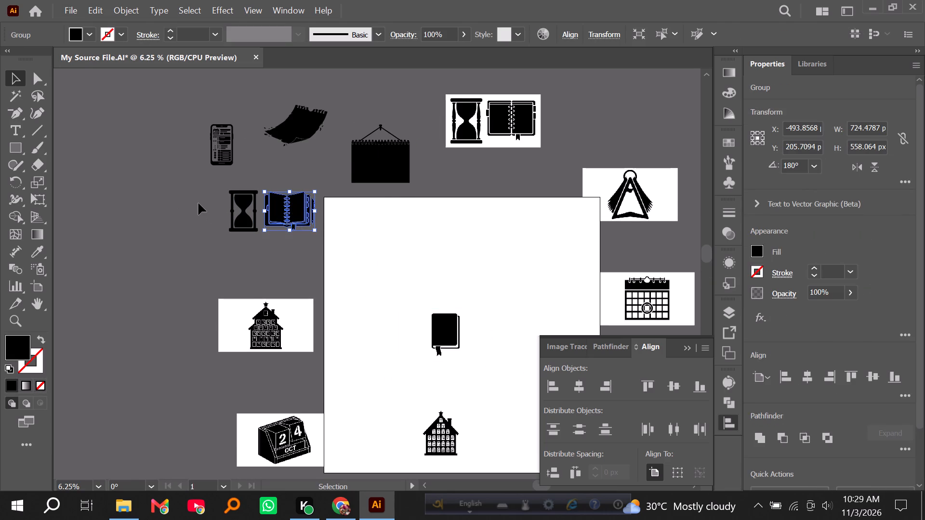
{"action": "left_click", "coordinate": [198, 203]}
{"action": "left_click_drag", "start_coordinate": [198, 198], "coordinate": [295, 227]}
{"action": "left_click", "coordinate": [299, 252]}
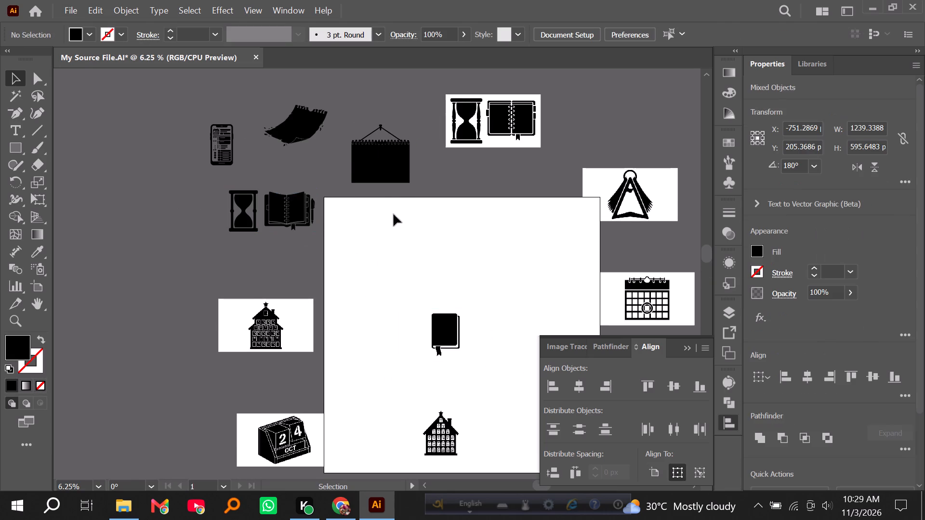
{"action": "scroll", "coordinate": [535, 130], "scroll_direction": "up", "scroll_amount": 4, "text": "alt"}
{"action": "scroll", "coordinate": [484, 185], "scroll_direction": "up", "scroll_amount": 5}
{"action": "scroll", "coordinate": [530, 177], "scroll_direction": "up", "scroll_amount": 3, "text": "alt"}
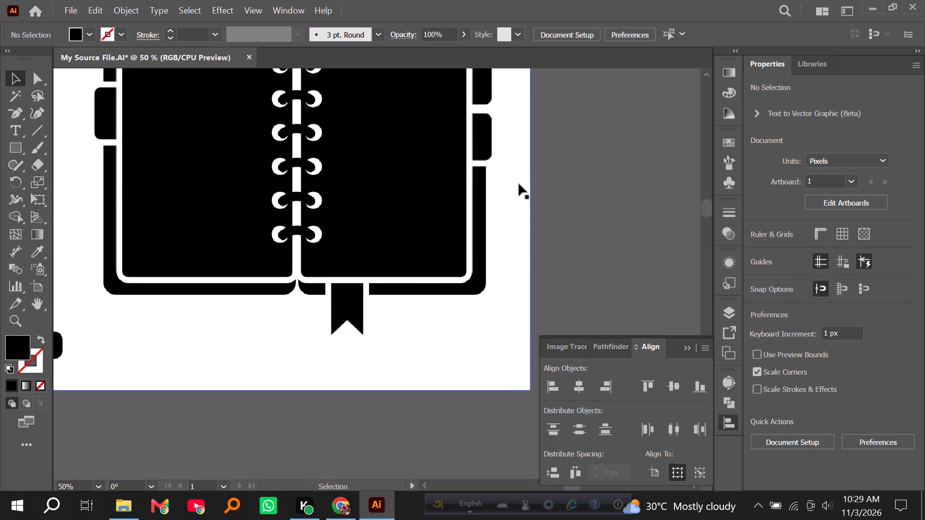
{"action": "scroll", "coordinate": [519, 184], "scroll_direction": "up", "scroll_amount": 4}
{"action": "scroll", "coordinate": [443, 247], "scroll_direction": "up", "scroll_amount": 4}
{"action": "scroll", "coordinate": [435, 247], "scroll_direction": "down", "scroll_amount": 5, "text": "alt"}
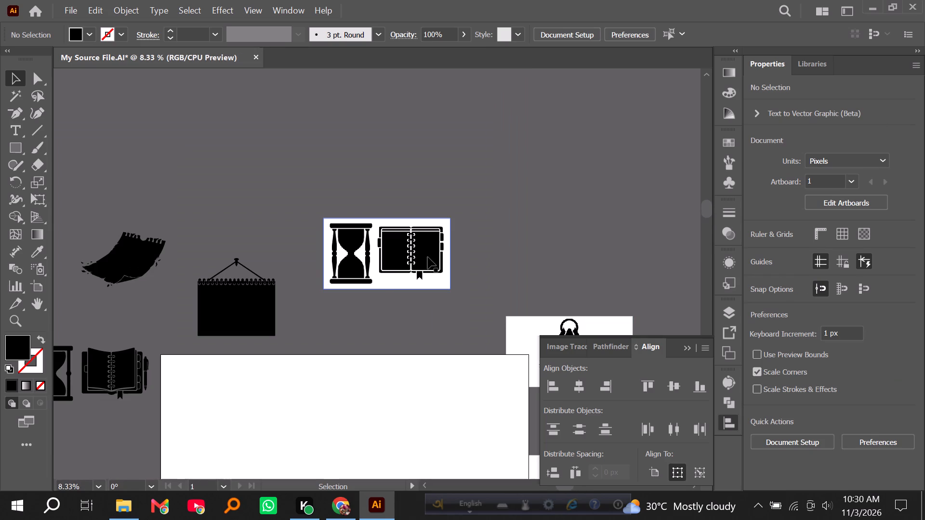
{"action": "left_click", "coordinate": [428, 257]}
{"action": "key", "text": "Delete"}
Move the pocket diary image into the artboard's upper half, right of centre, at about X 2496 px and Y 947 px.
{"action": "scroll", "coordinate": [350, 275], "scroll_direction": "down", "scroll_amount": 8}
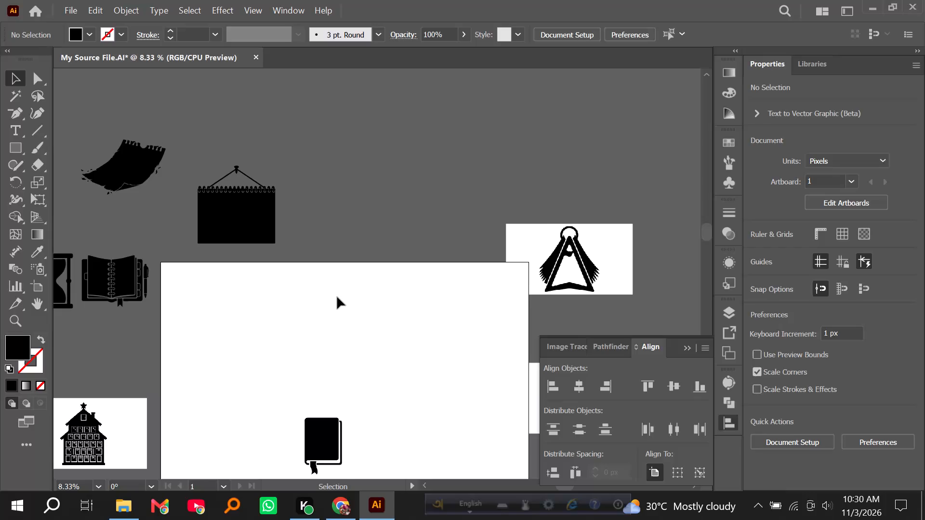
{"action": "scroll", "coordinate": [285, 318], "scroll_direction": "down", "scroll_amount": 4}
{"action": "scroll", "coordinate": [290, 327], "scroll_direction": "up", "scroll_amount": 3}
{"action": "scroll", "coordinate": [289, 330], "scroll_direction": "down", "scroll_amount": 8}
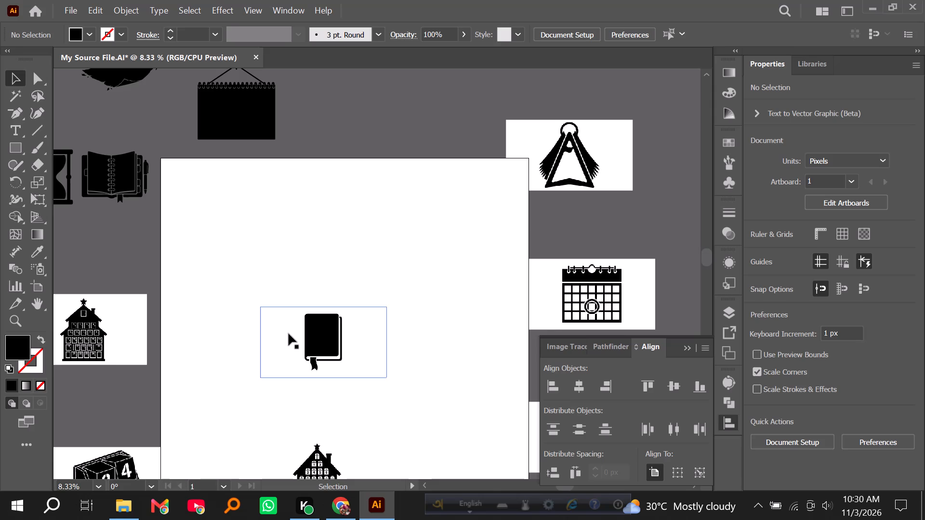
{"action": "scroll", "coordinate": [289, 338], "scroll_direction": "down", "scroll_amount": 8}
{"action": "left_click_drag", "start_coordinate": [322, 242], "coordinate": [389, 145]}
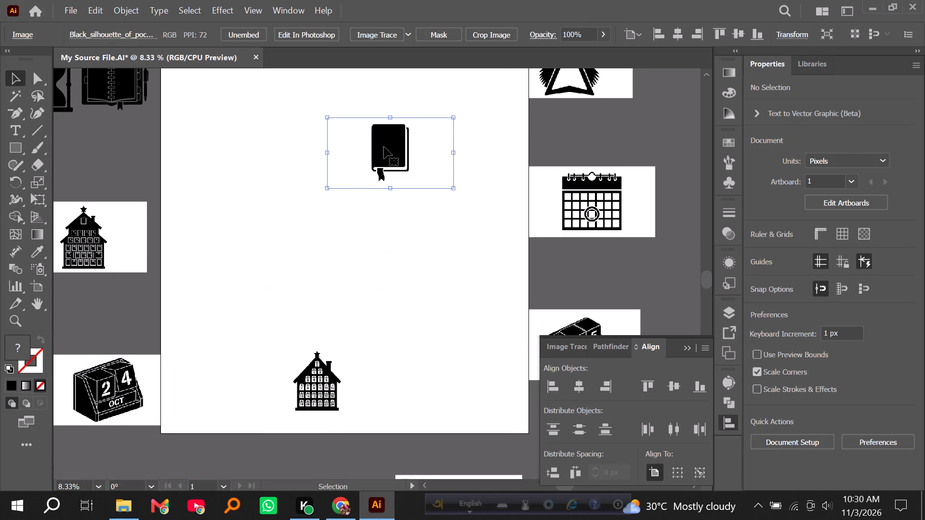
Move the advent house image beside the artboard slightly up and farther outward, to about X -954 px and Y 1480 px.
{"action": "scroll", "coordinate": [309, 266], "scroll_direction": "up", "scroll_amount": 4}
{"action": "scroll", "coordinate": [309, 282], "scroll_direction": "down", "scroll_amount": 3}
{"action": "scroll", "coordinate": [306, 279], "scroll_direction": "up", "scroll_amount": 1}
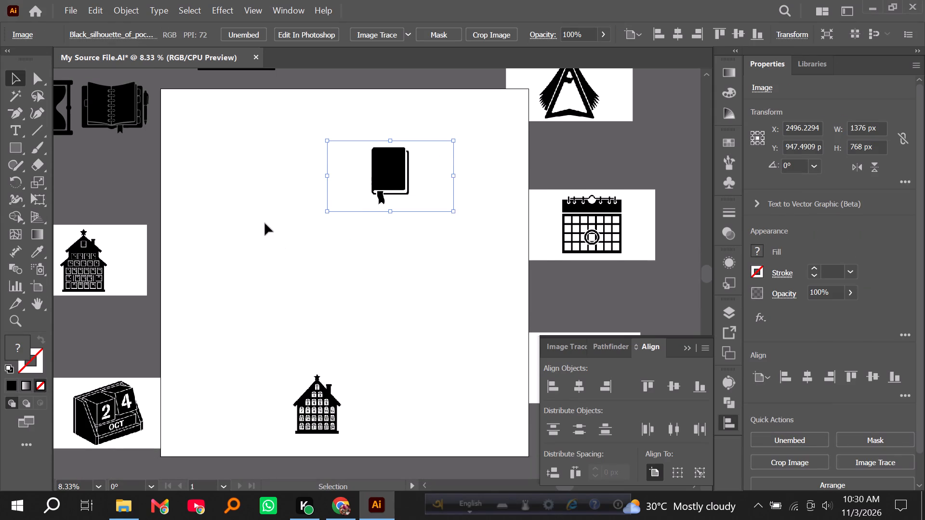
{"action": "left_click_drag", "start_coordinate": [99, 245], "coordinate": [90, 209]}
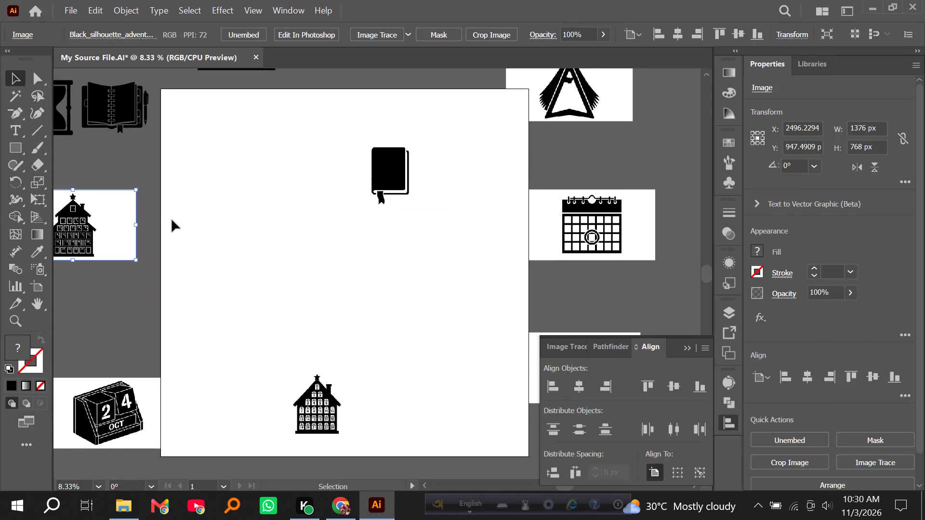
Review the remaining calendar, diary and advent house images on and around the artboard.
{"action": "scroll", "coordinate": [173, 220], "scroll_direction": "down", "scroll_amount": 4}
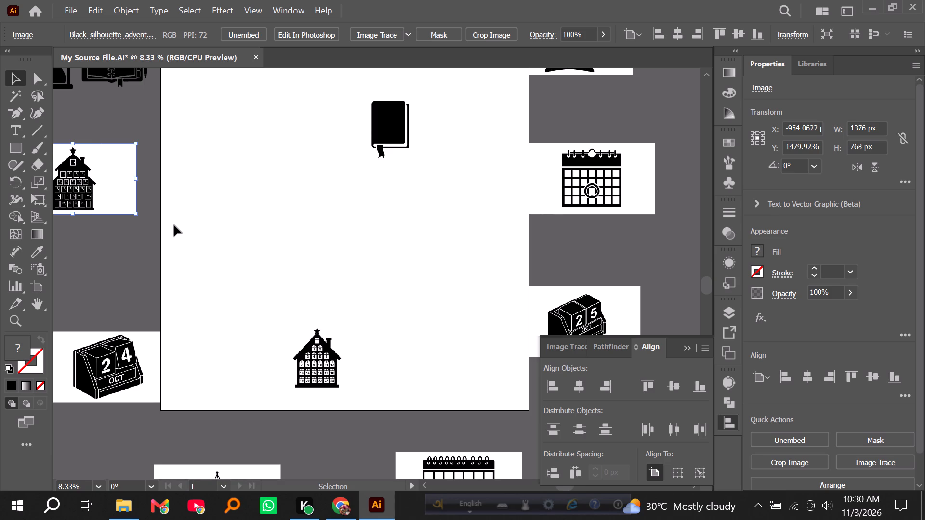
{"action": "scroll", "coordinate": [174, 225], "scroll_direction": "down", "scroll_amount": 12}
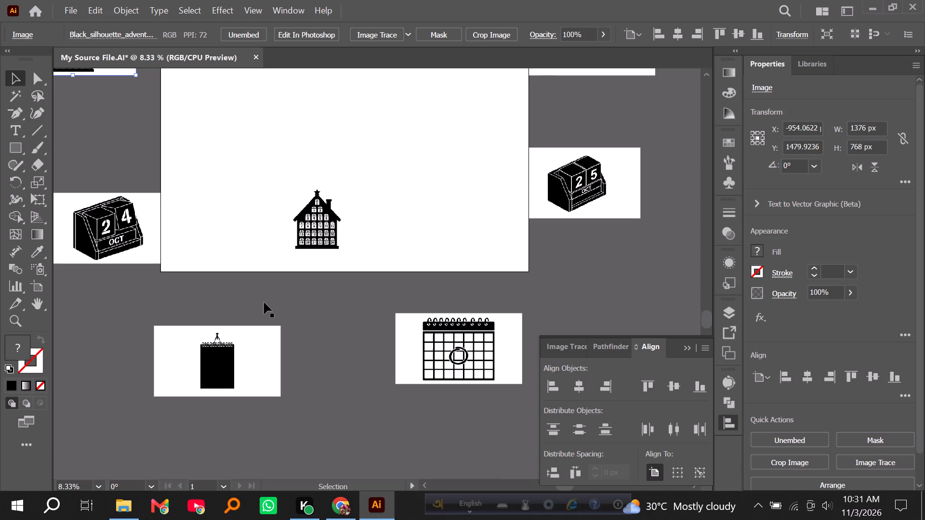
{"action": "scroll", "coordinate": [219, 373], "scroll_direction": "down", "scroll_amount": 4}
{"action": "scroll", "coordinate": [211, 387], "scroll_direction": "up", "scroll_amount": 11}
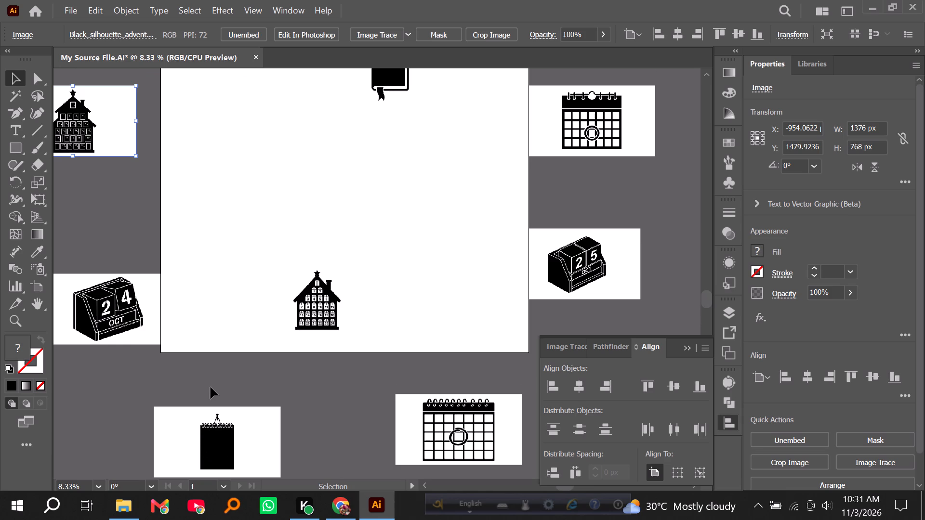
{"action": "scroll", "coordinate": [8, 47], "scroll_direction": "down", "scroll_amount": 7}
{"action": "scroll", "coordinate": [195, 221], "scroll_direction": "up", "scroll_amount": 20}
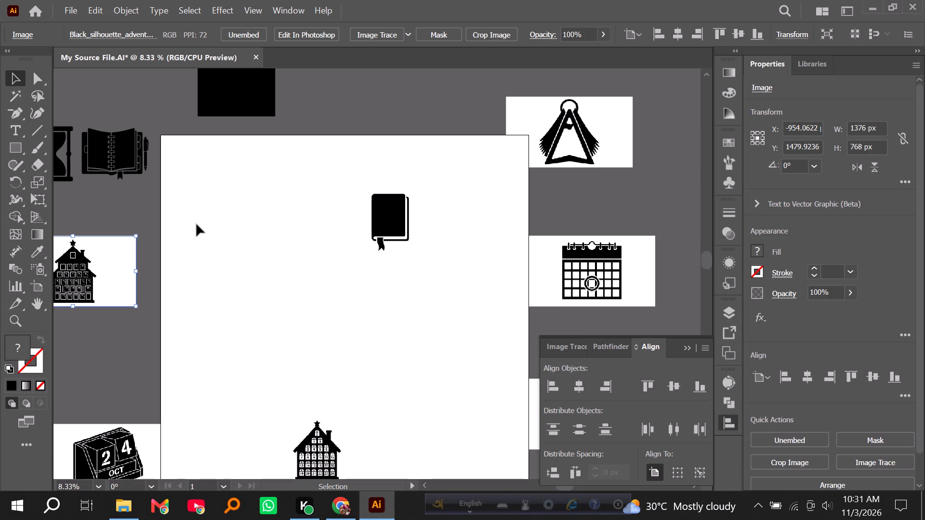
{"action": "scroll", "coordinate": [173, 230], "scroll_direction": "down", "scroll_amount": 3}
{"action": "scroll", "coordinate": [227, 270], "scroll_direction": "down", "scroll_amount": 3}
{"action": "scroll", "coordinate": [248, 294], "scroll_direction": "up", "scroll_amount": 8}
{"action": "scroll", "coordinate": [242, 294], "scroll_direction": "down", "scroll_amount": 12}
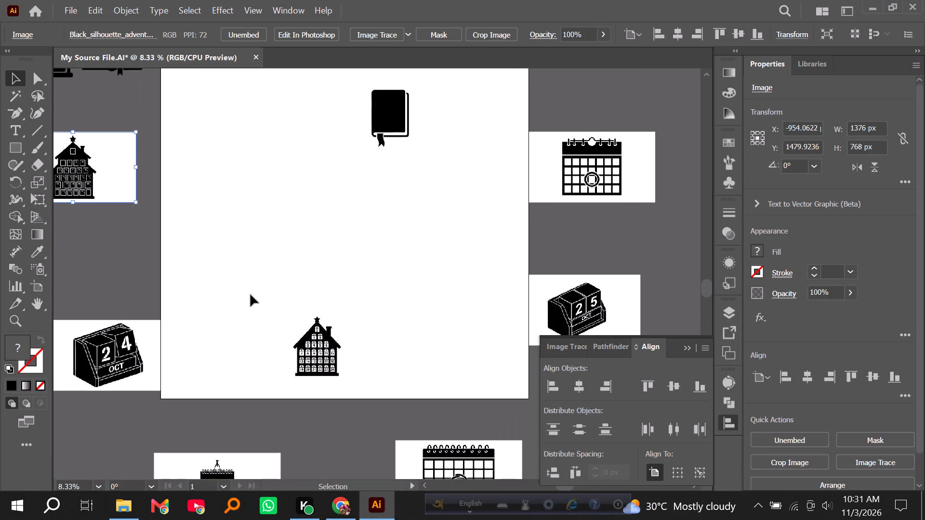